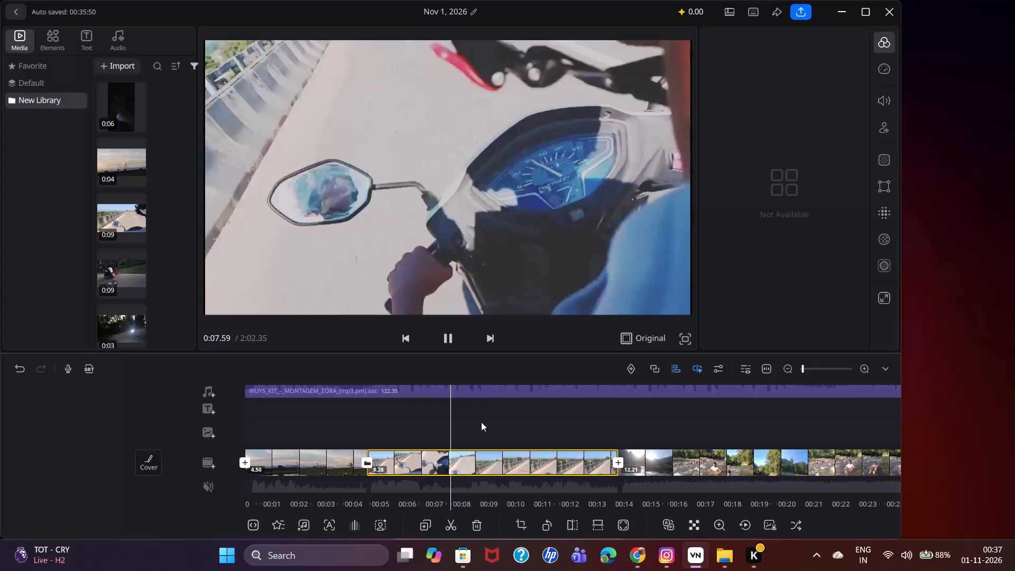
Split the bridge-road clip at 0:05.91, just after the opening sky clip.
left_click_drag(481, 422, 535, 422)
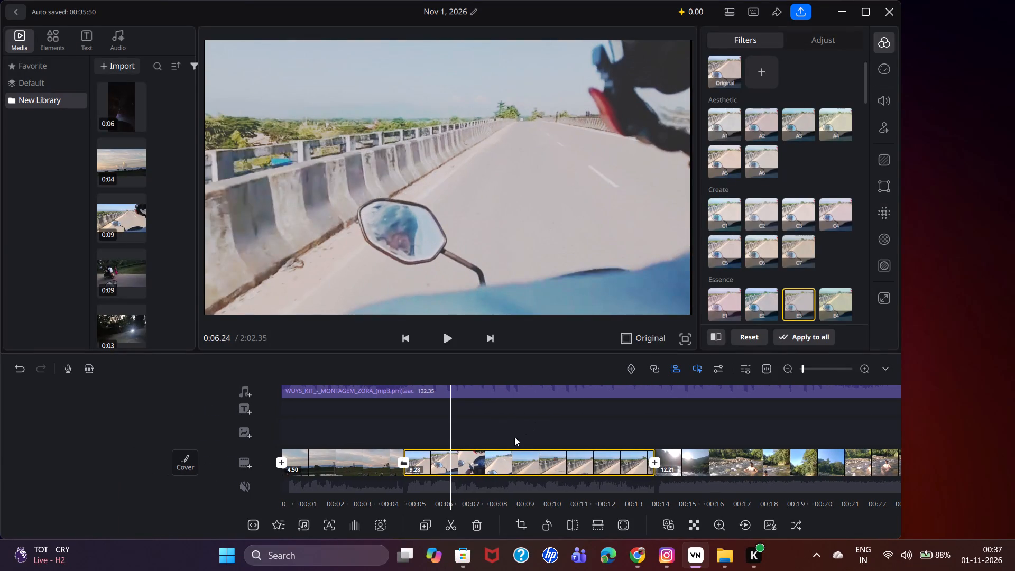
left_click_drag(486, 438, 539, 433)
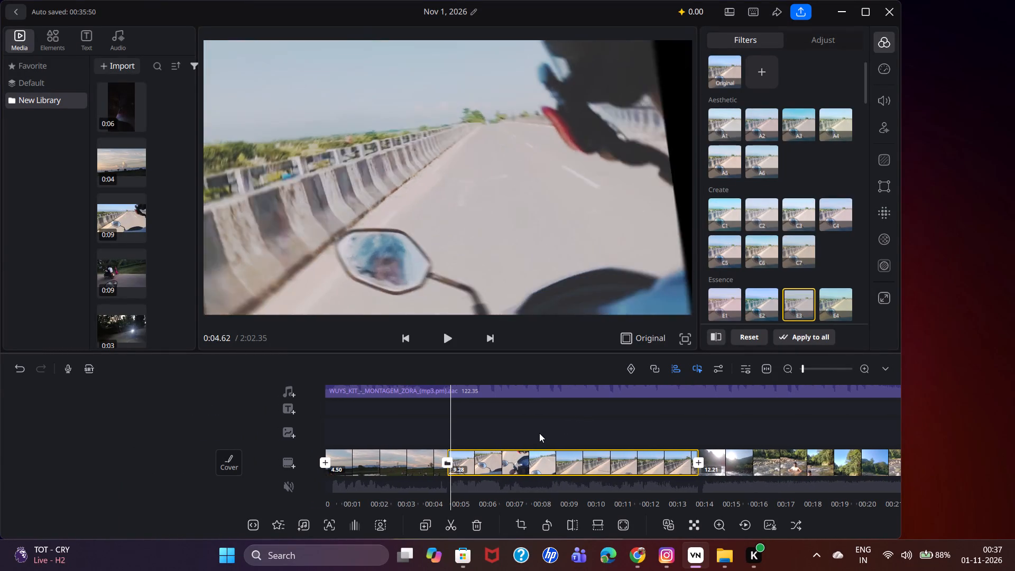
left_click_drag(539, 433, 542, 434)
left_click_drag(541, 434, 570, 435)
left_click_drag(429, 441, 648, 428)
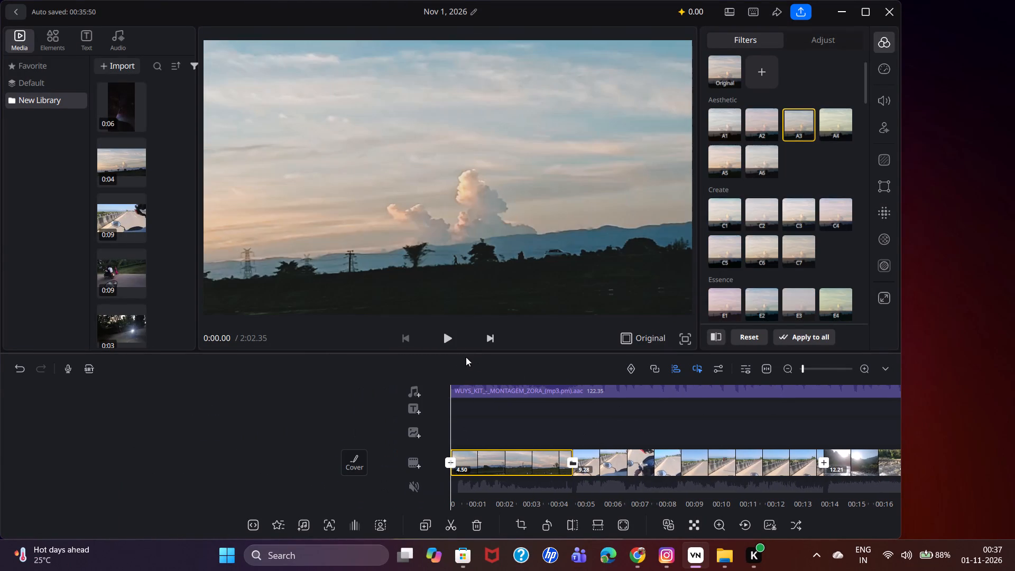
left_click(445, 342)
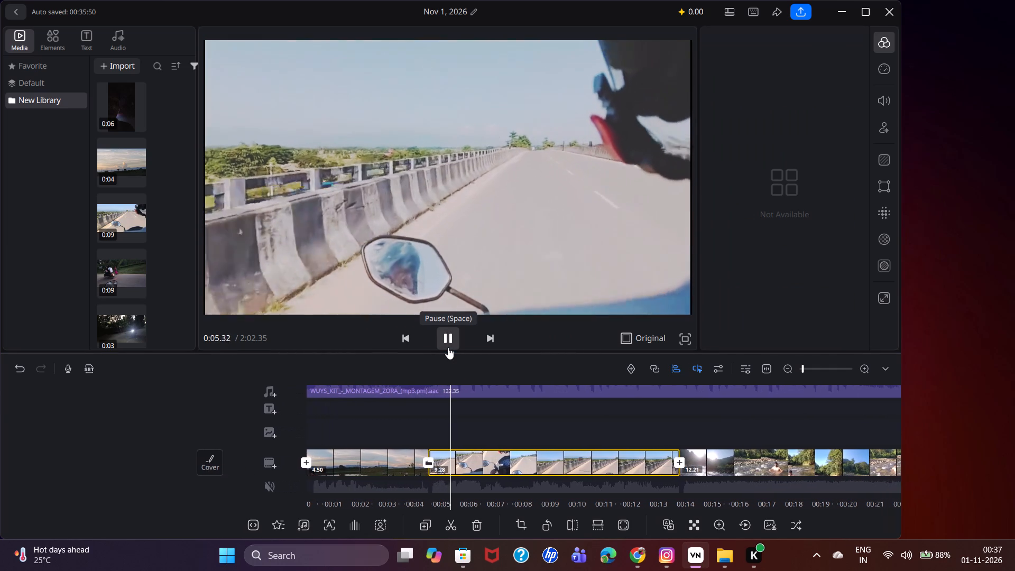
left_click(448, 347)
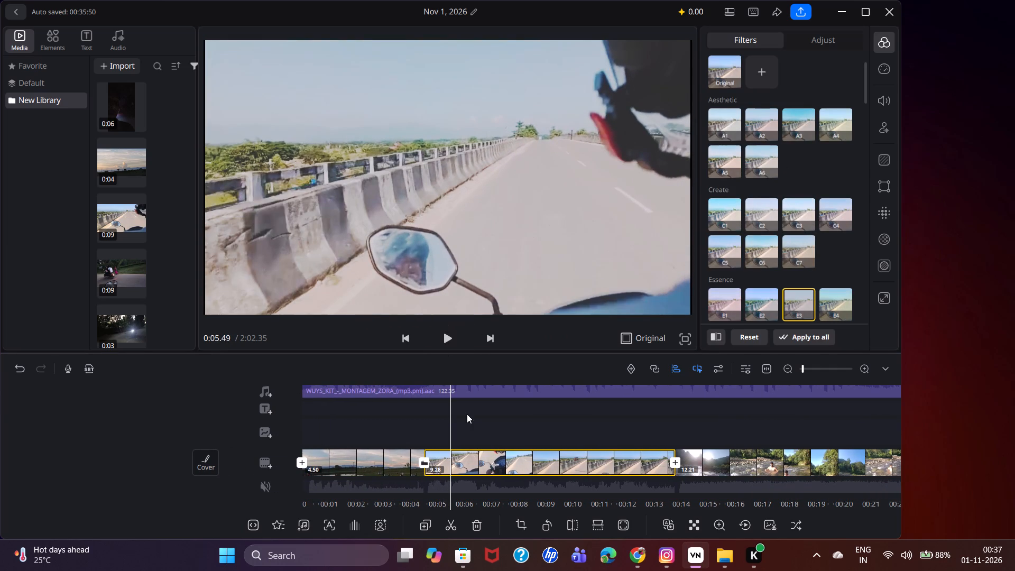
left_click(447, 352)
left_click(449, 347)
left_click(449, 347)
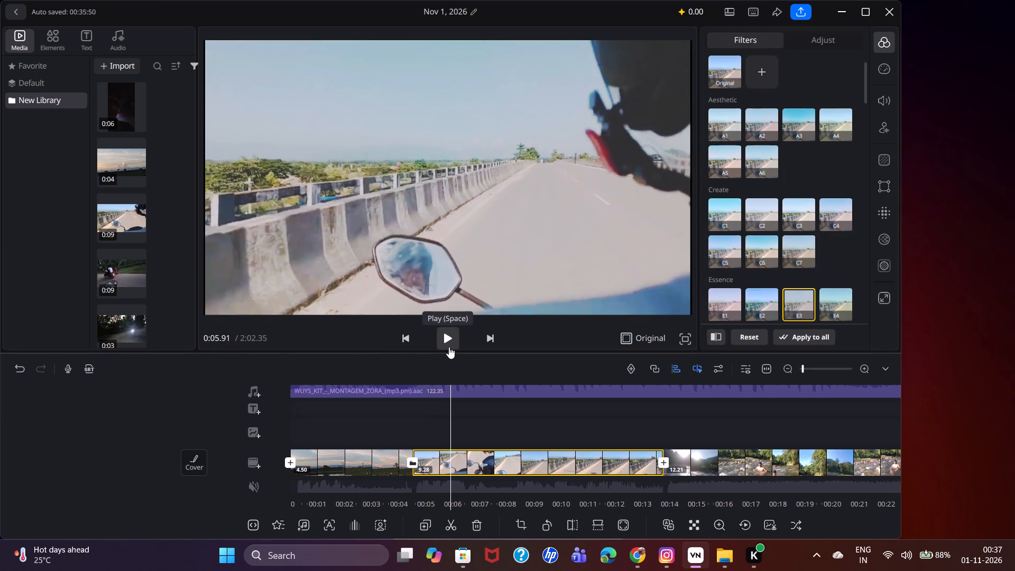
left_click(453, 520)
Delete the longer part of the bridge-road clip that follows the split.
left_click_drag(493, 419, 452, 422)
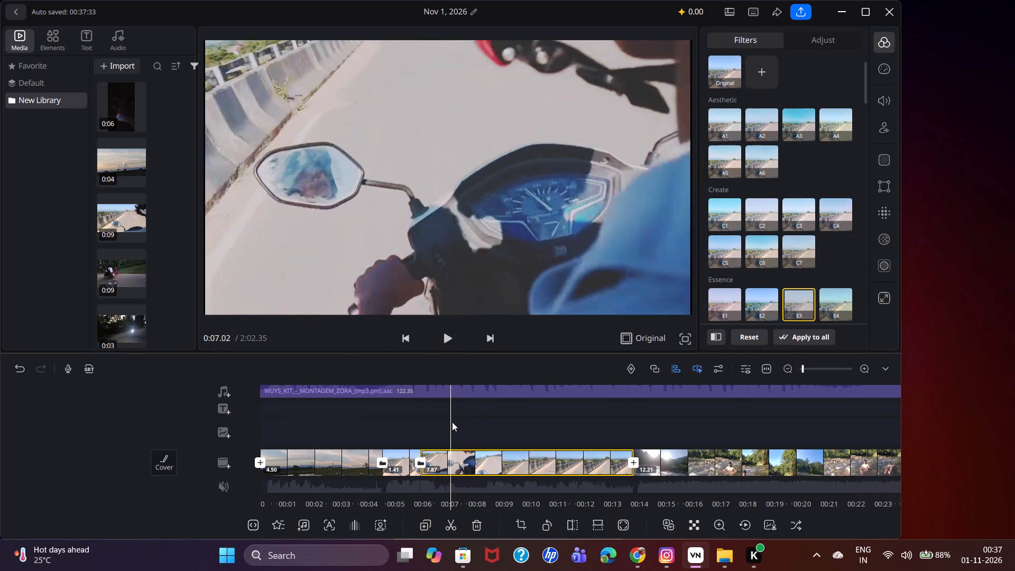
left_click_drag(452, 422, 263, 421)
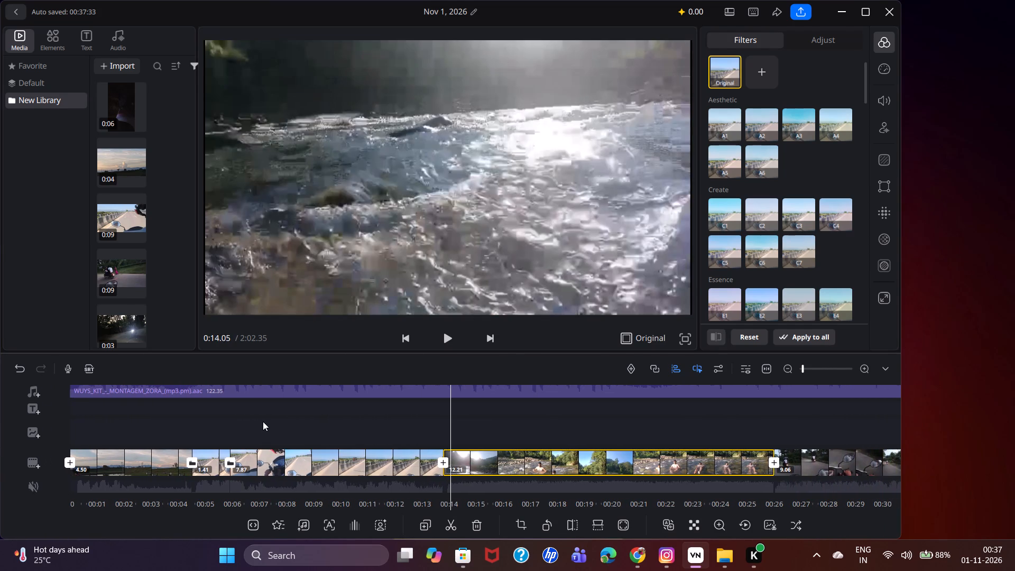
left_click_drag(263, 421, 318, 424)
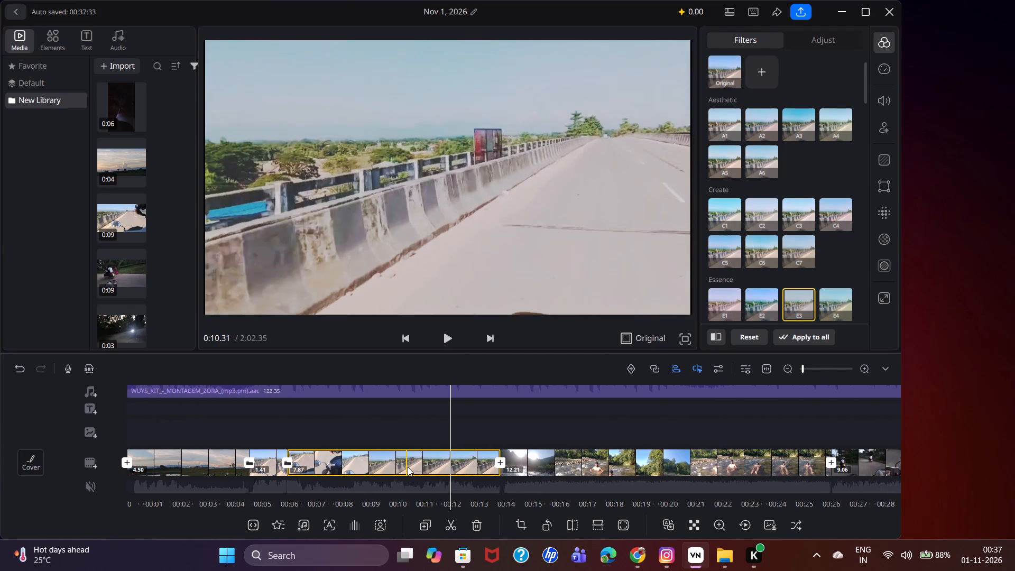
left_click(432, 462)
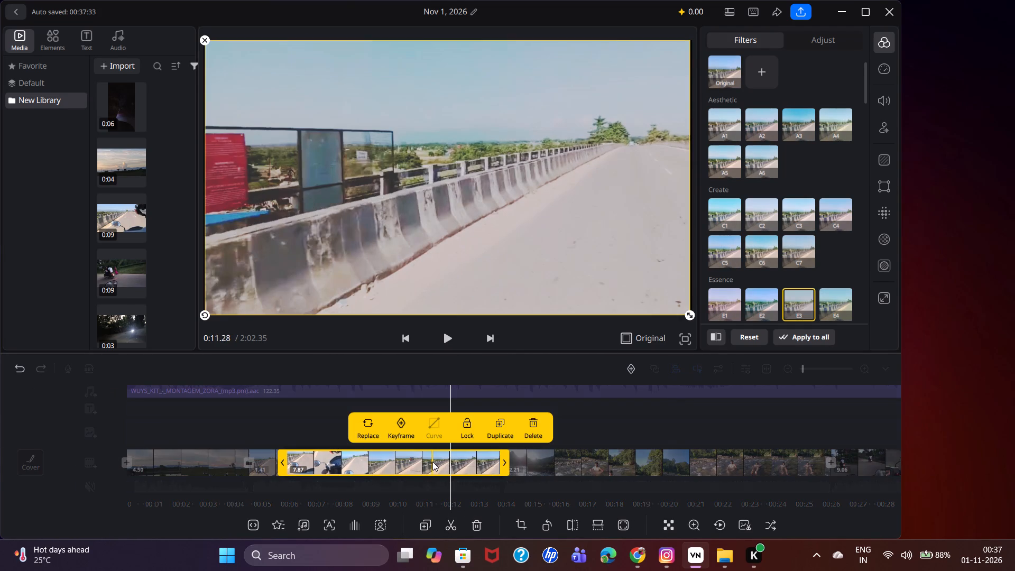
left_click(526, 420)
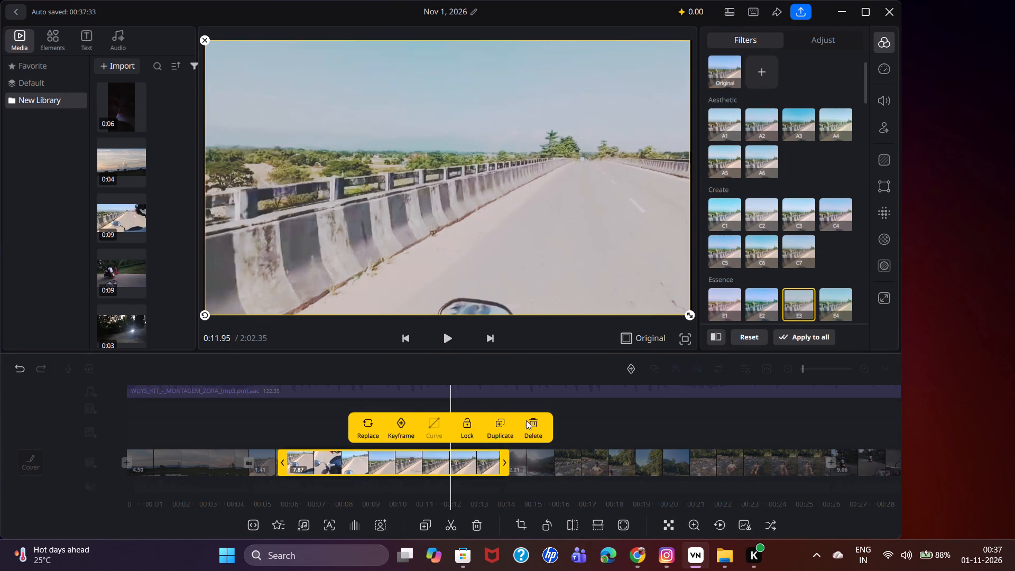
left_click(305, 406)
Play back the sequence from the opening sky clip through the short road clip into the river clip.
left_click_drag(329, 409, 377, 422)
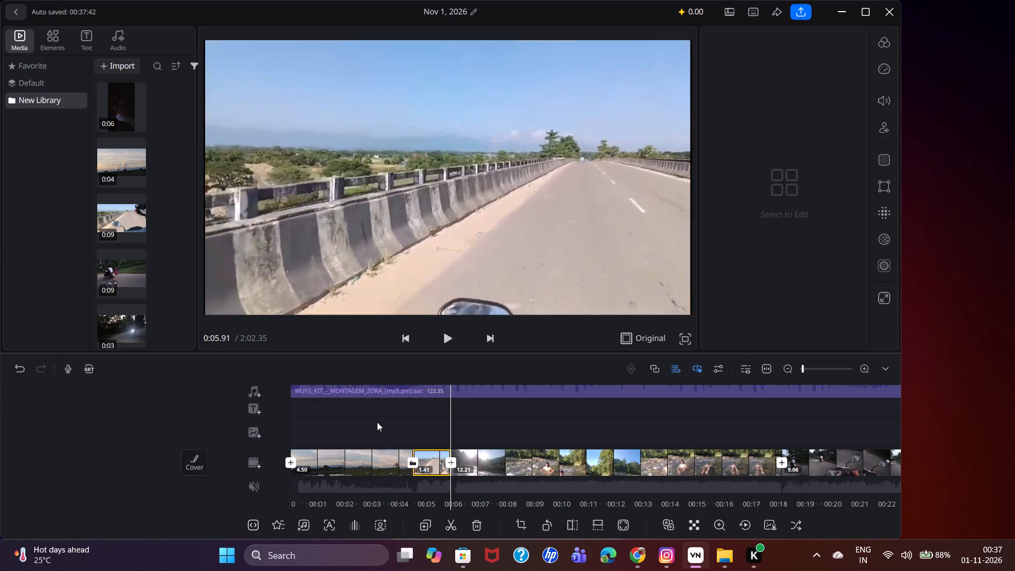
left_click_drag(377, 422, 526, 424)
left_click(453, 339)
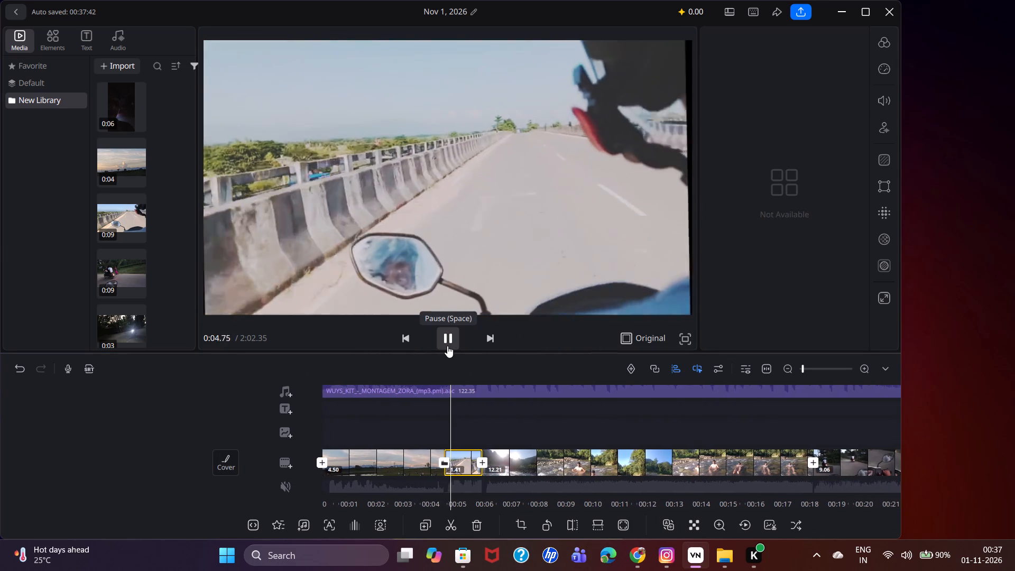
left_click(447, 346)
left_click(447, 346)
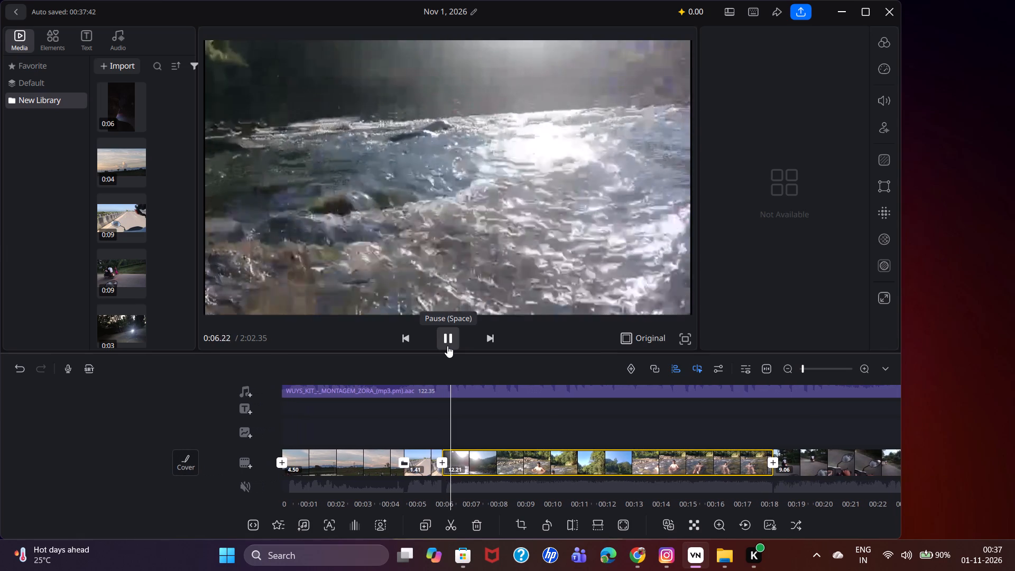
left_click(447, 346)
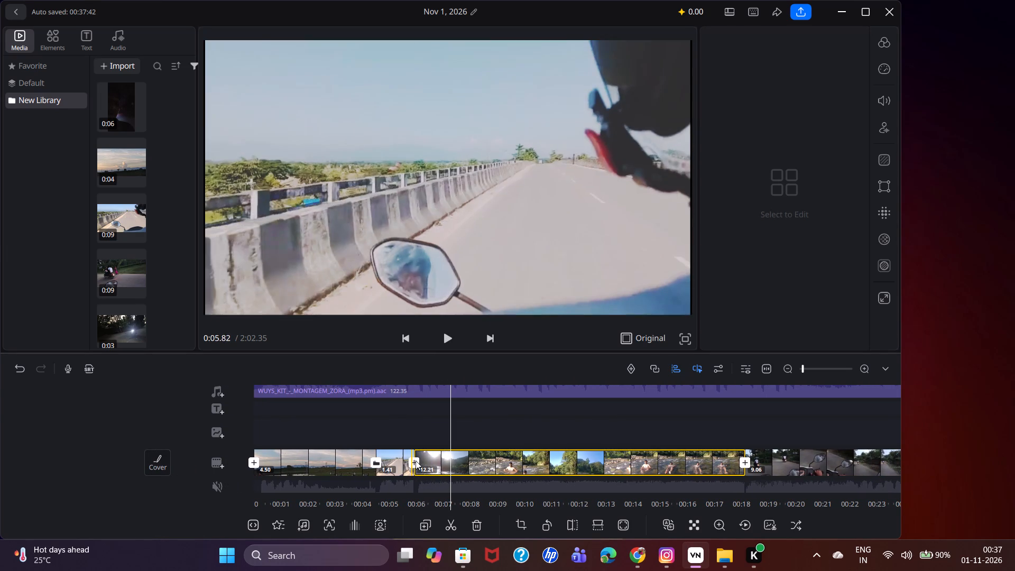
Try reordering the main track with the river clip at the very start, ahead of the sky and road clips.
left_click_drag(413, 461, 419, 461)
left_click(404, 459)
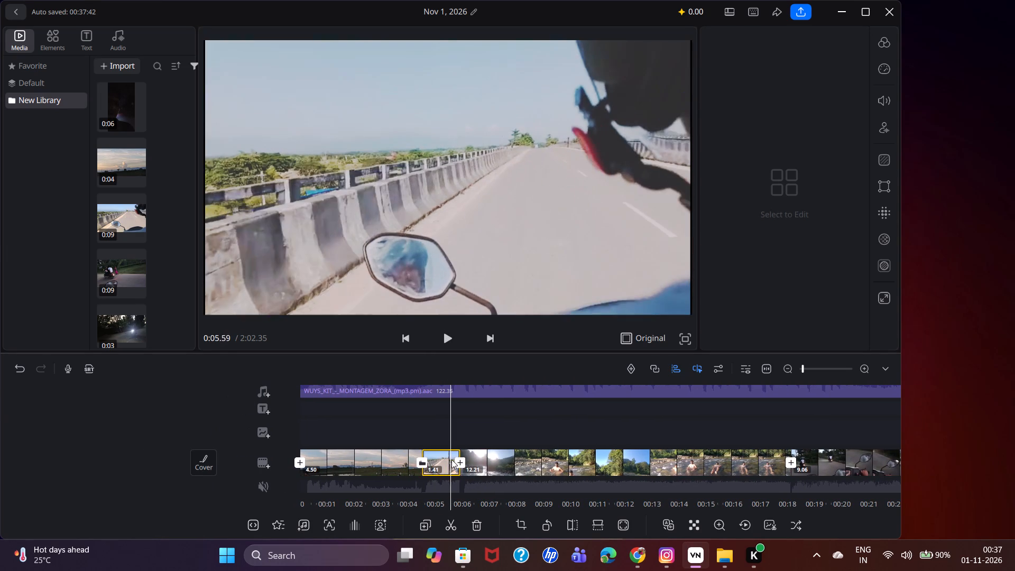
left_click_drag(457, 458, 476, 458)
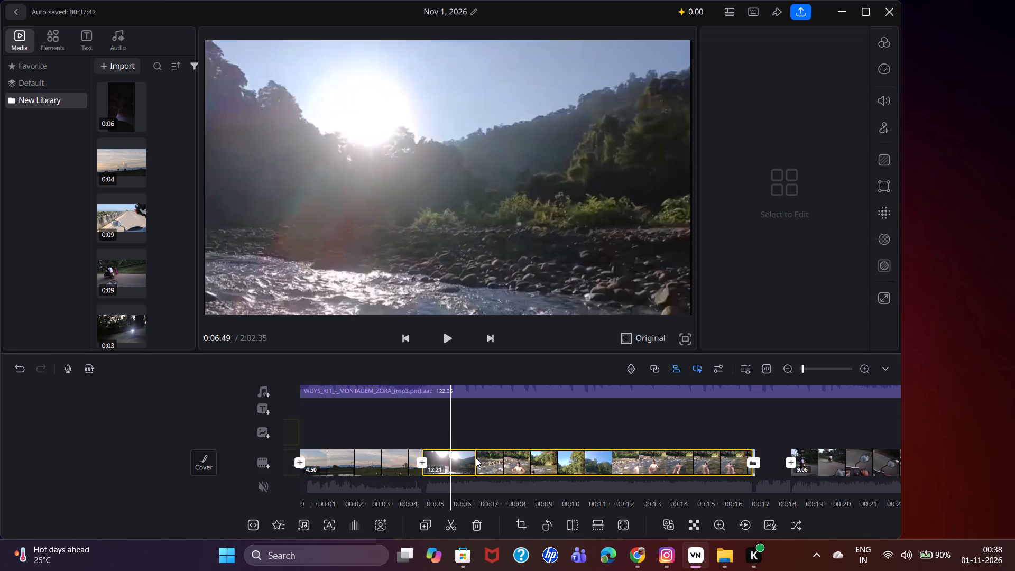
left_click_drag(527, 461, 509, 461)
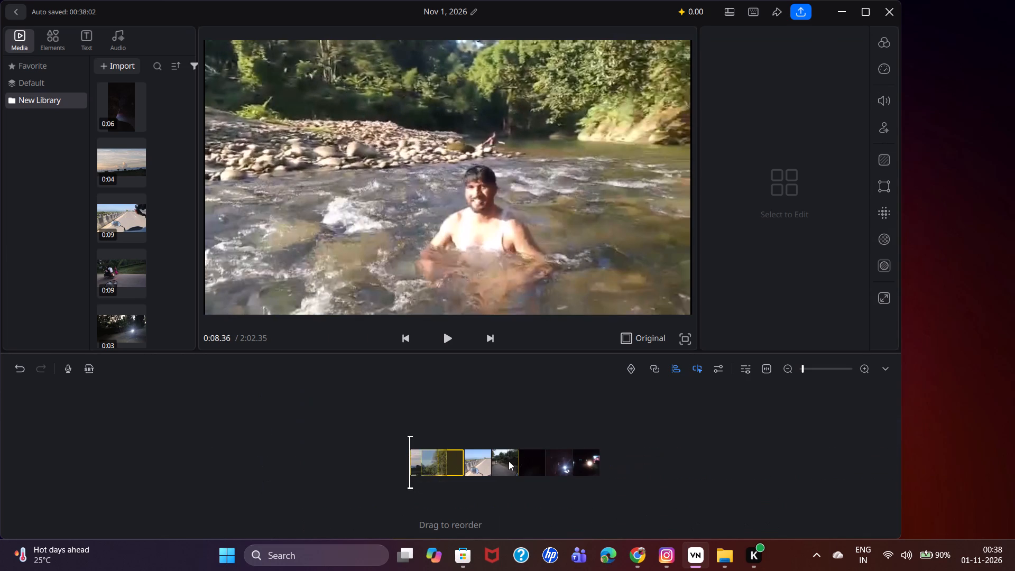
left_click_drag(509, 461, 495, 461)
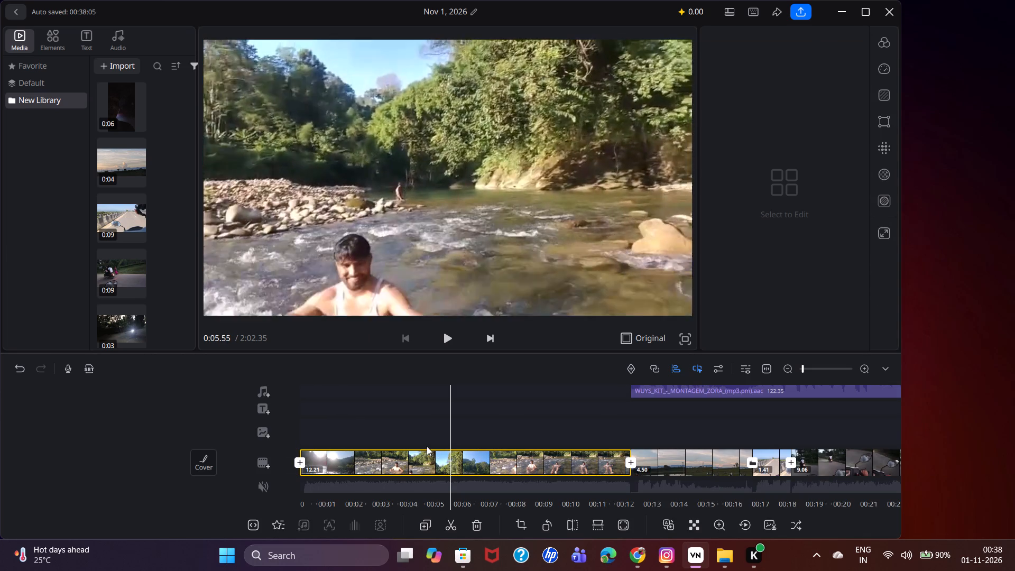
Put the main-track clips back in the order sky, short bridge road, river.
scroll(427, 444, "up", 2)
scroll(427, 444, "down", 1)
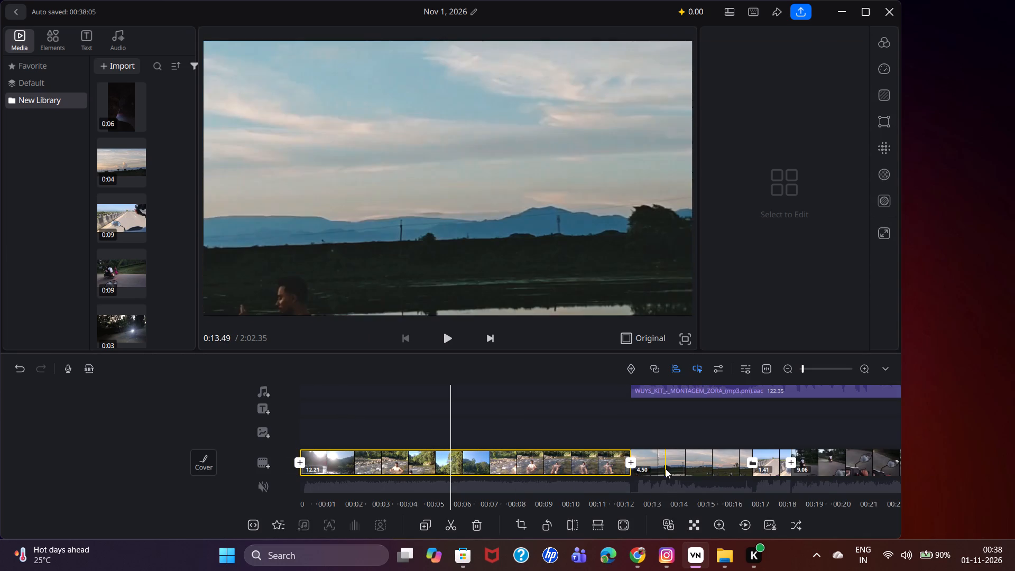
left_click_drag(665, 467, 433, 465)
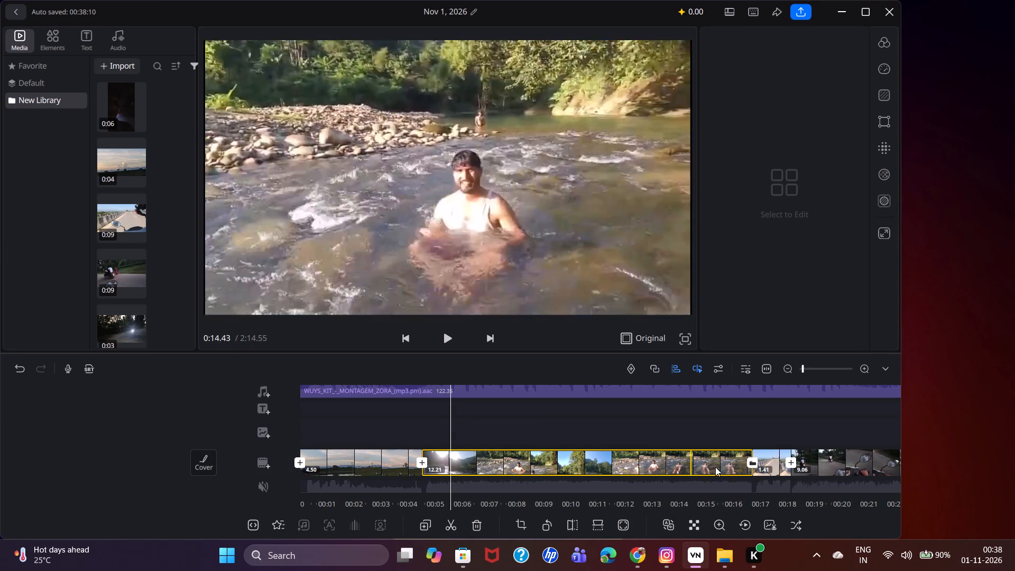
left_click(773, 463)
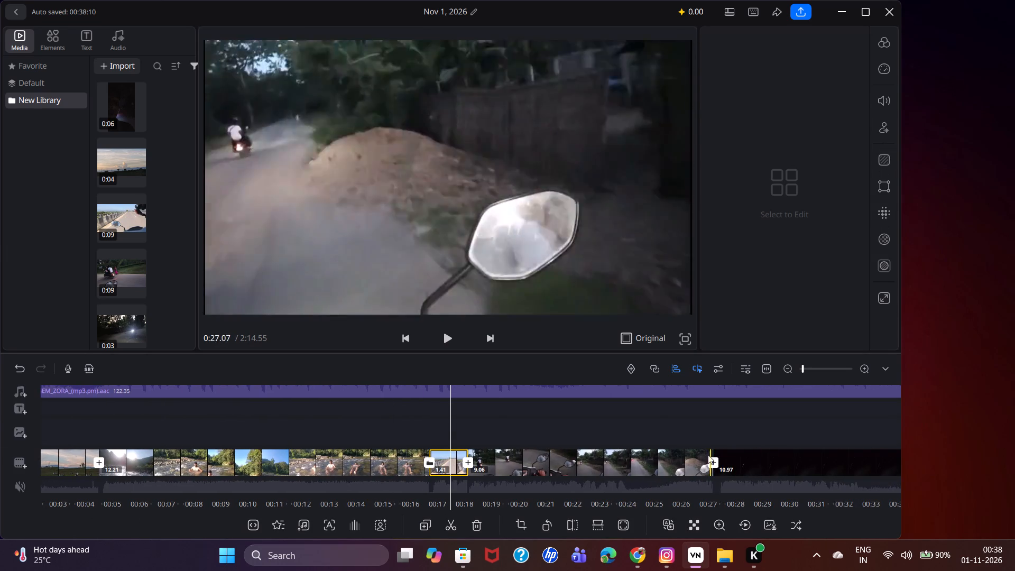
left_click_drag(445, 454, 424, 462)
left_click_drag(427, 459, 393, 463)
Play and scrub through the opening clips and the river clip to examine where the river footage should be cut.
left_click_drag(394, 434, 794, 456)
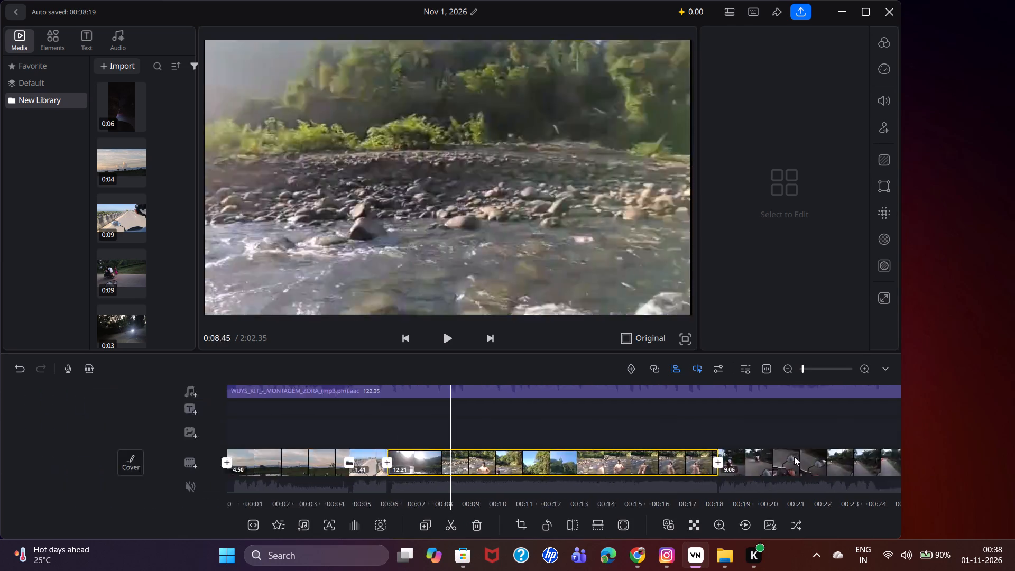
left_click_drag(794, 456, 1014, 473)
left_click(448, 348)
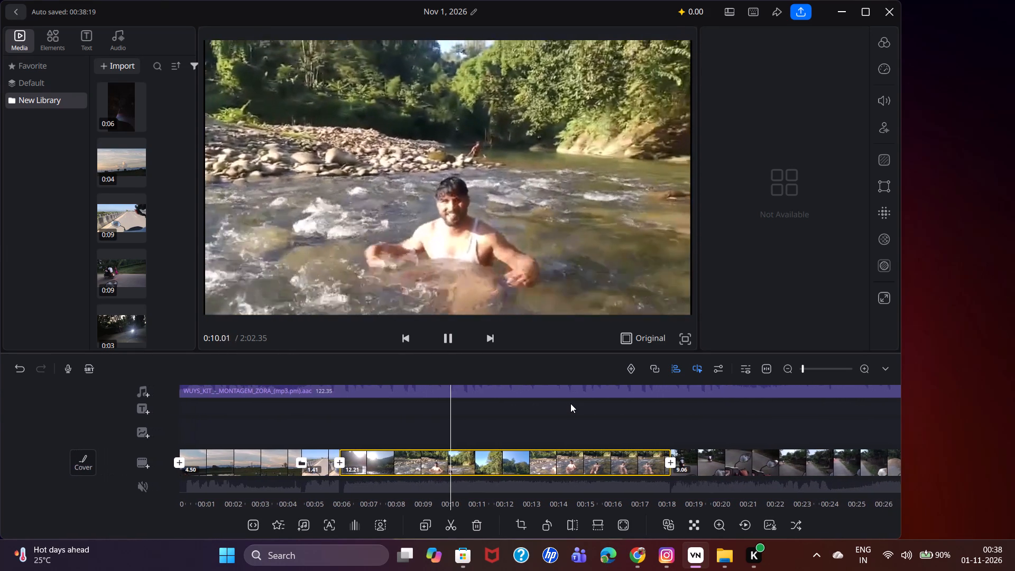
left_click(442, 331)
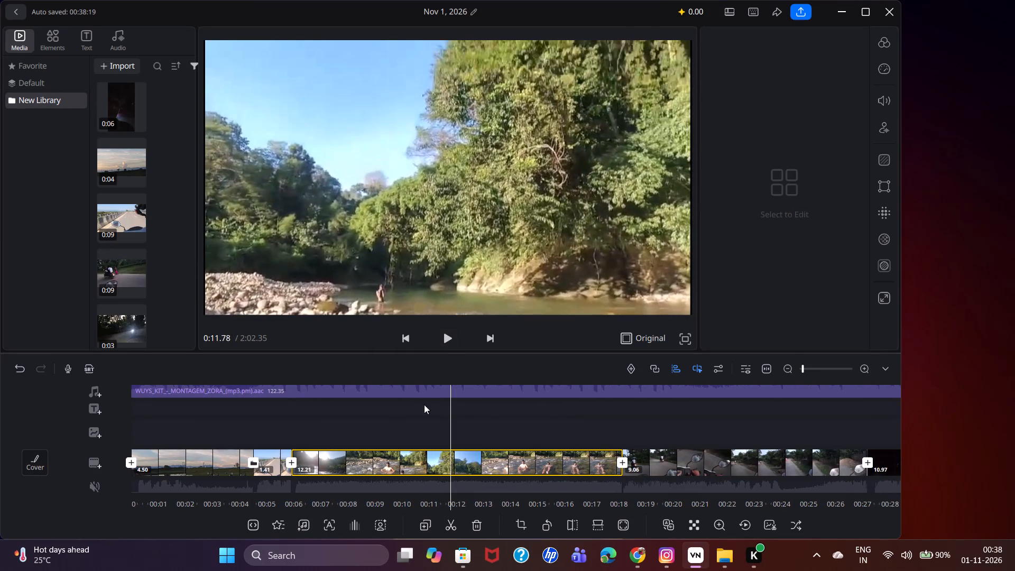
left_click_drag(407, 438, 476, 437)
left_click_drag(482, 437, 534, 437)
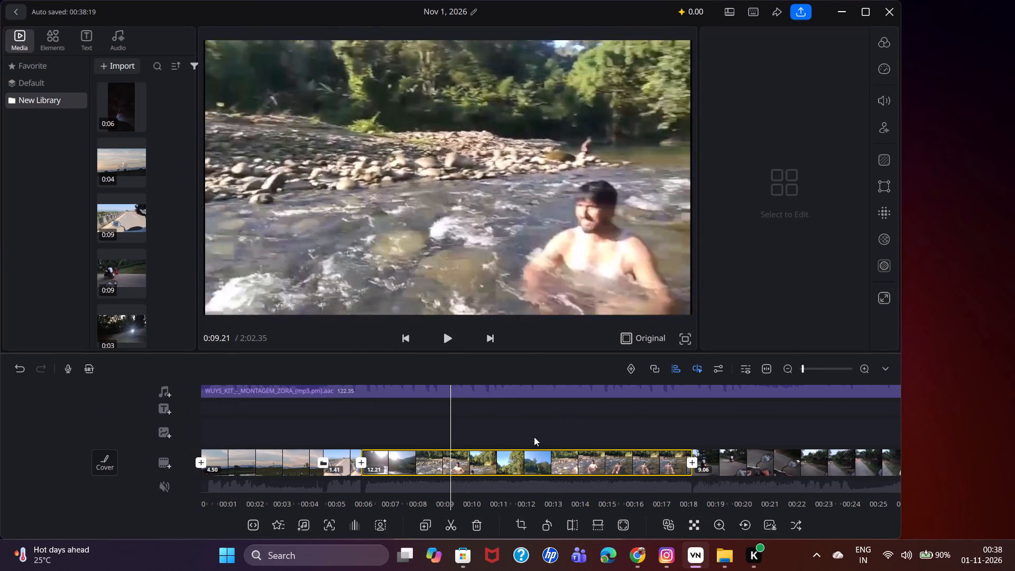
left_click_drag(534, 437, 662, 442)
left_click(442, 343)
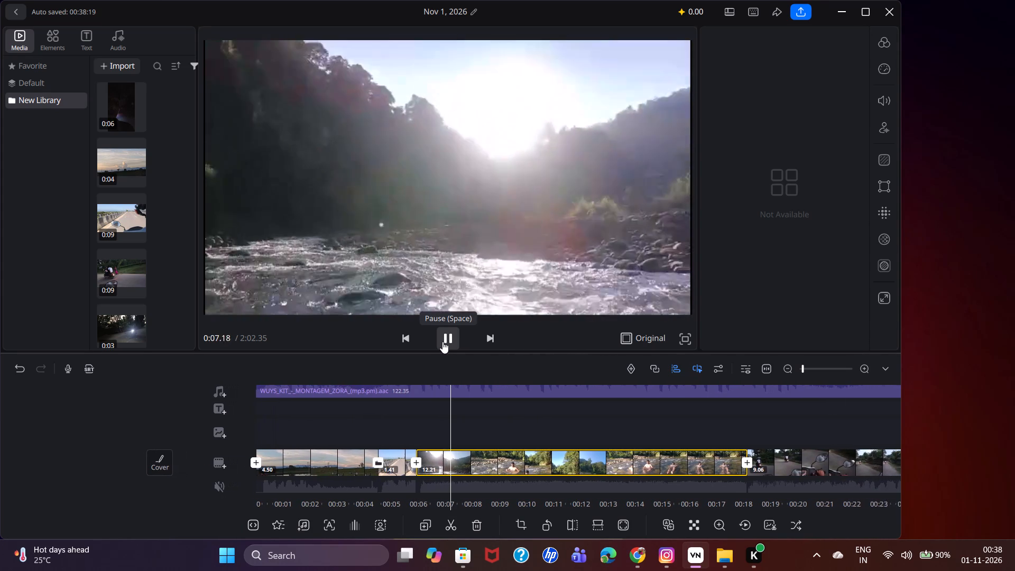
left_click(442, 342)
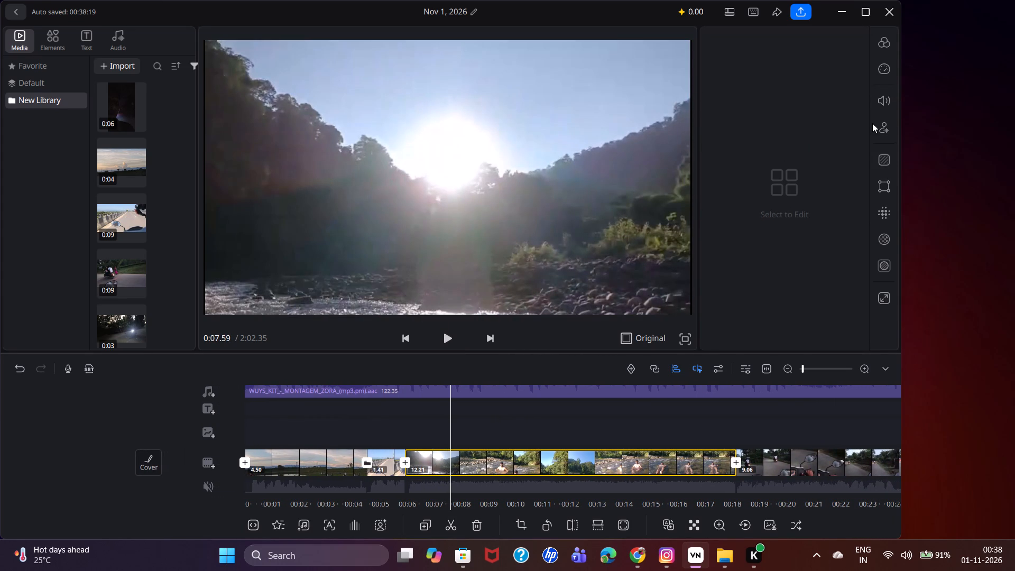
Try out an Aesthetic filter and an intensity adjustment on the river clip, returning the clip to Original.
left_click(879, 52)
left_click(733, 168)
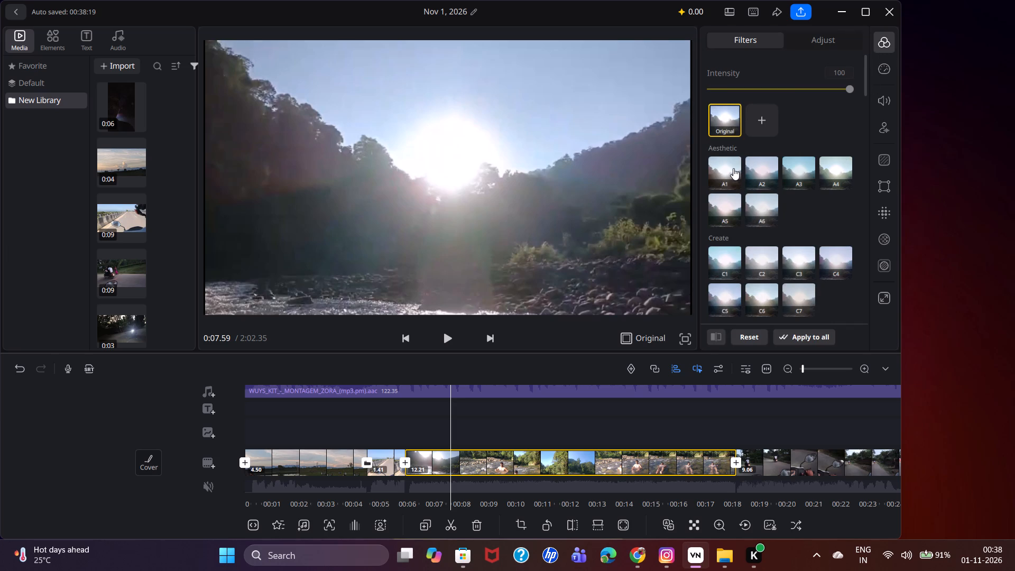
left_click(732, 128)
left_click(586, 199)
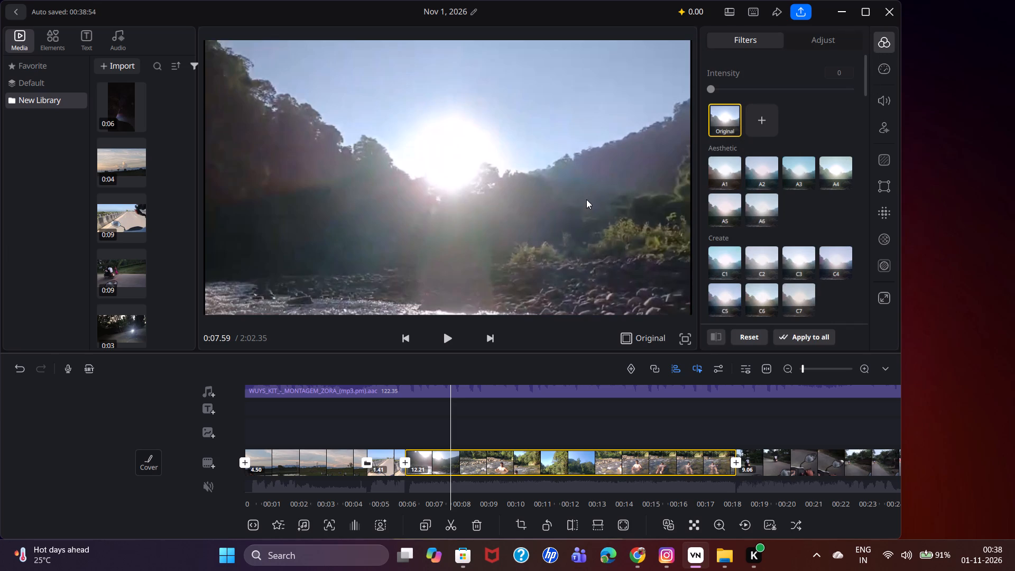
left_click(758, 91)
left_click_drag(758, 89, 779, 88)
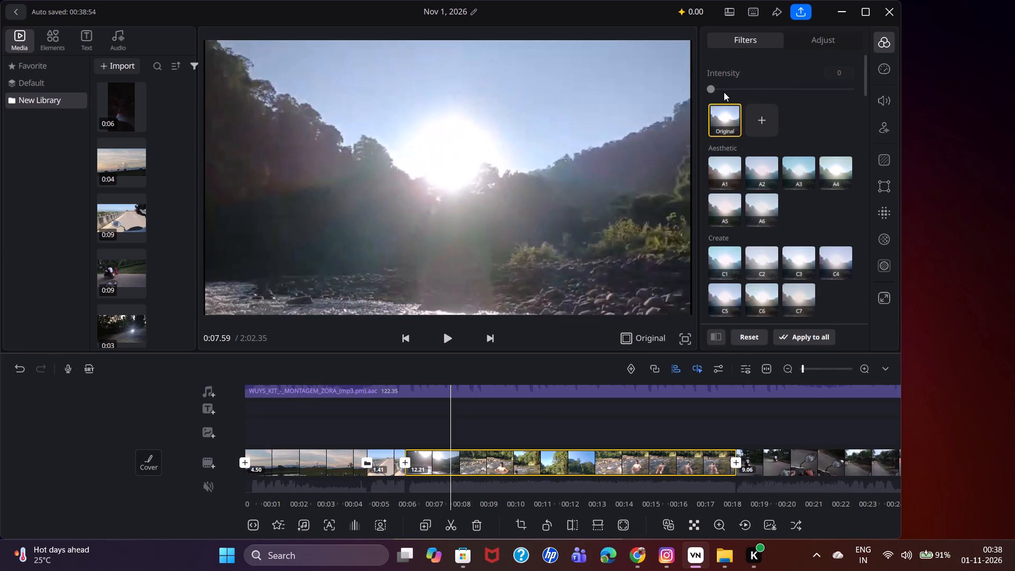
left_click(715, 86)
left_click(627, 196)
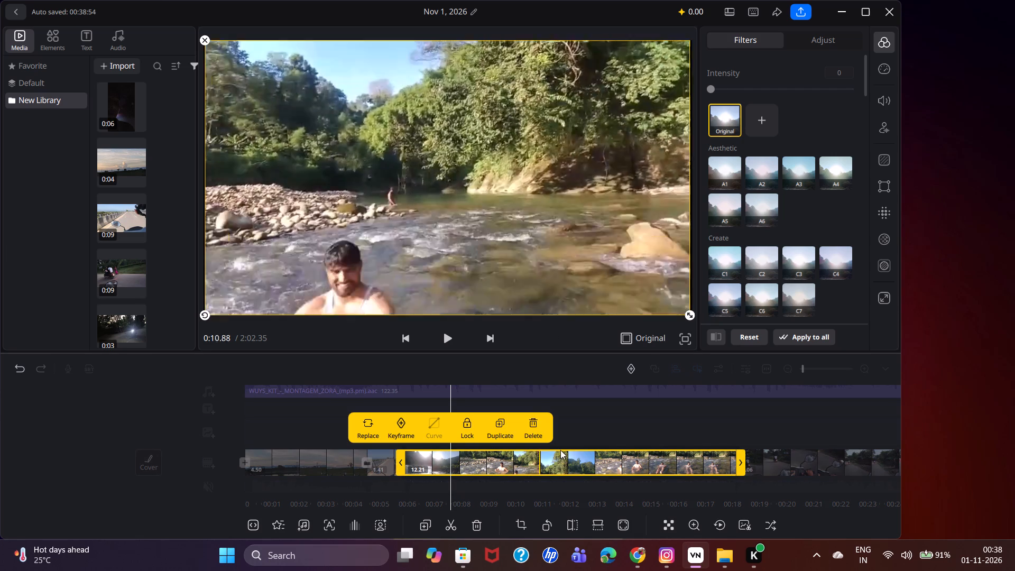
Split the river clip at 0:09.59, while the man is in the water.
left_click(442, 343)
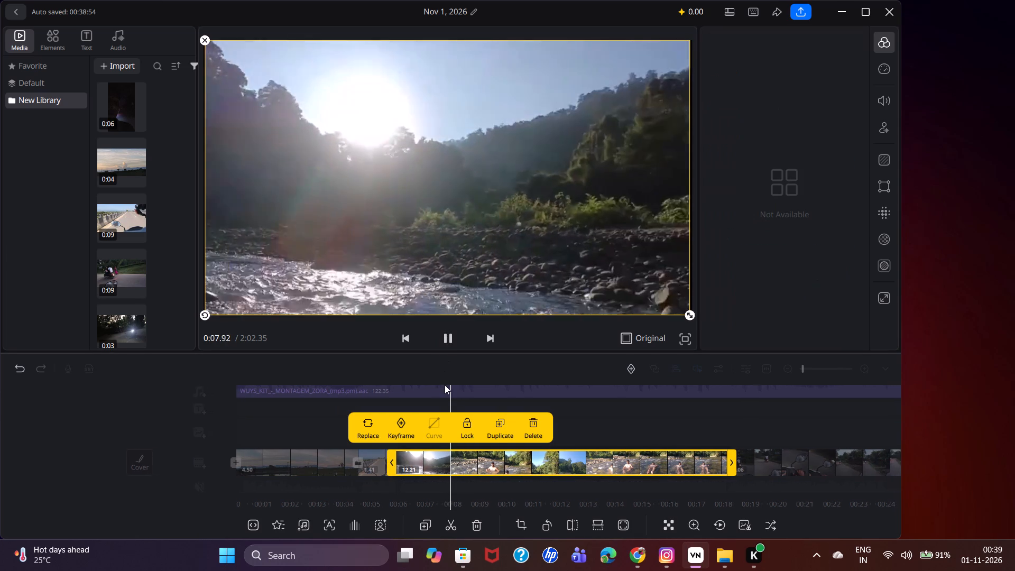
left_click(452, 340)
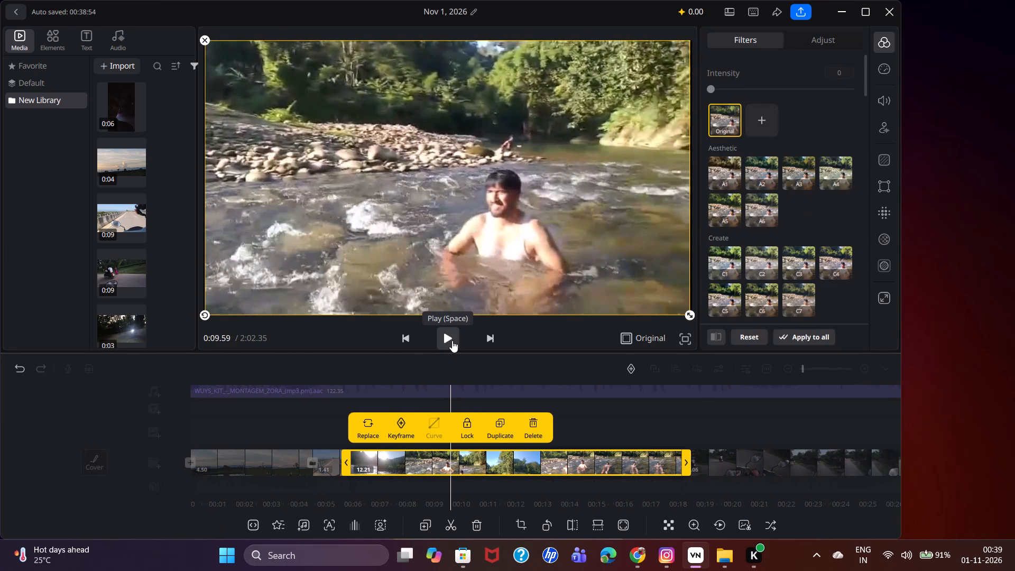
left_click(450, 520)
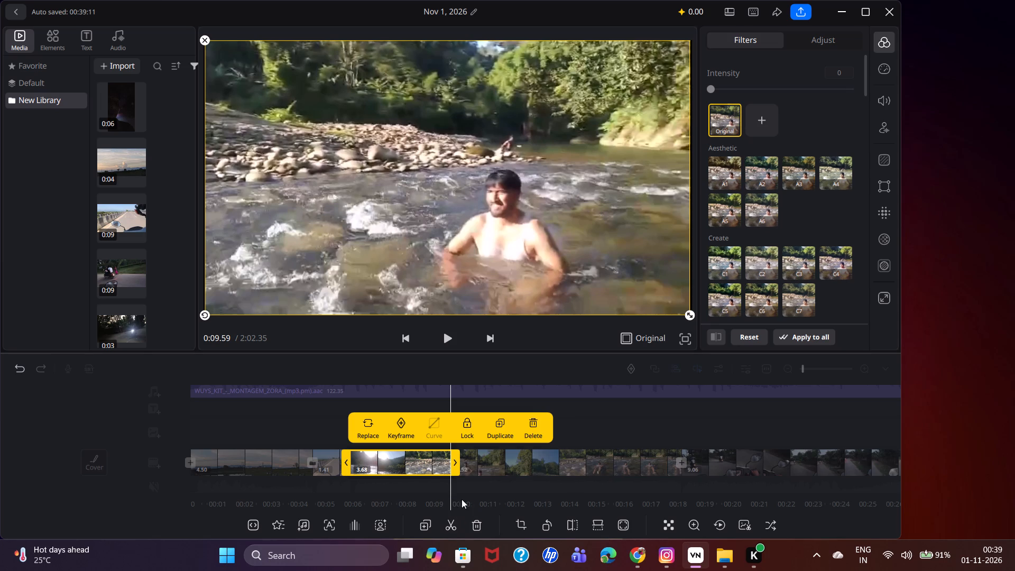
Replay the river footage around the 0:09.59 cut several times to examine how the two pieces flow together.
left_click(604, 416)
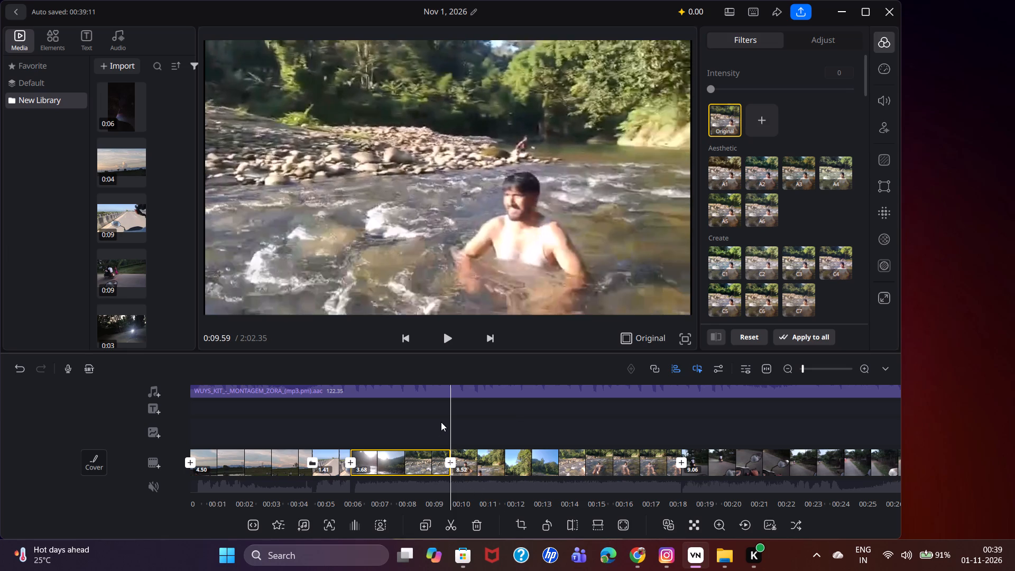
left_click_drag(441, 422, 485, 420)
left_click(448, 316)
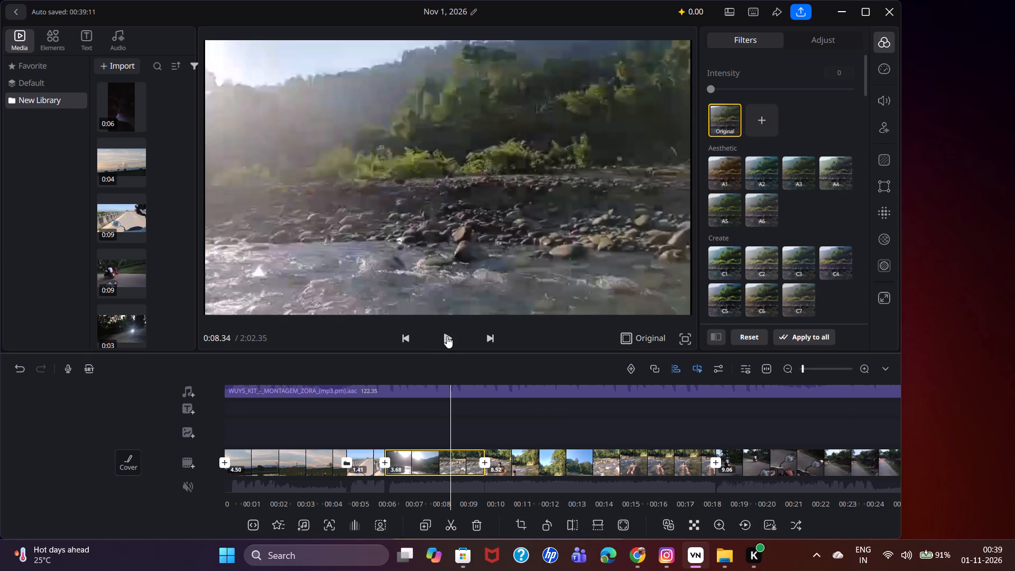
left_click(447, 336)
left_click(447, 336)
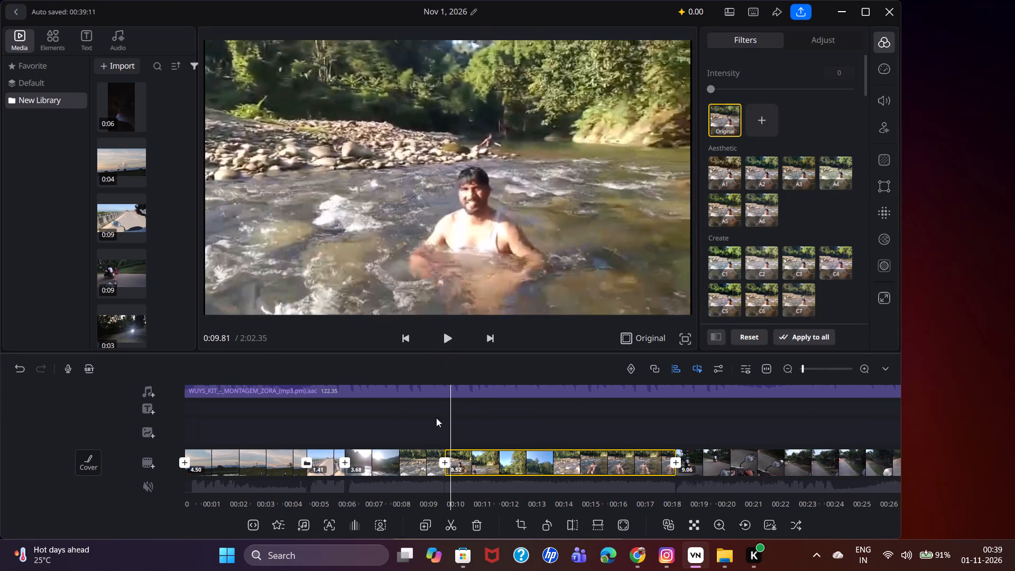
left_click_drag(429, 440, 475, 438)
left_click(443, 339)
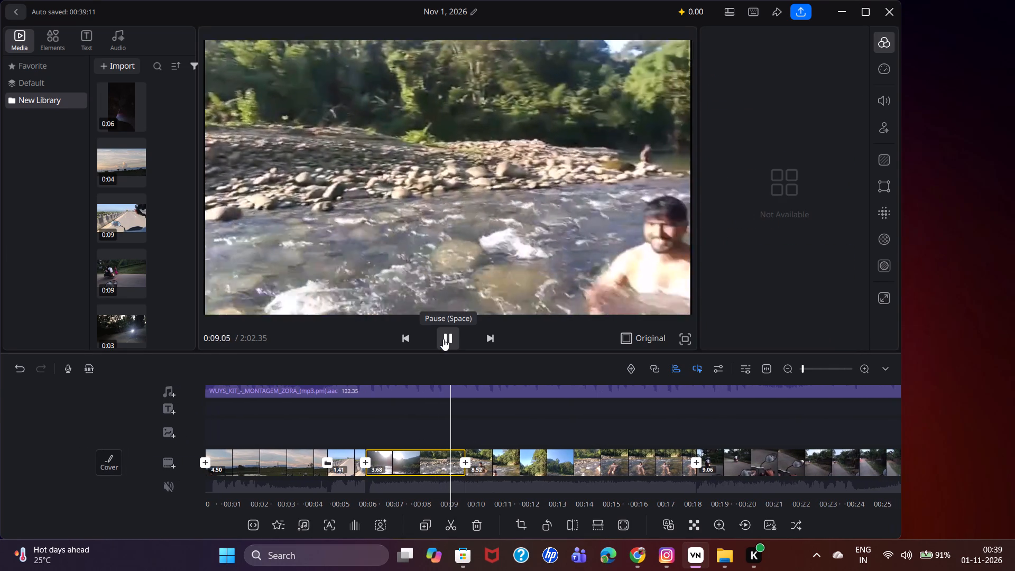
left_click(443, 339)
left_click_drag(437, 415, 485, 416)
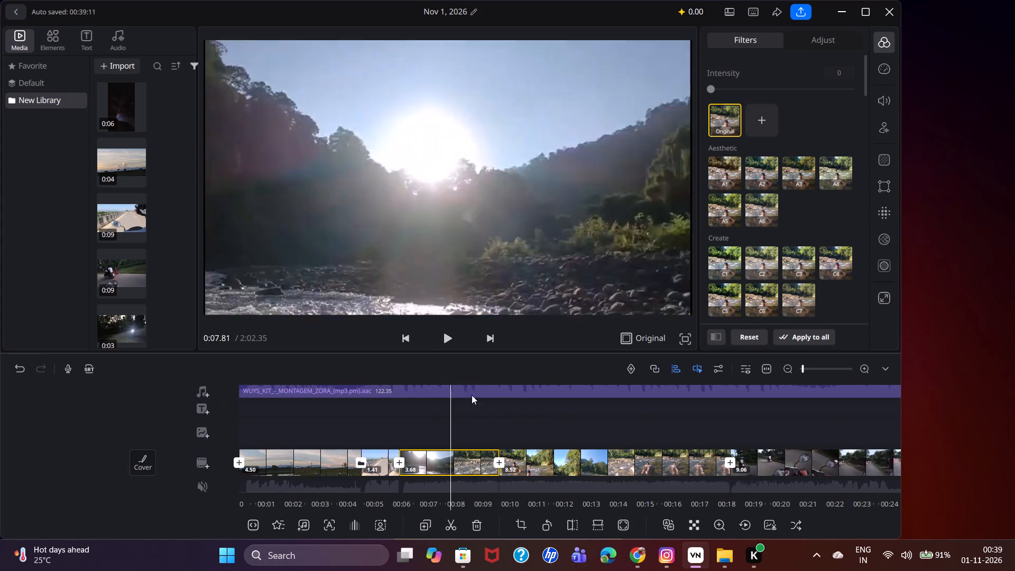
left_click(450, 349)
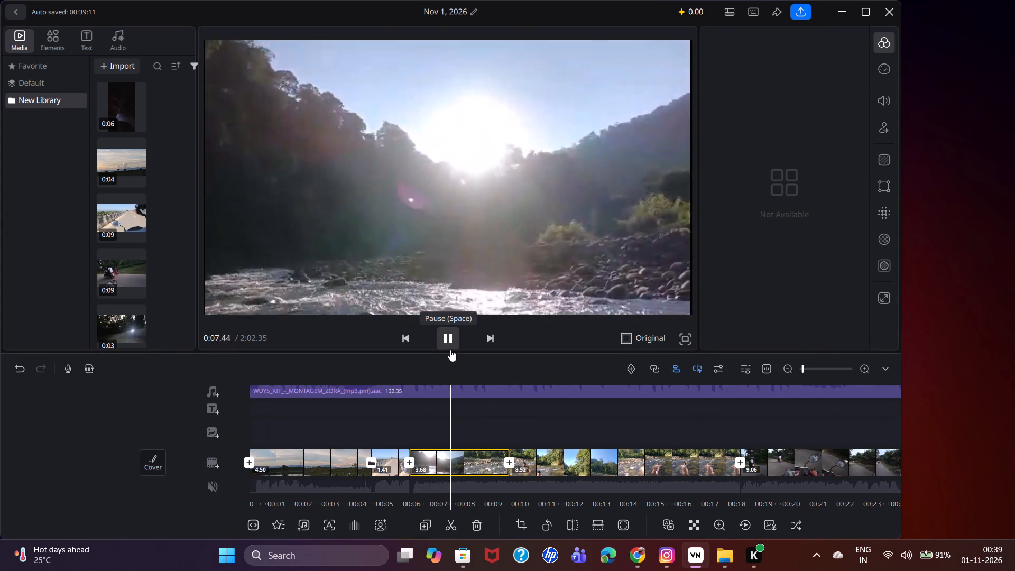
left_click(450, 349)
left_click(450, 349)
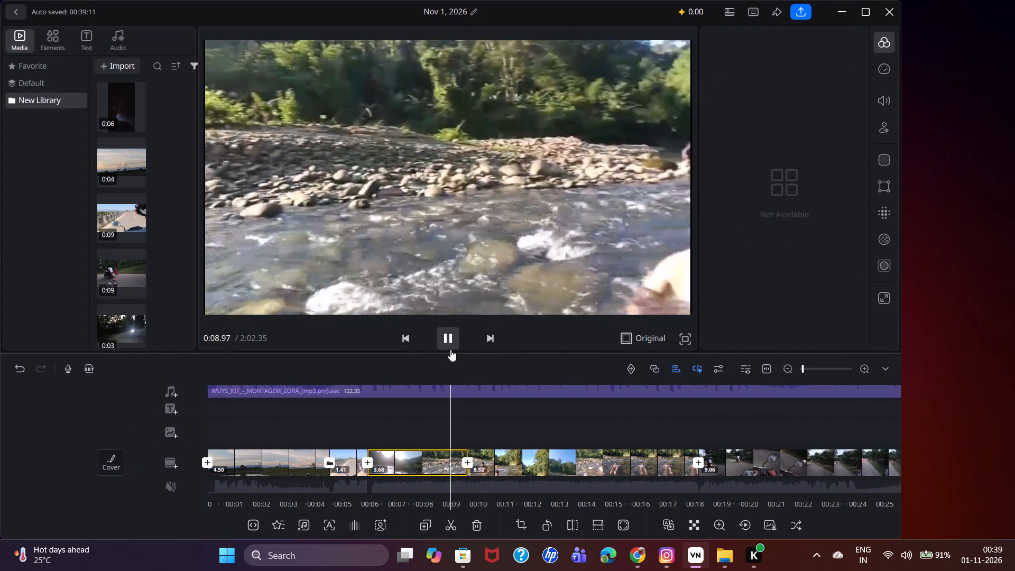
left_click(450, 349)
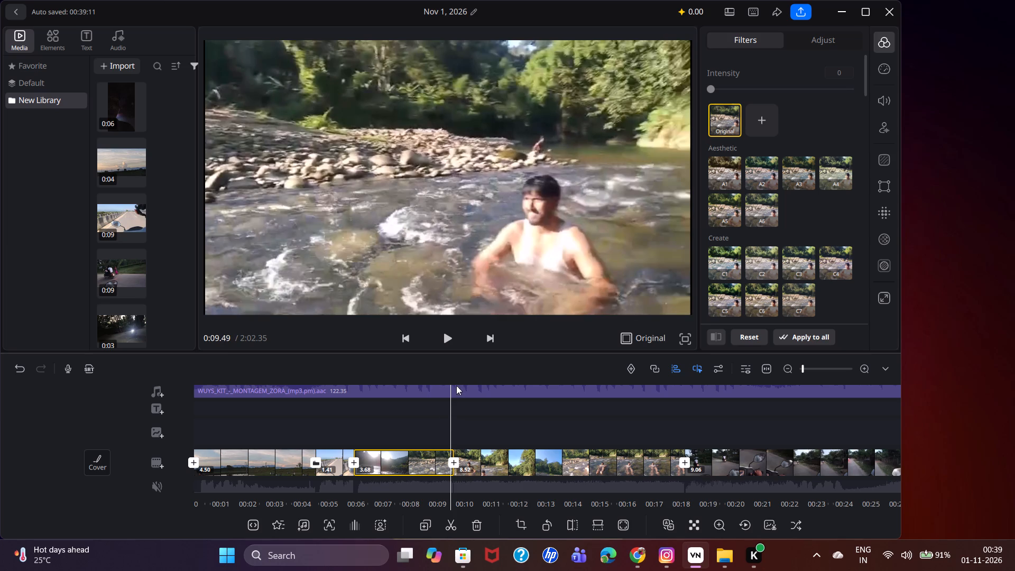
Split the second river piece at 0:10.85, where the man in the water dips toward the bottom of the frame.
left_click_drag(466, 426, 460, 427)
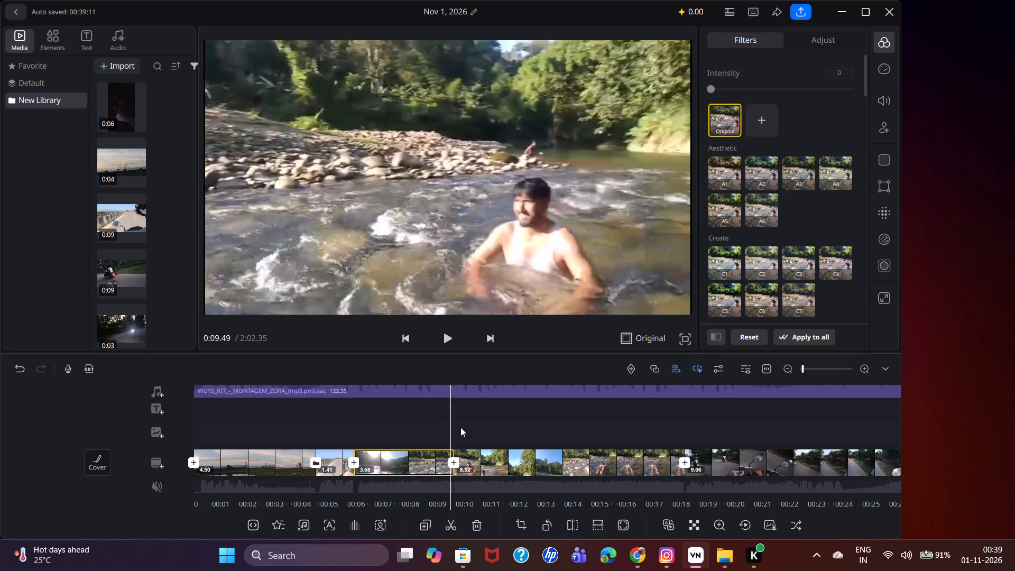
left_click_drag(460, 427, 439, 430)
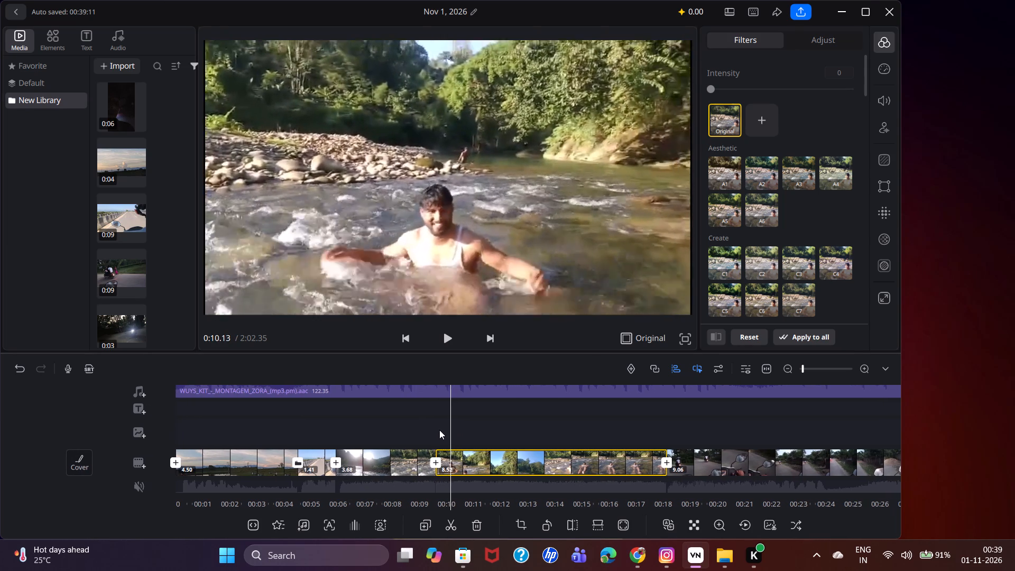
left_click_drag(439, 430, 426, 431)
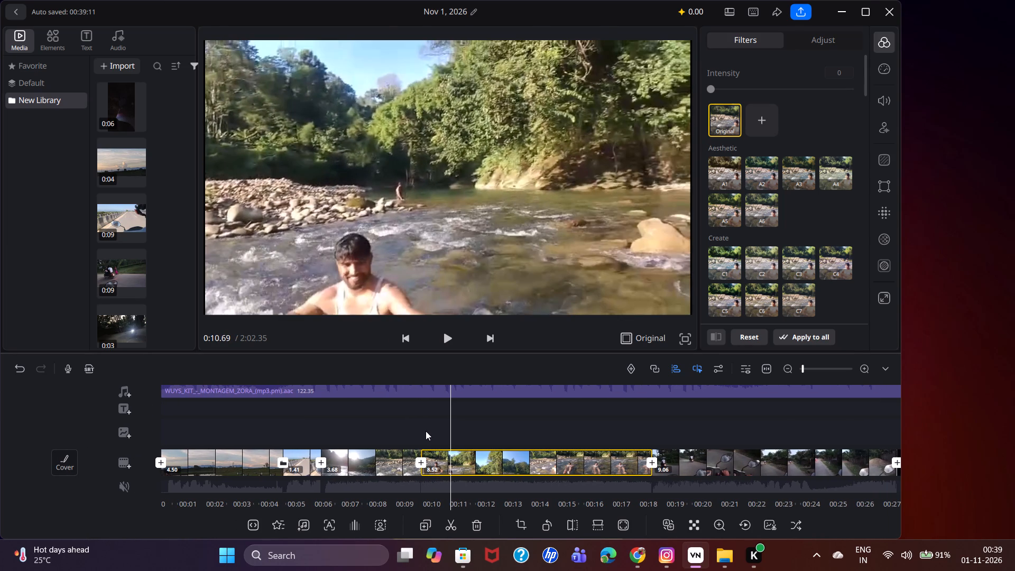
left_click_drag(426, 431, 421, 432)
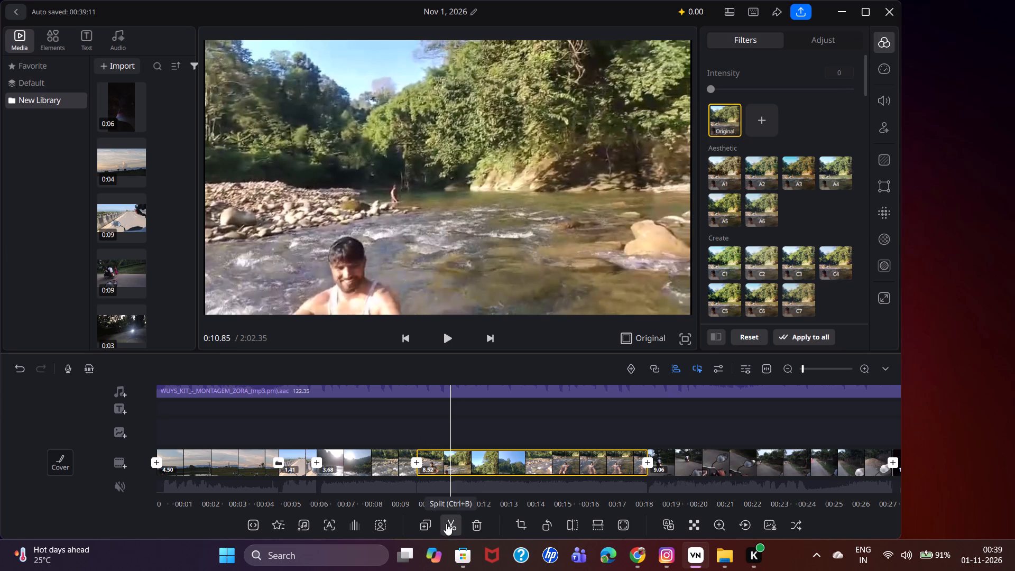
left_click(446, 523)
Delete the 7.27-second remainder of the river footage after the 0:10.85 cut.
left_click_drag(494, 428, 477, 435)
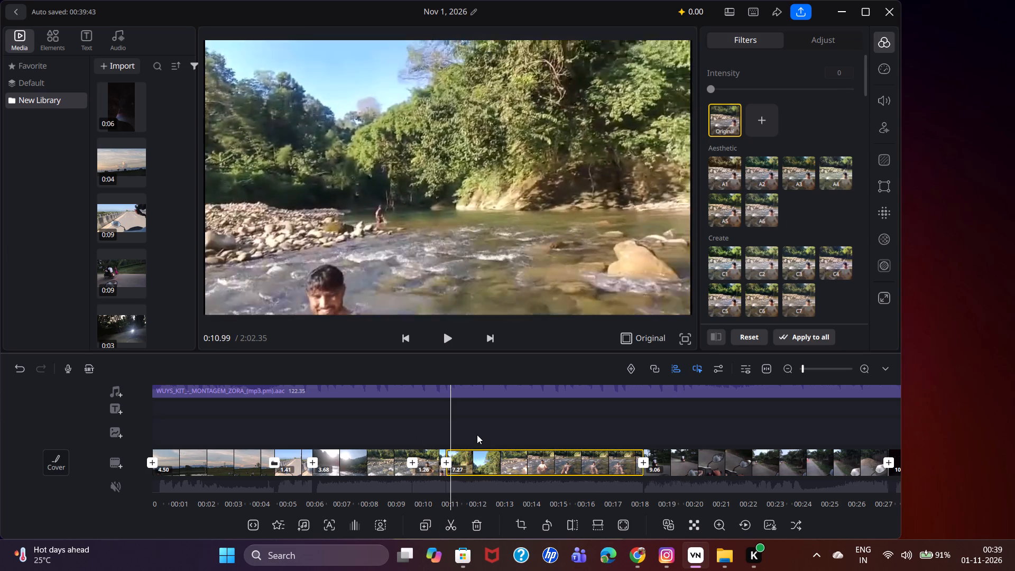
left_click_drag(477, 435, 354, 445)
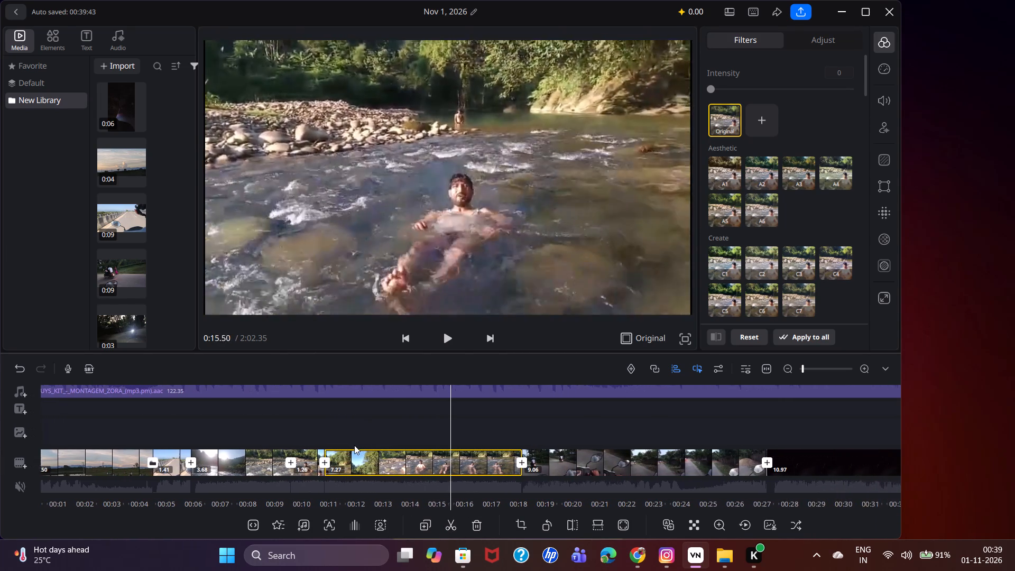
left_click_drag(354, 445, 368, 449)
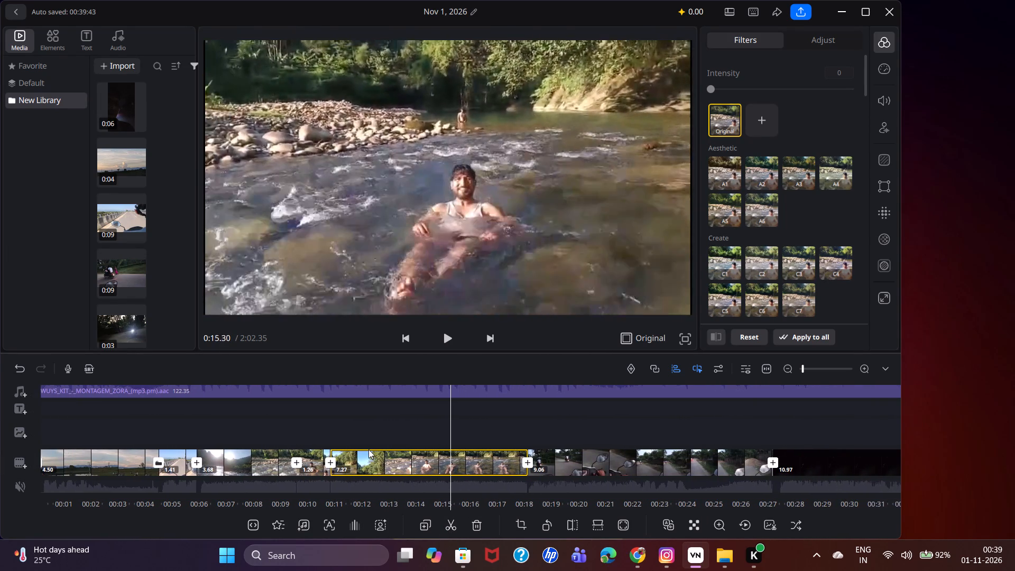
left_click_drag(368, 449, 372, 449)
left_click(423, 464)
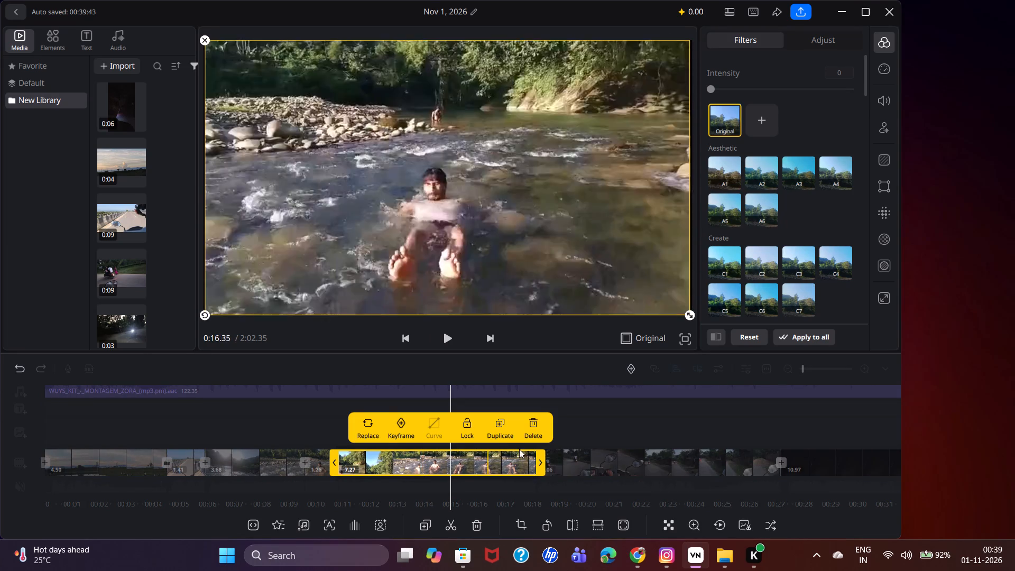
left_click(536, 432)
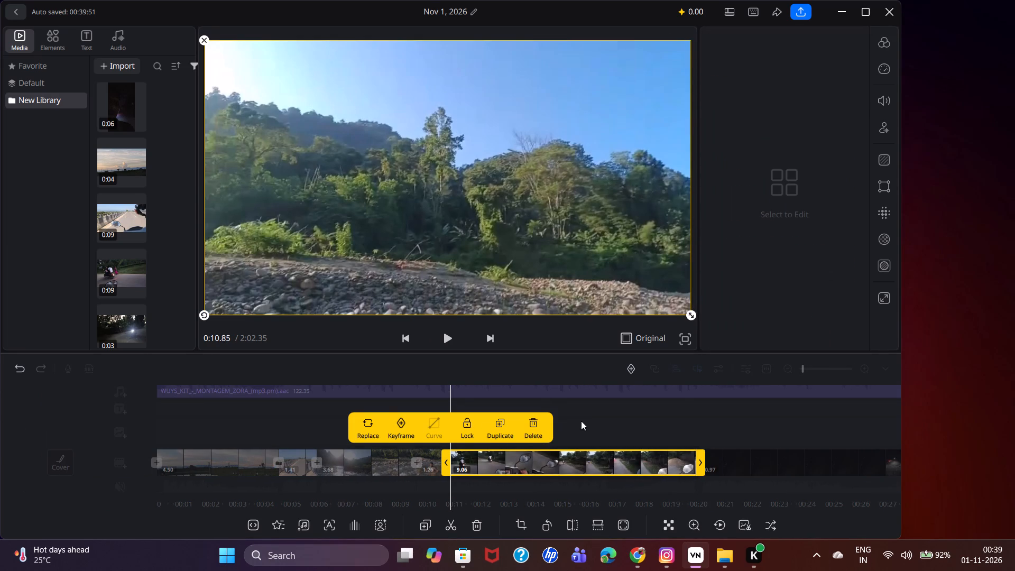
left_click(587, 421)
Duplicate the 1.26-second clip of the man in the river so the copy directly follows it.
left_click_drag(491, 423, 564, 423)
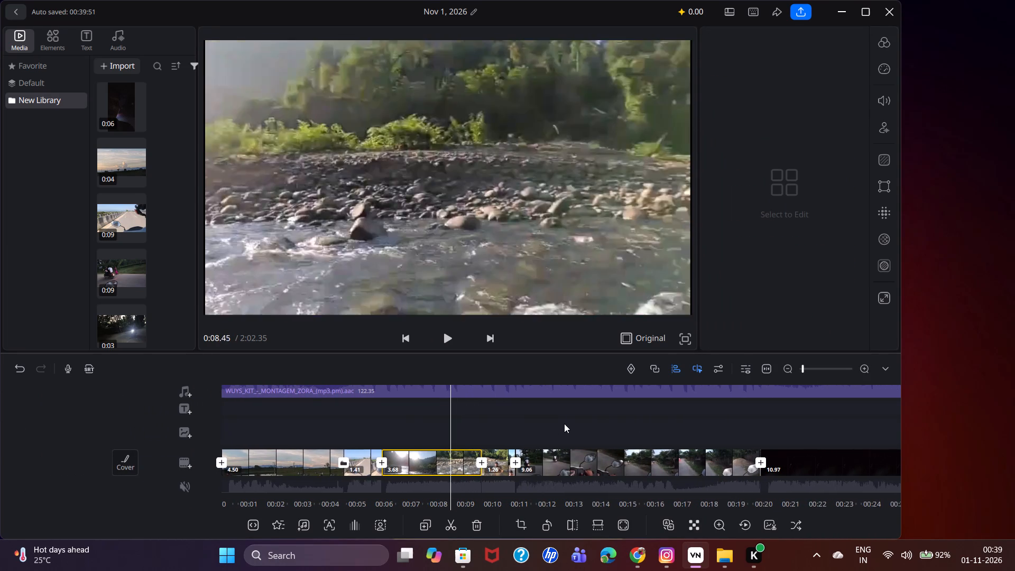
left_click_drag(564, 423, 574, 423)
left_click(494, 459)
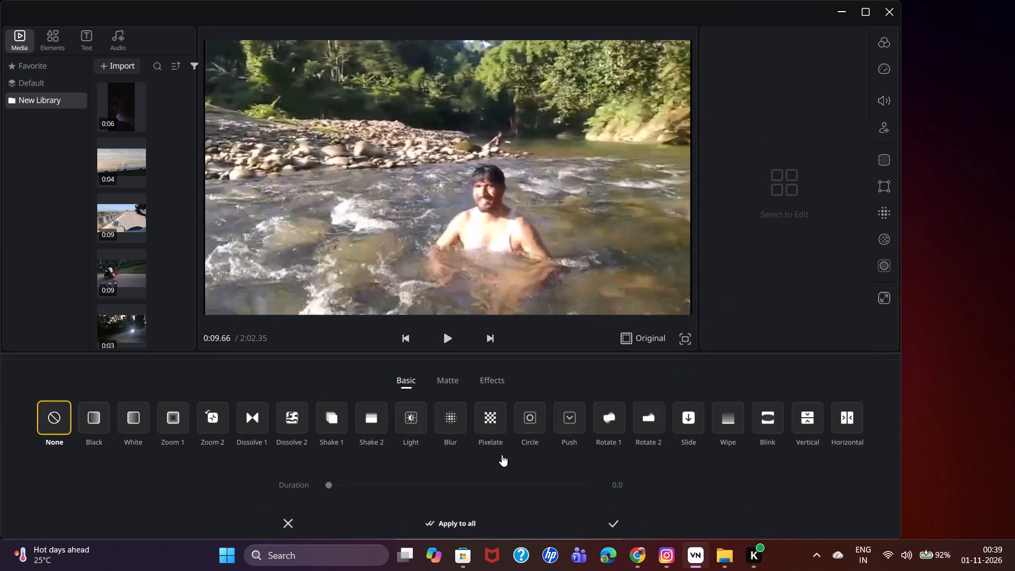
left_click(296, 523)
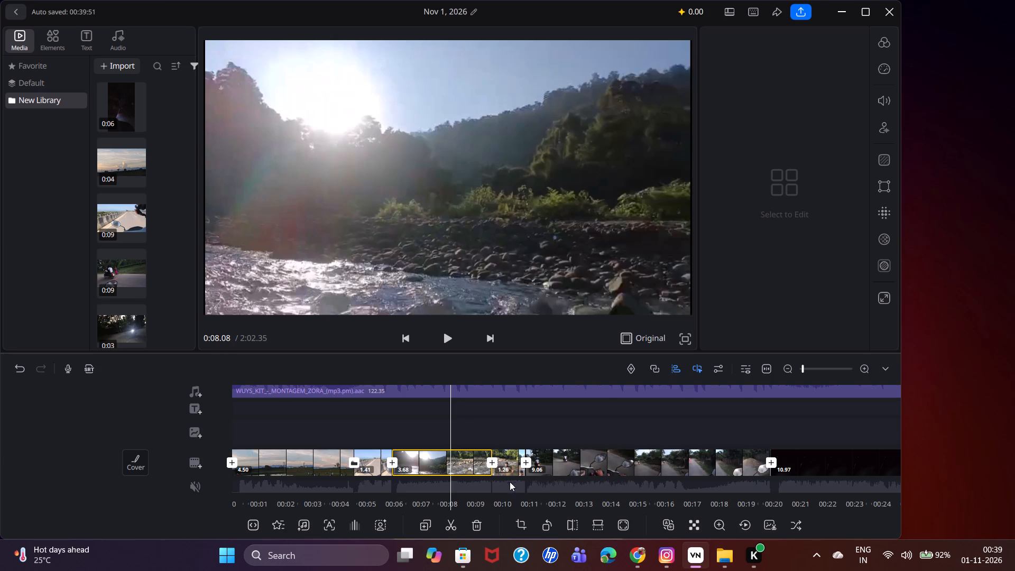
left_click(508, 469)
right_click(447, 466)
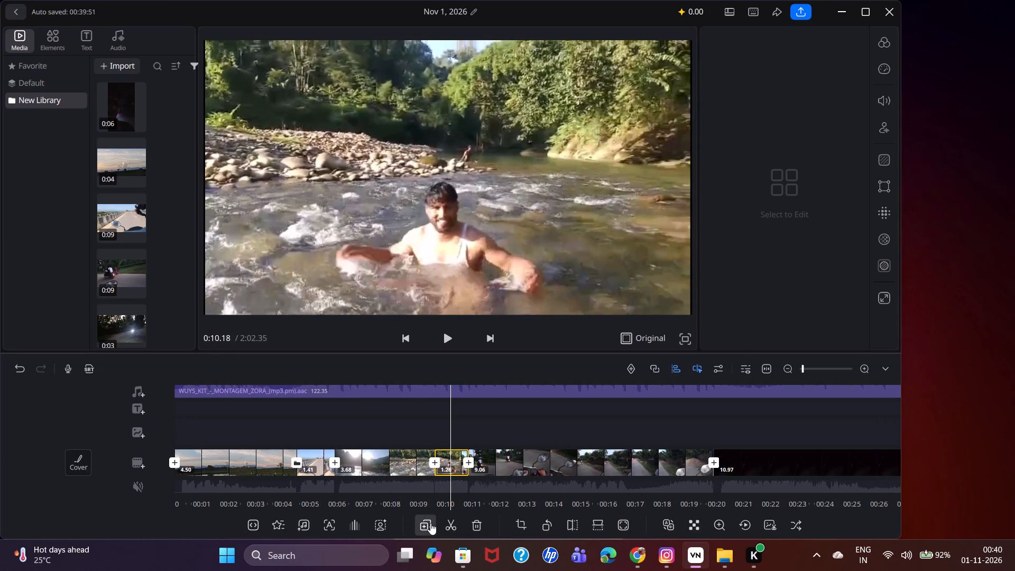
left_click(430, 523)
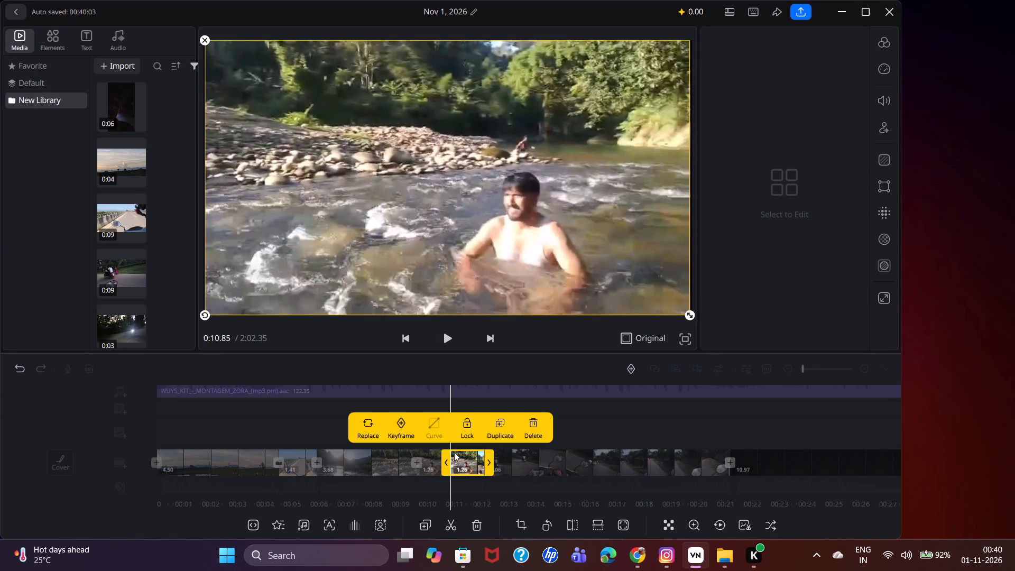
left_click(438, 428)
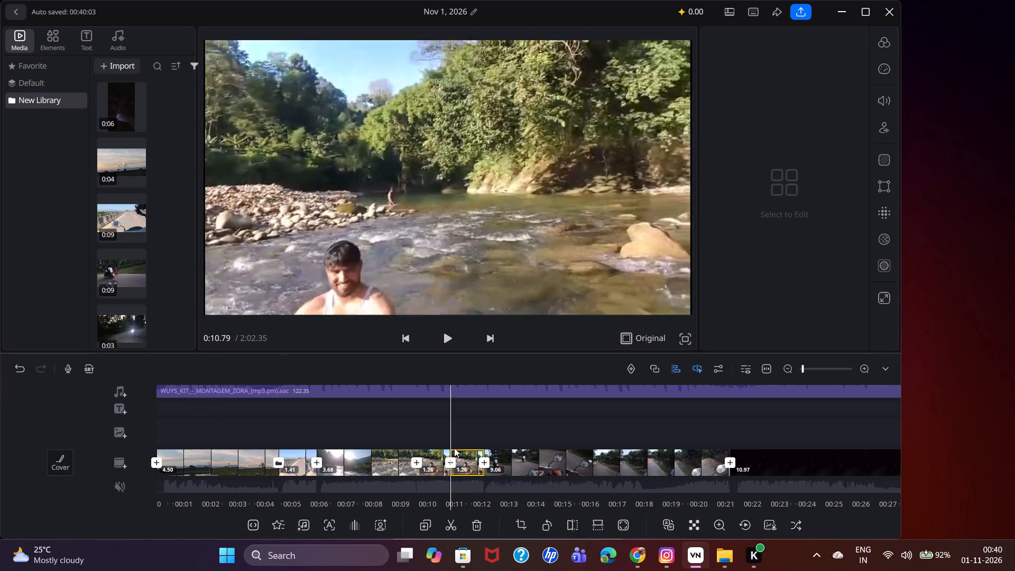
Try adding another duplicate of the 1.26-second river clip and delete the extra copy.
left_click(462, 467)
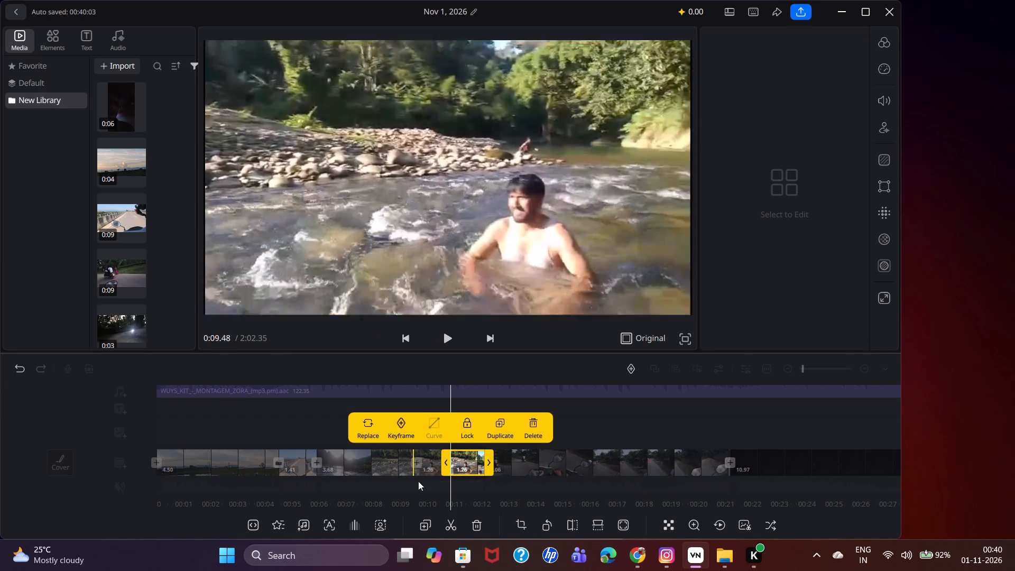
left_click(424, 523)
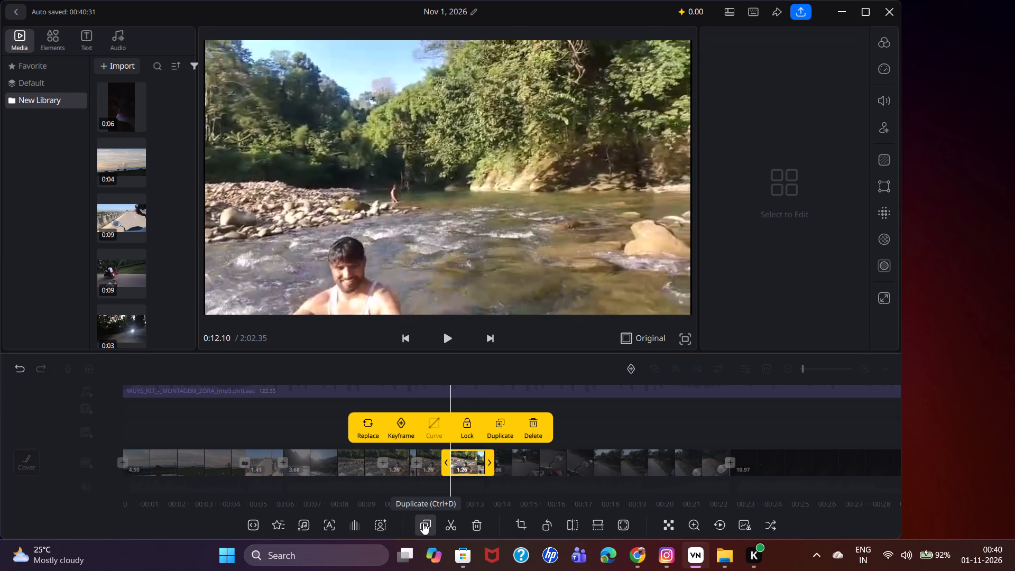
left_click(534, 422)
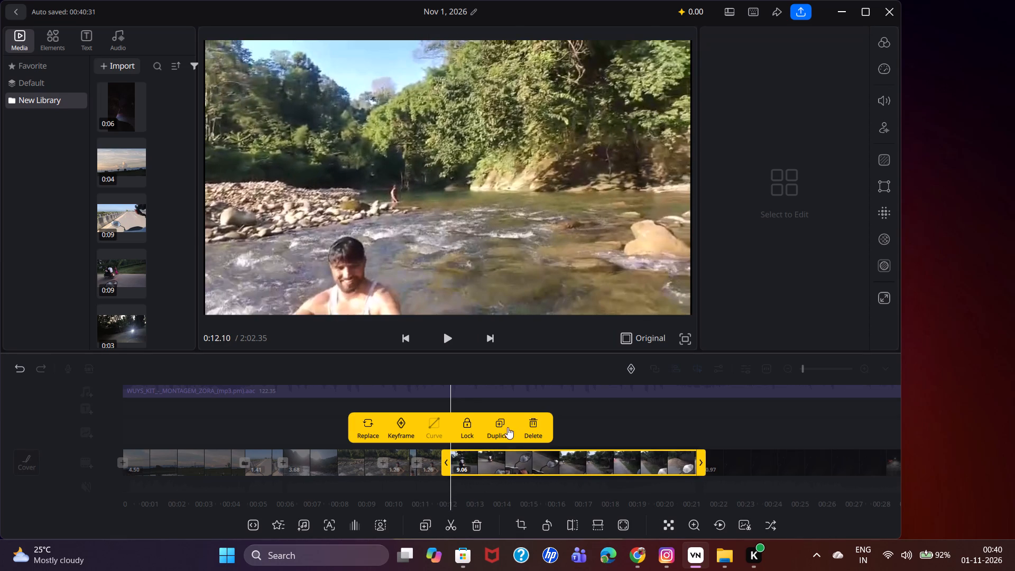
Reverse the second of the two 1.26-second river clips.
left_click(423, 462)
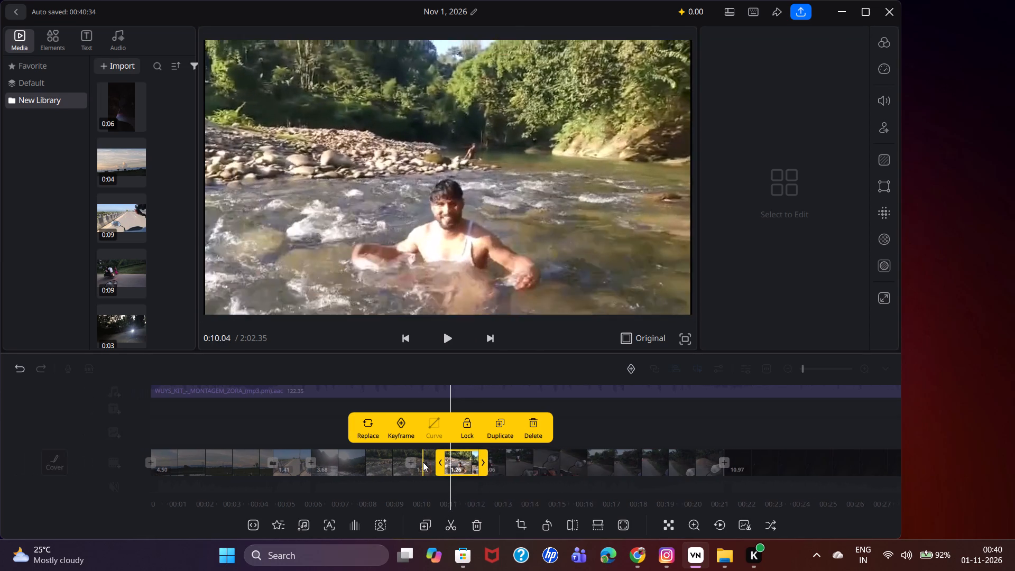
left_click(421, 462)
left_click(421, 462)
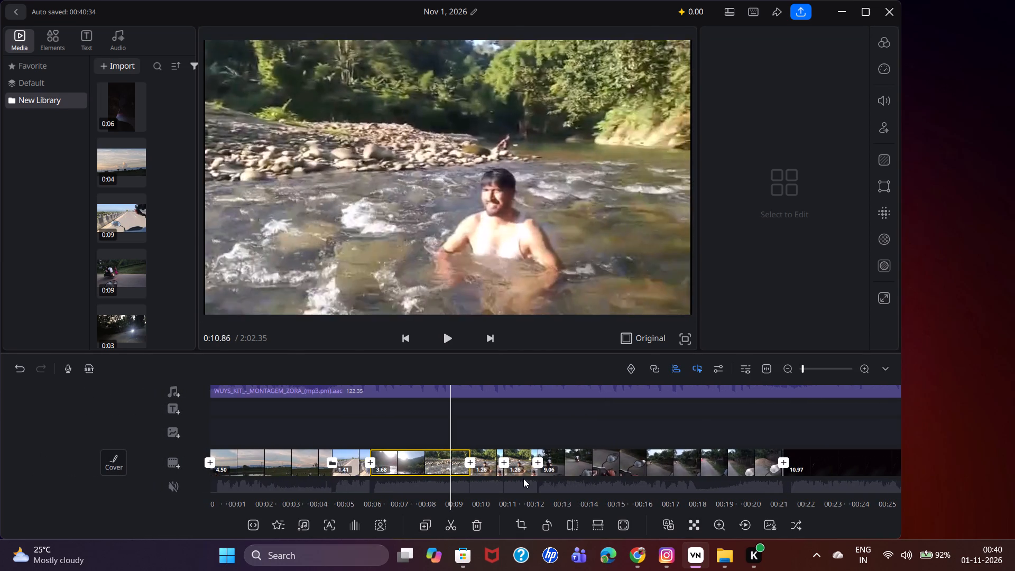
left_click(481, 461)
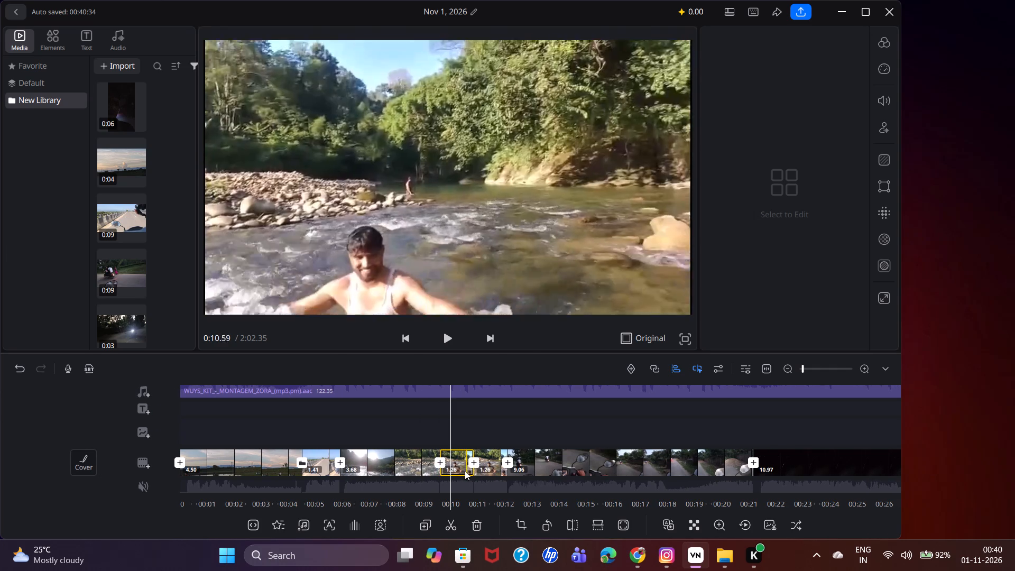
left_click(479, 470)
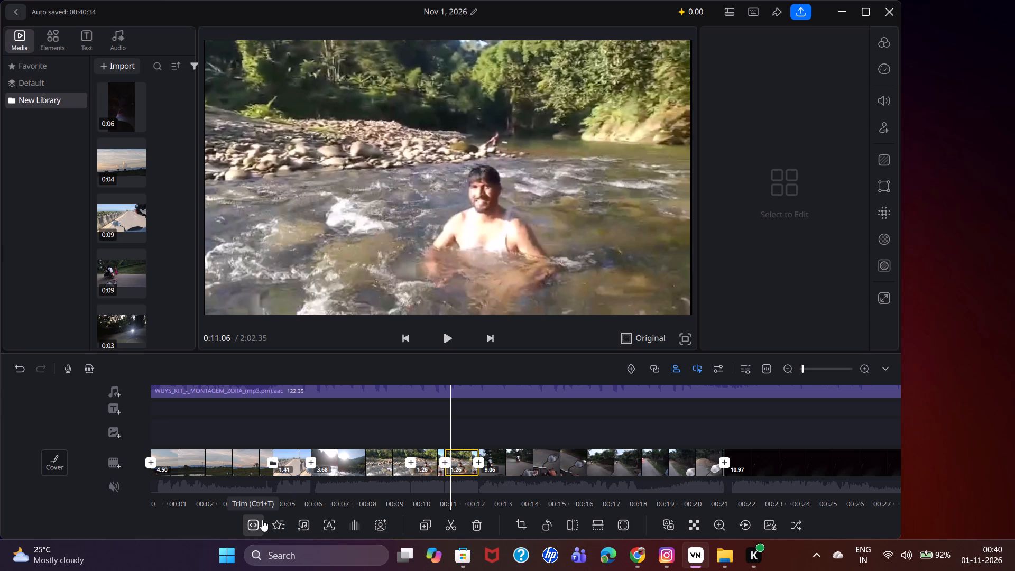
left_click(750, 519)
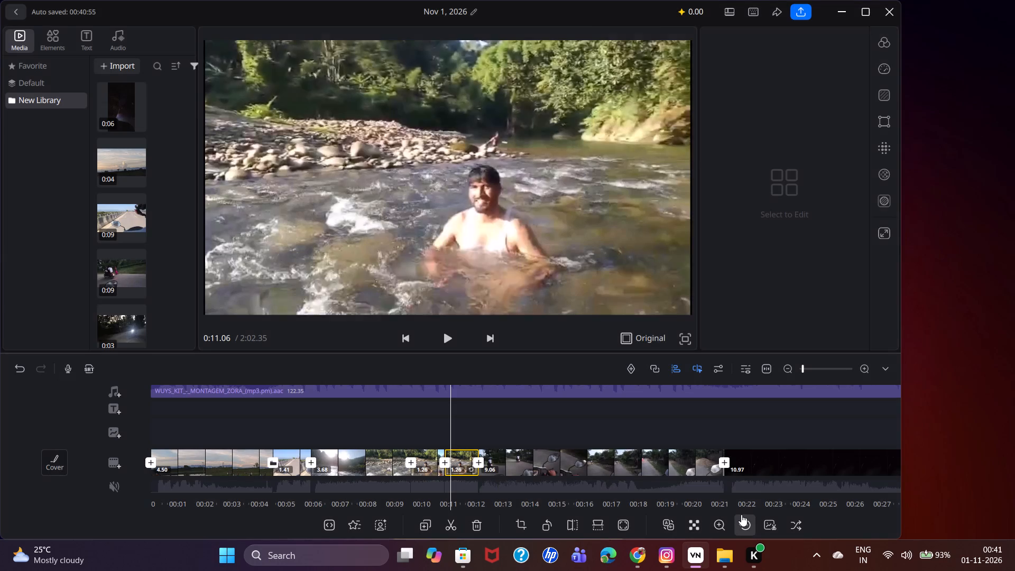
Scrub back over the opening clips and play from the reversed river clip into the road clip to review the effect.
left_click_drag(475, 427, 509, 427)
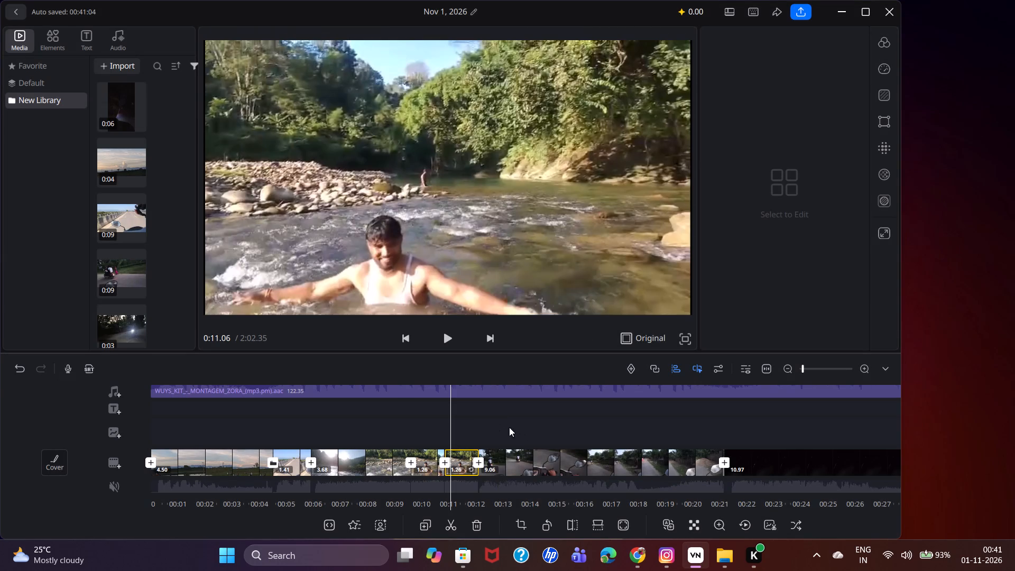
left_click_drag(509, 427, 898, 440)
left_click_drag(748, 451, 555, 447)
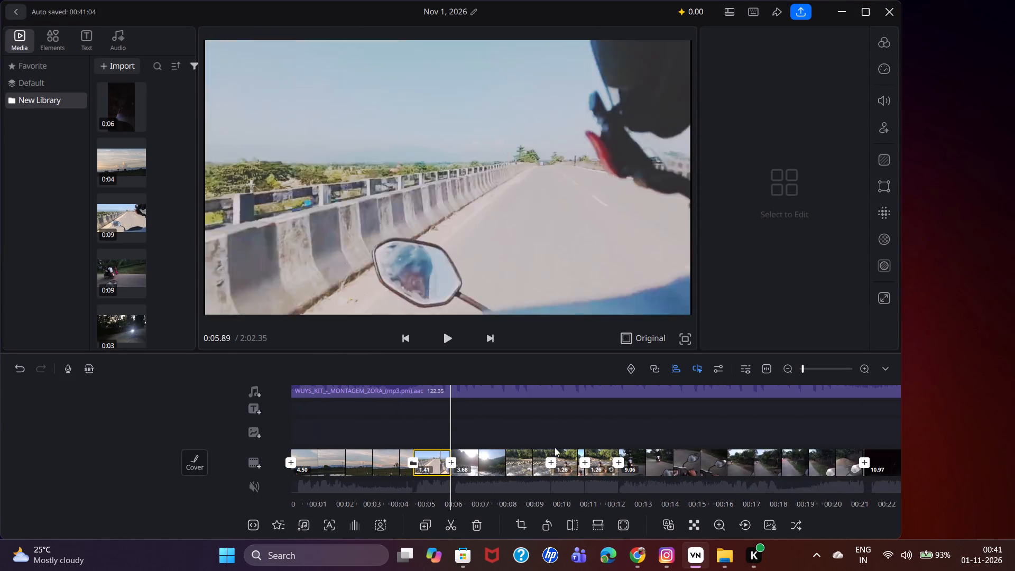
left_click_drag(555, 447, 440, 450)
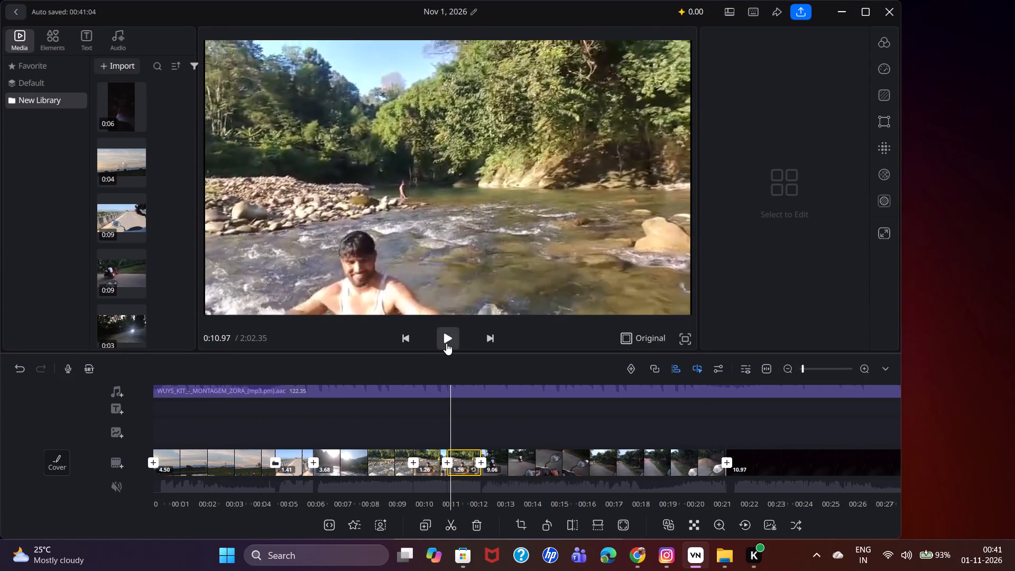
left_click(446, 343)
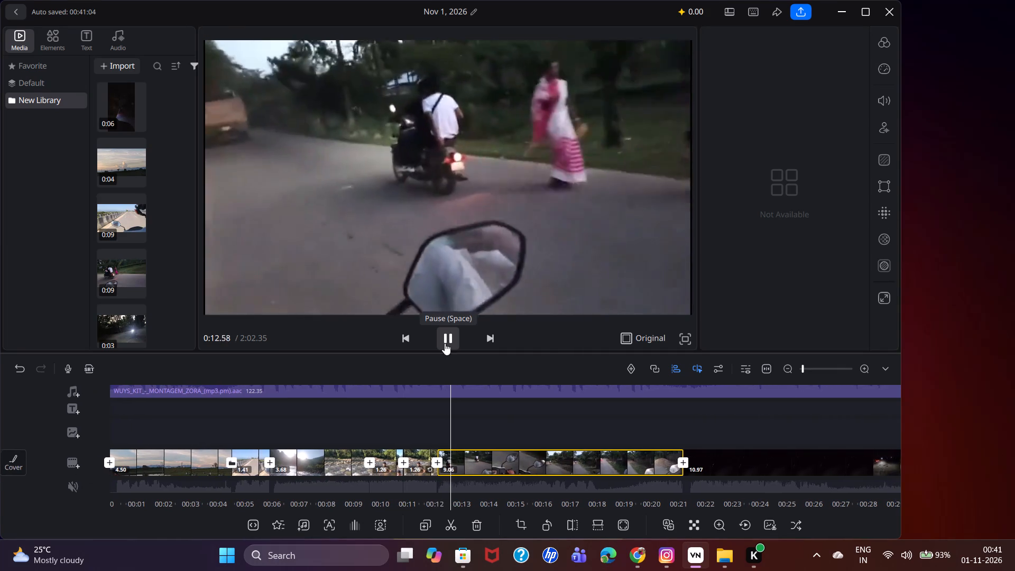
Add a Zoom 1 transition between the two 1.26-second river clips after previewing Dissolve 2 there.
left_click_drag(428, 393, 545, 400)
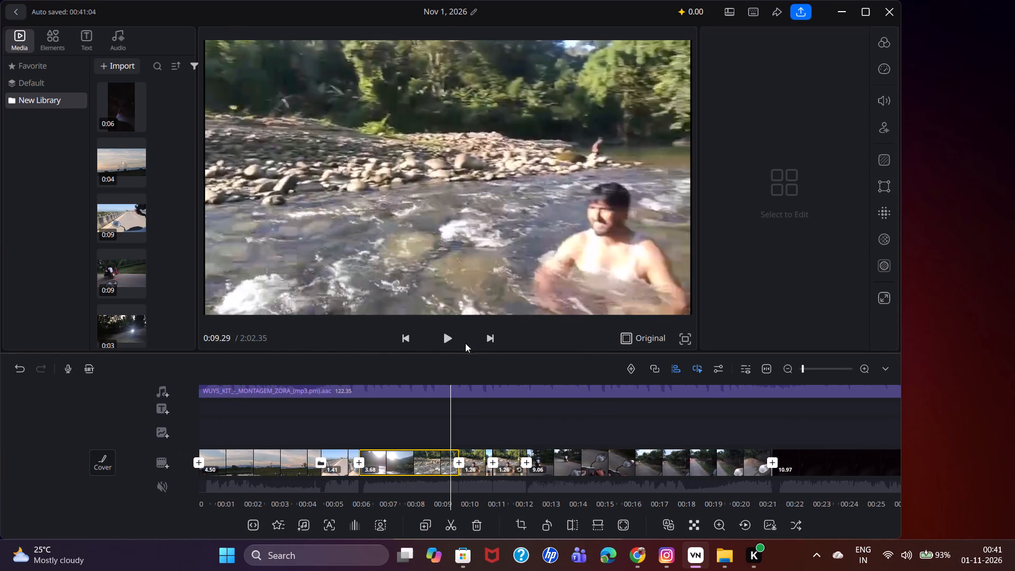
left_click(452, 343)
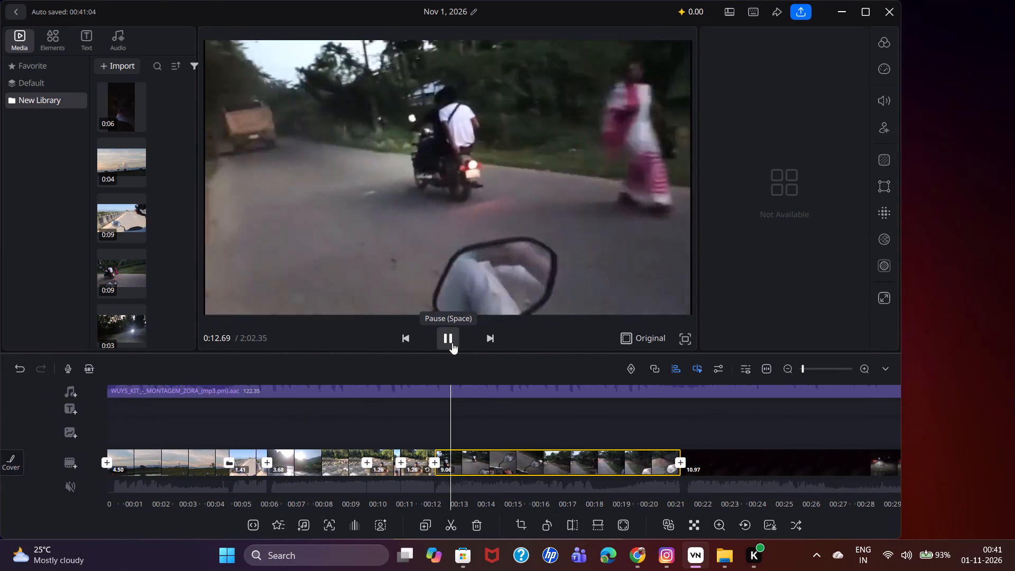
left_click(452, 343)
left_click_drag(473, 429, 517, 430)
left_click_drag(482, 423, 486, 423)
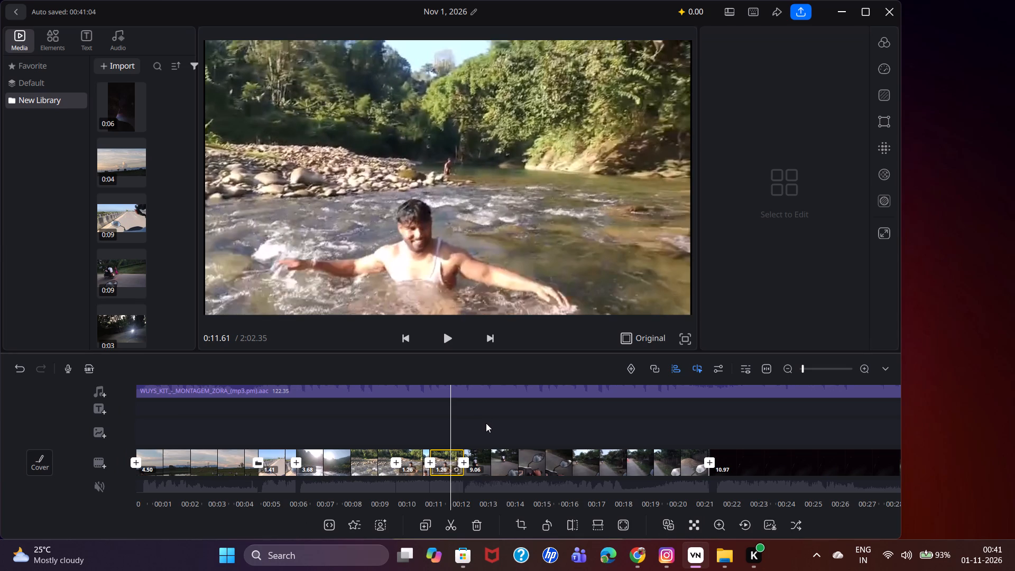
left_click_drag(486, 423, 488, 423)
left_click_drag(488, 423, 512, 423)
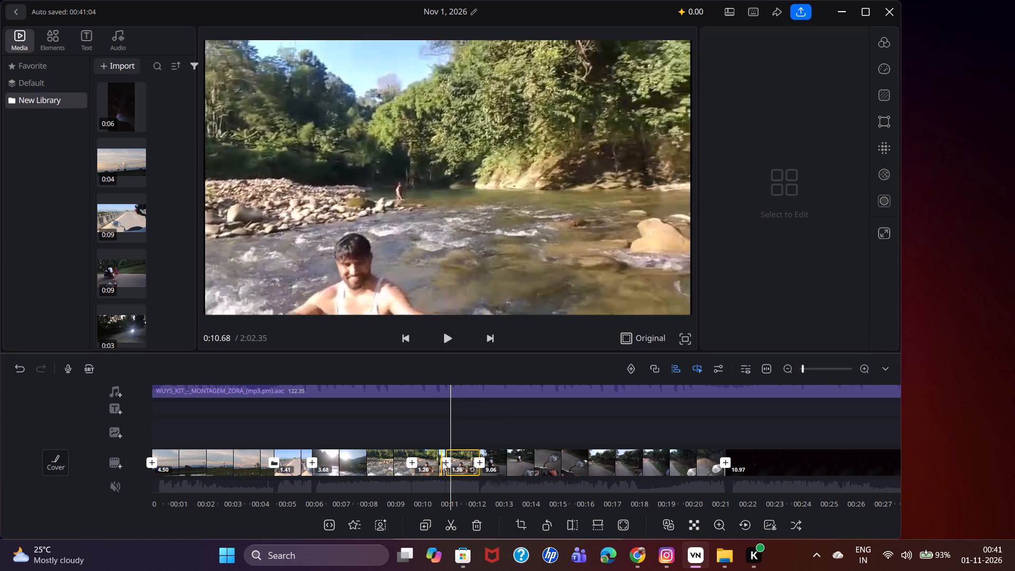
left_click(447, 462)
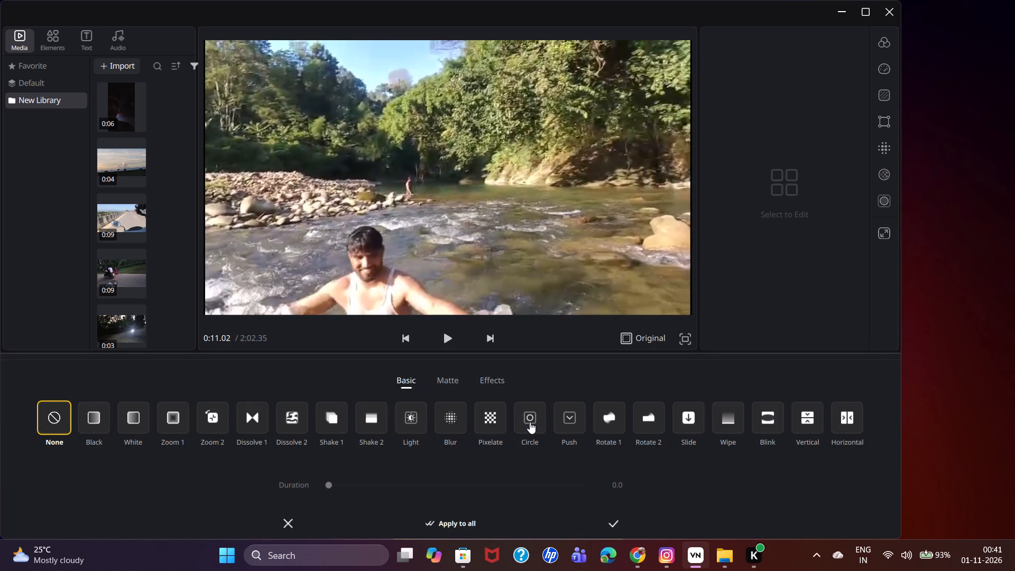
left_click(304, 423)
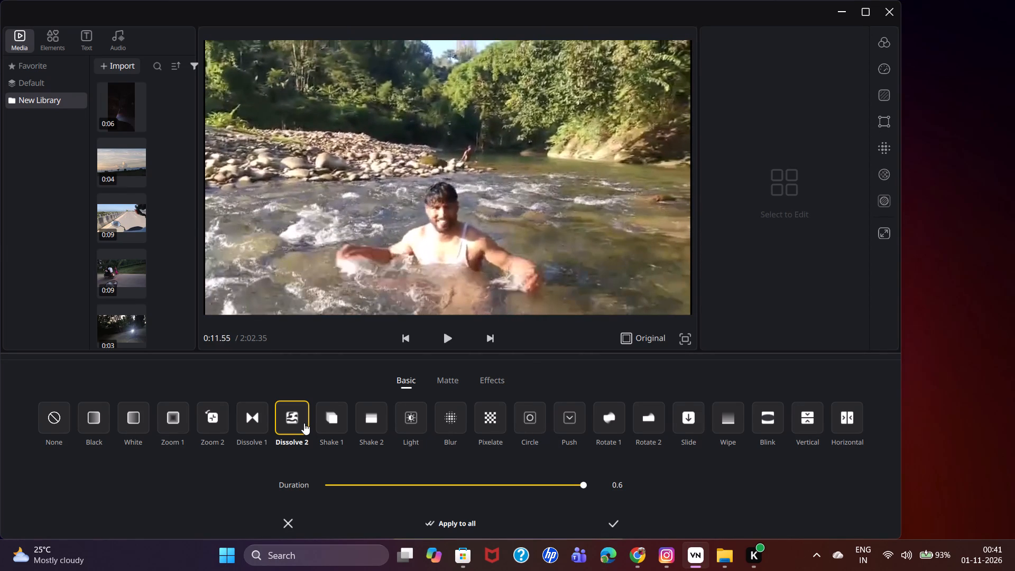
left_click(158, 428)
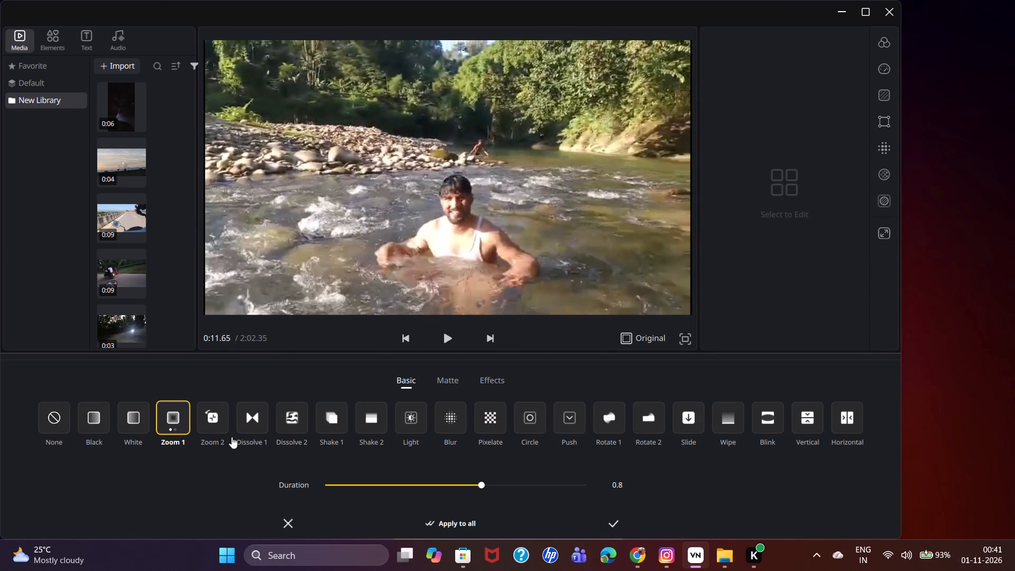
left_click(612, 520)
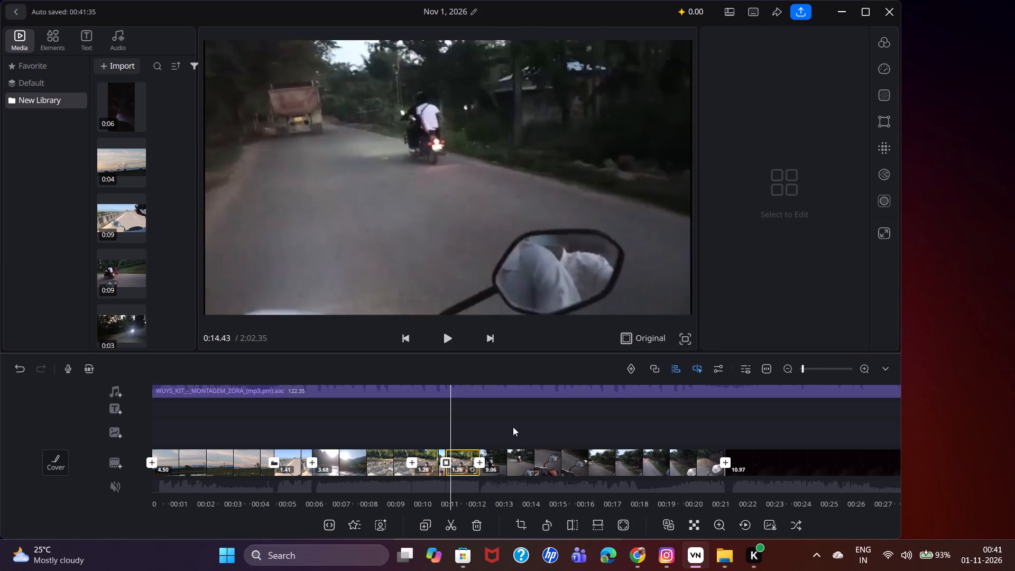
Add a Blink transition between the 1.41-second bridge road clip and the 3.68-second river clip, previewing Vertical as an alternative.
left_click_drag(510, 425, 564, 427)
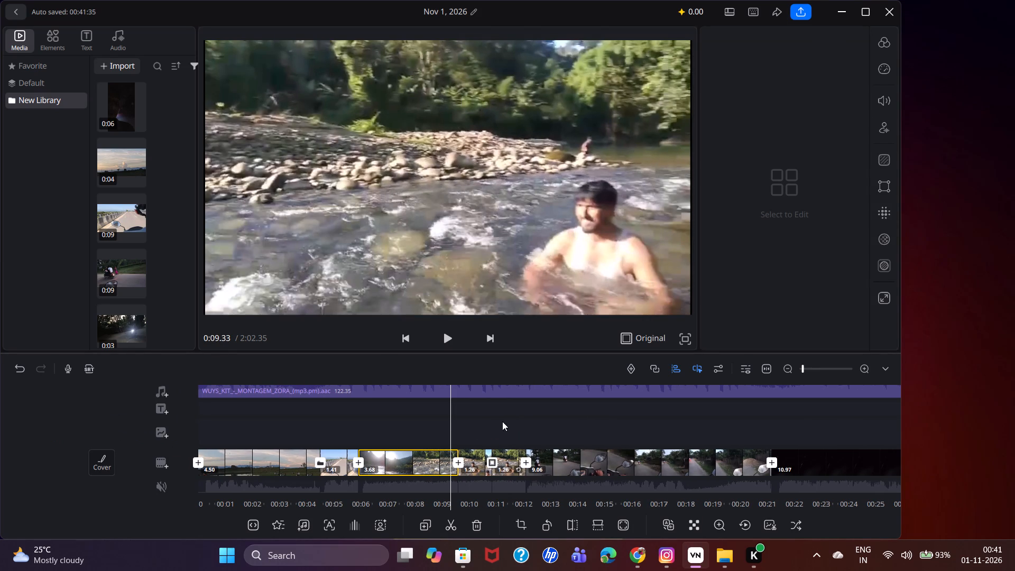
left_click_drag(451, 416, 536, 420)
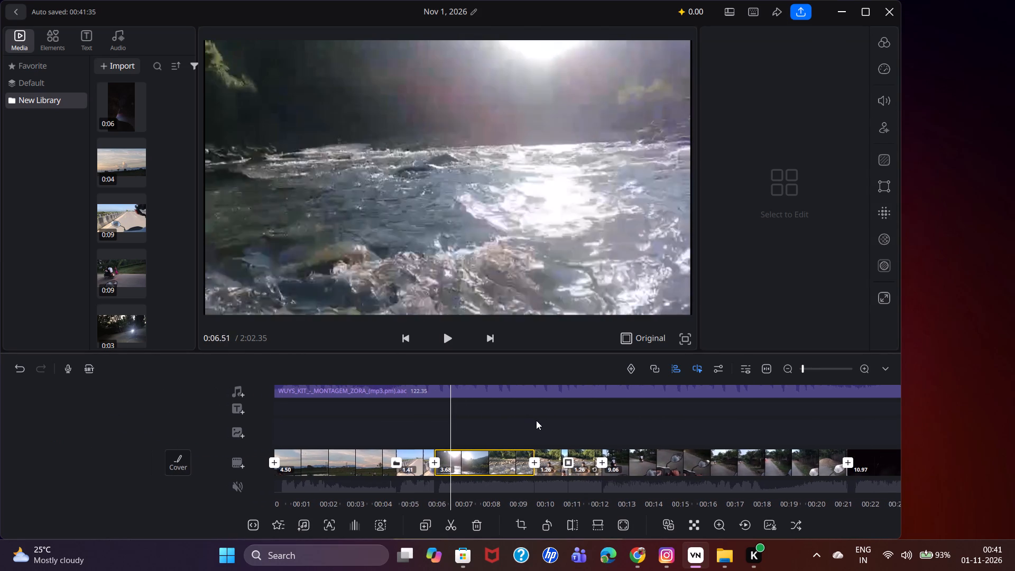
left_click_drag(536, 420, 554, 422)
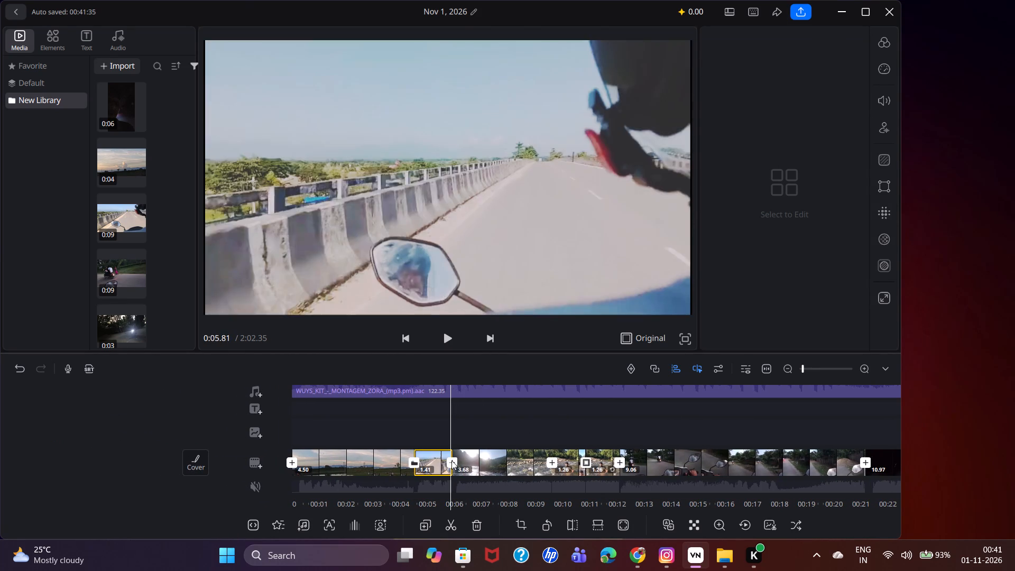
left_click(453, 460)
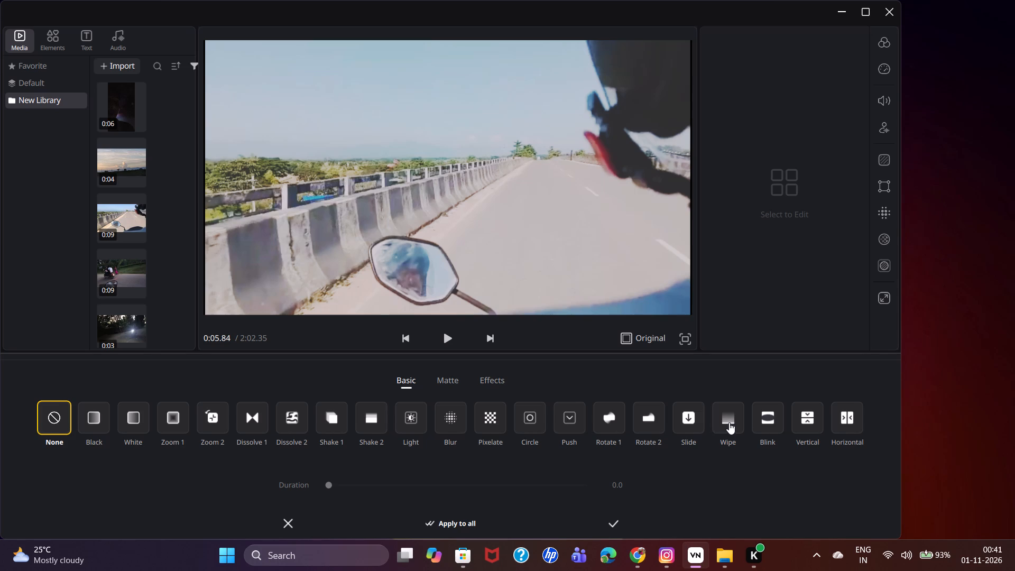
left_click(769, 415)
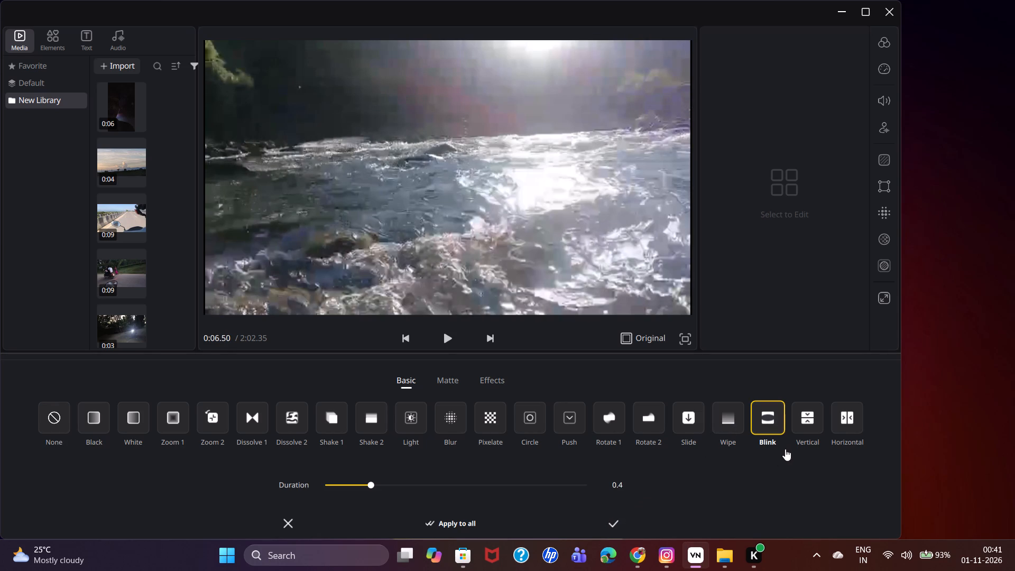
left_click(795, 426)
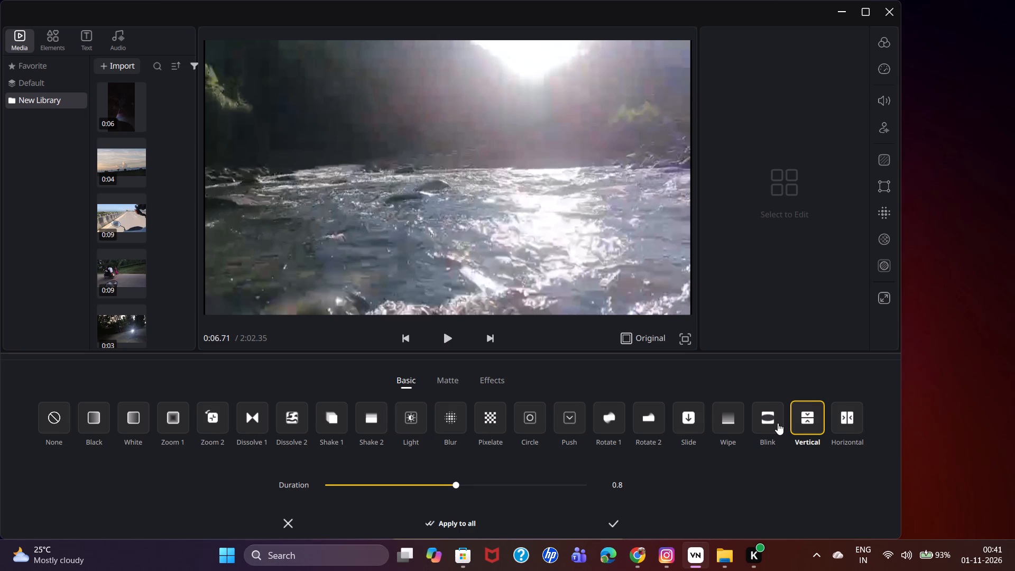
left_click(778, 423)
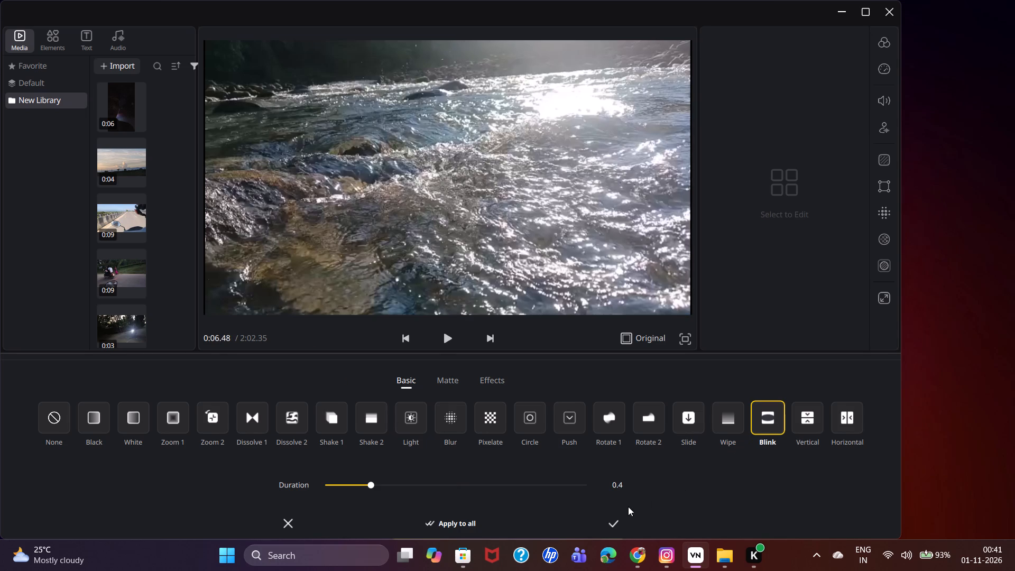
left_click(608, 516)
Play the montage from its start into the 1.26-second river clips to review the new transitions.
left_click_drag(550, 414, 744, 423)
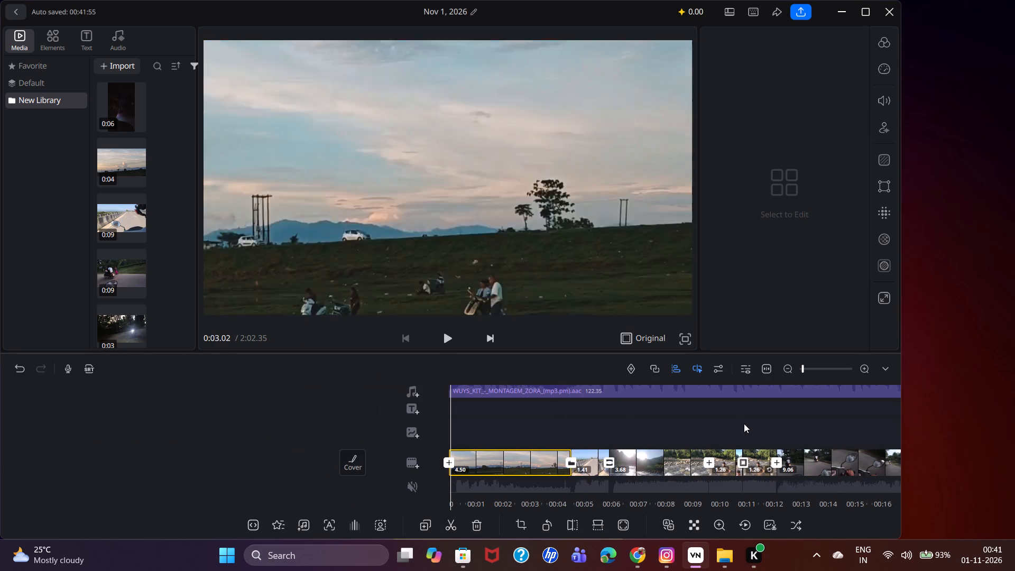
left_click(445, 339)
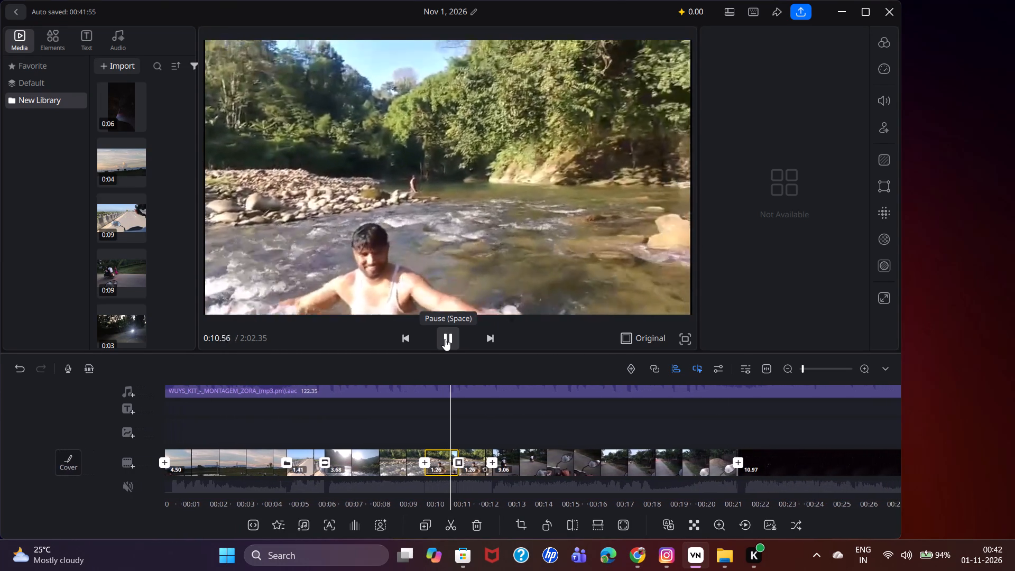
left_click(445, 339)
Replay the cut from the 3.68-second river clip into the first 1.26-second river clip to examine how it flows.
left_click_drag(433, 406, 462, 410)
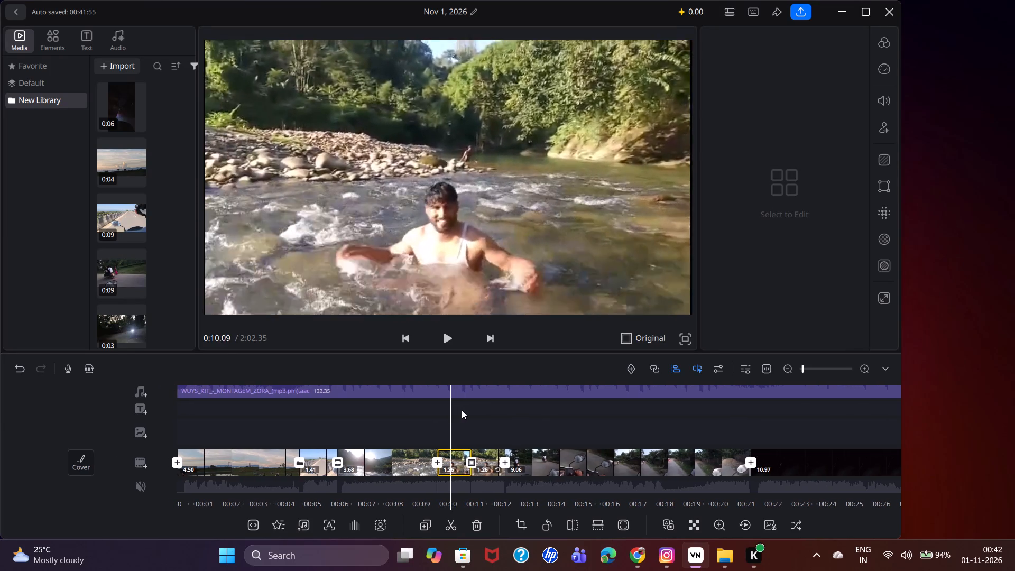
left_click_drag(462, 410, 471, 410)
left_click_drag(463, 408, 477, 409)
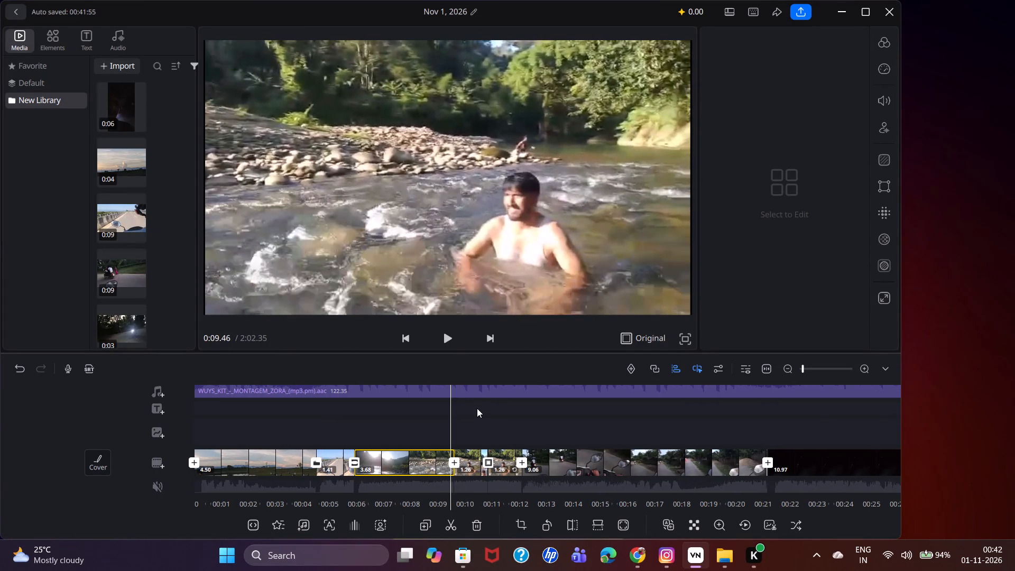
left_click(450, 343)
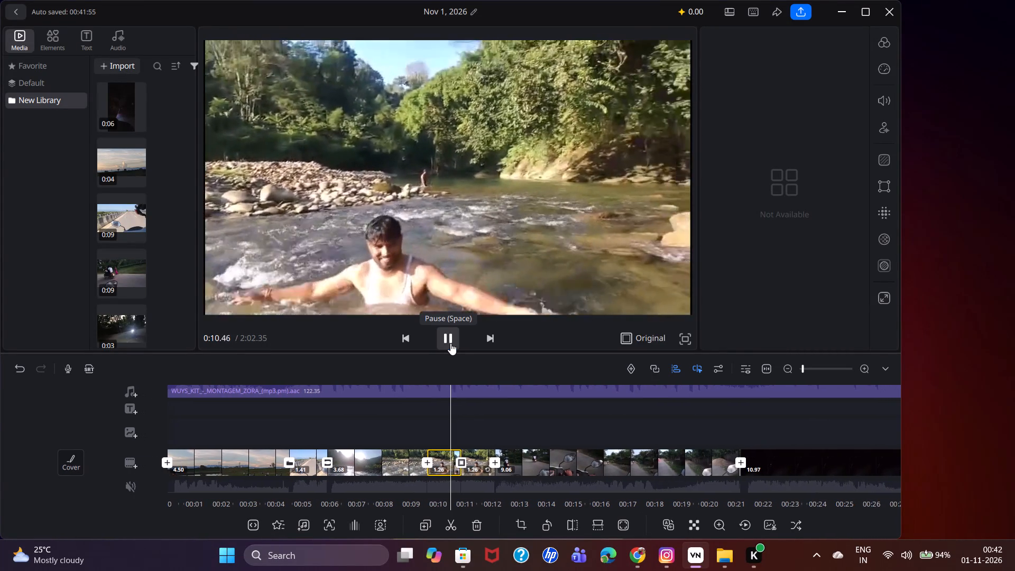
left_click(450, 343)
left_click_drag(447, 394, 501, 398)
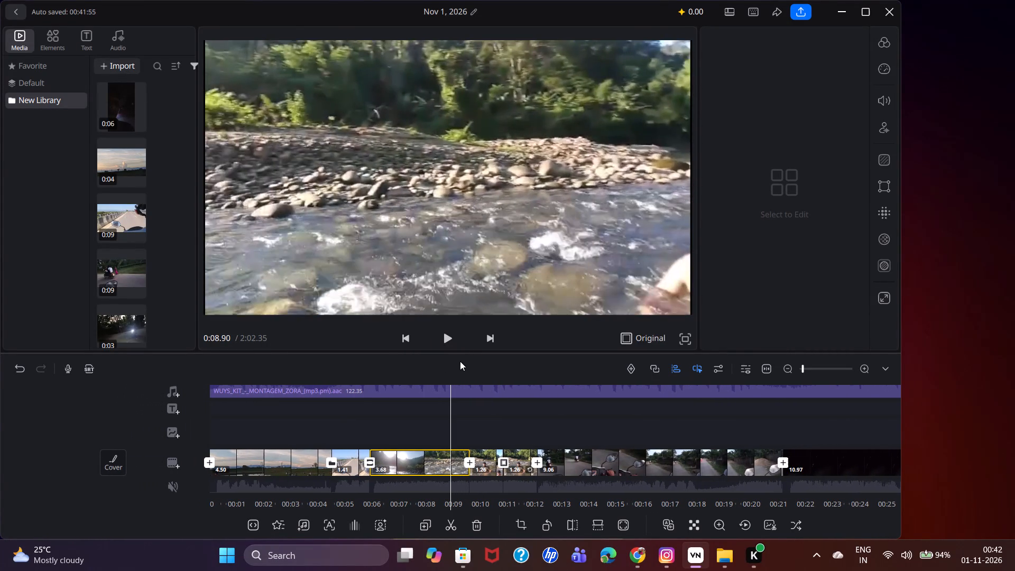
left_click(447, 344)
left_click(447, 344)
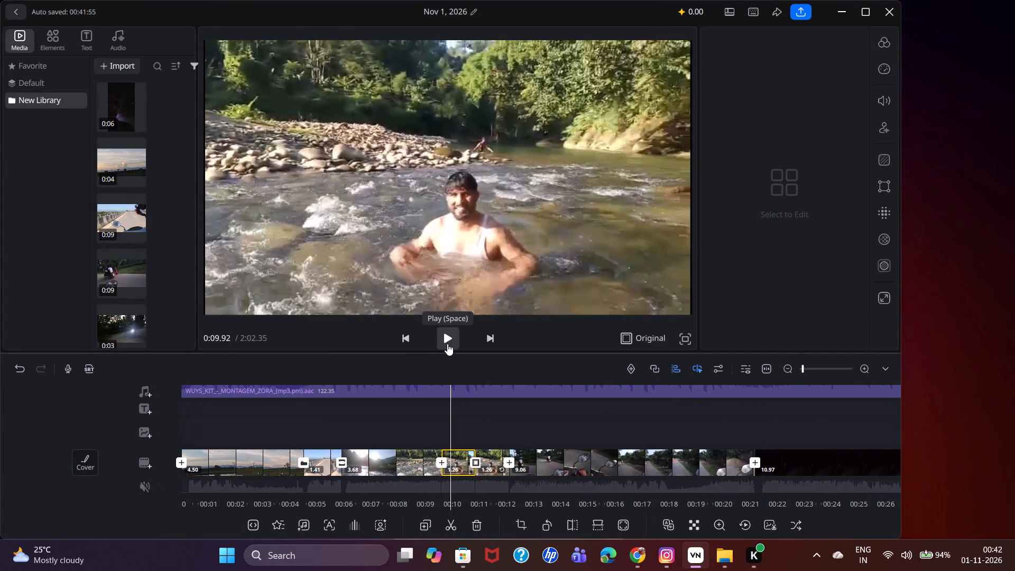
left_click_drag(440, 372, 449, 377)
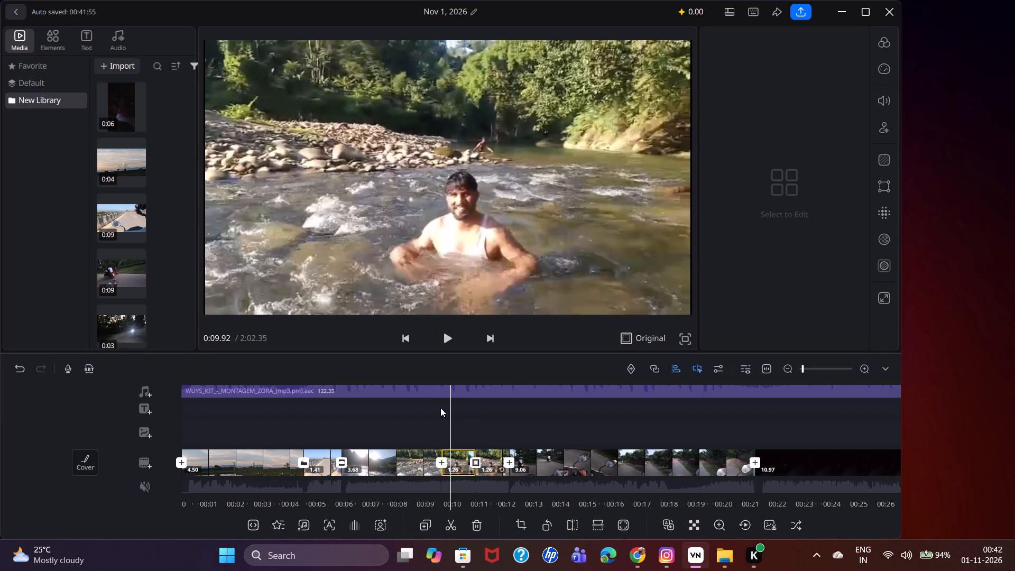
left_click_drag(440, 410, 451, 416)
left_click_drag(451, 416, 459, 419)
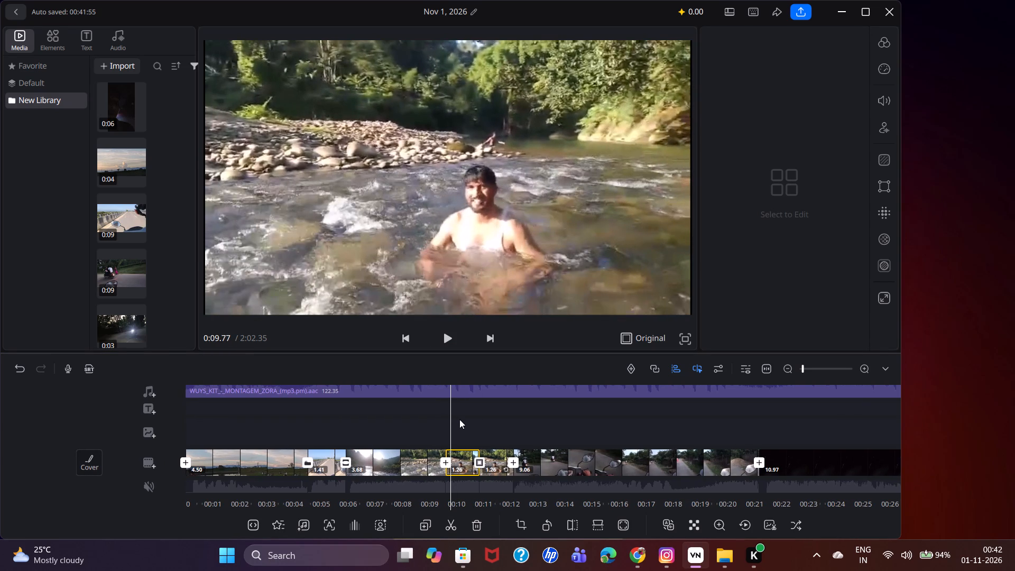
left_click_drag(459, 419, 471, 421)
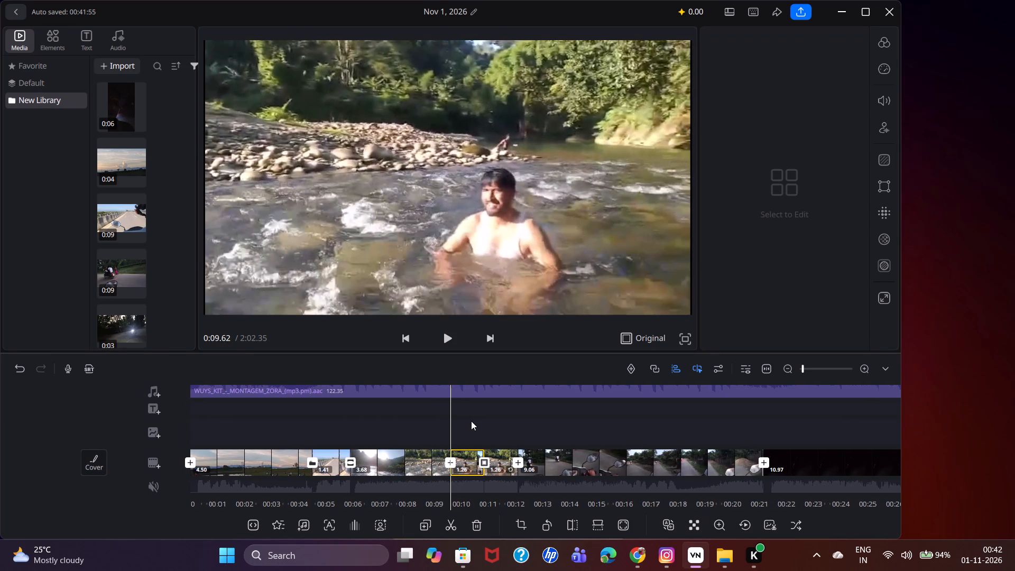
left_click(471, 421)
left_click(444, 334)
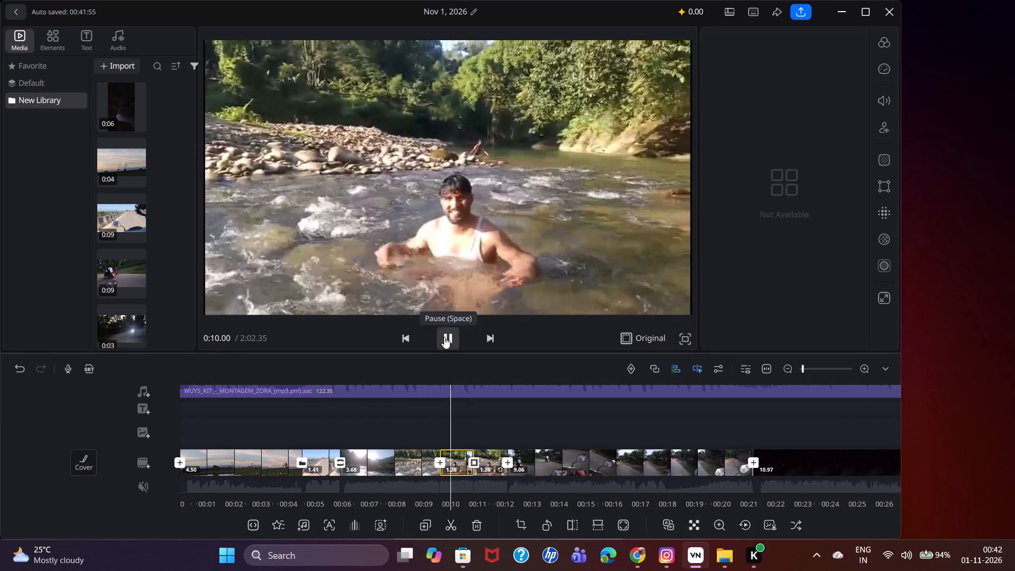
left_click_drag(427, 411, 471, 417)
left_click(444, 341)
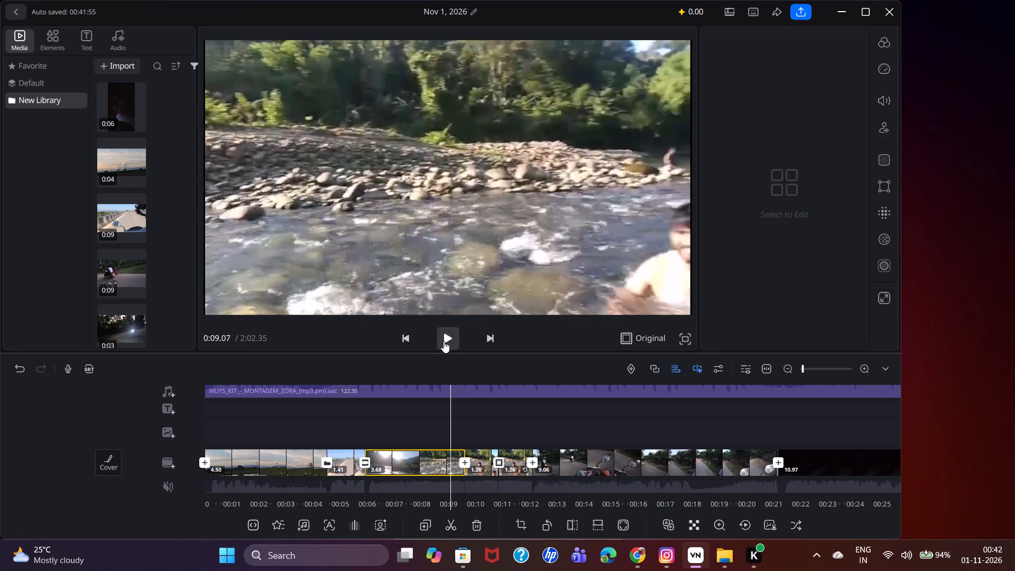
left_click(444, 341)
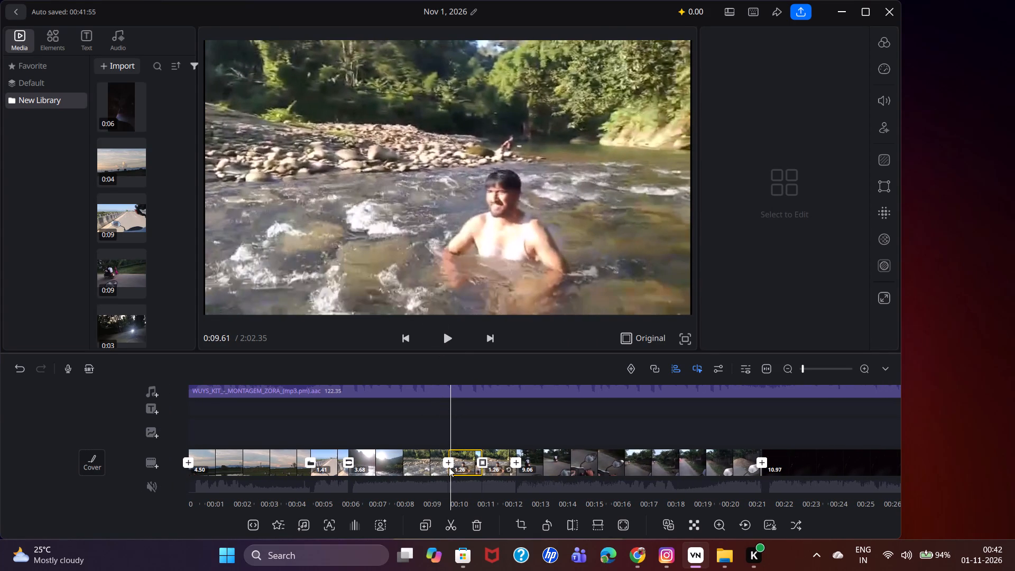
Add a Zoom 2 transition between the 3.68-second and first 1.26-second river clips after previewing Push, Rotate 2 and Slide.
left_click(449, 462)
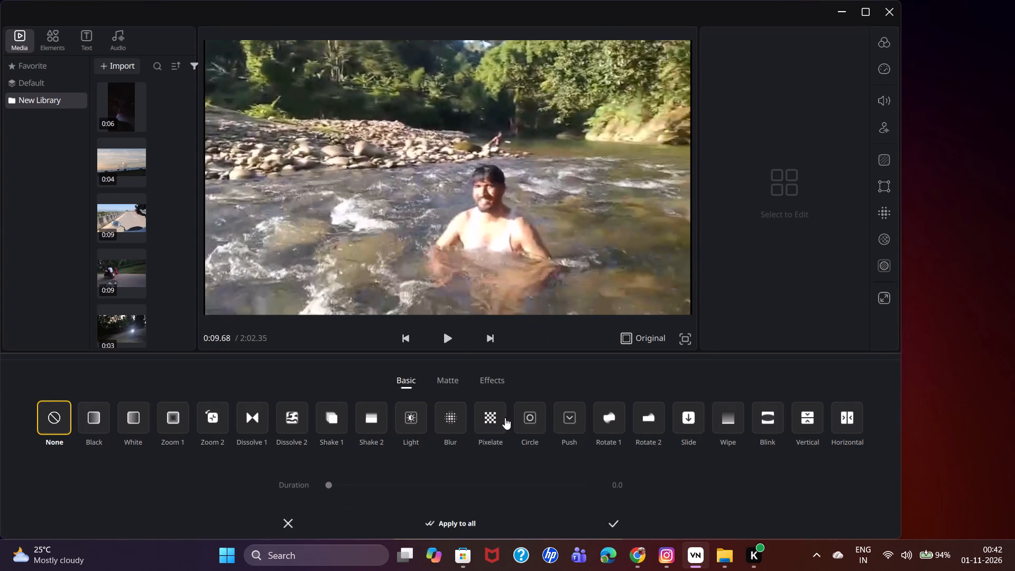
left_click(566, 422)
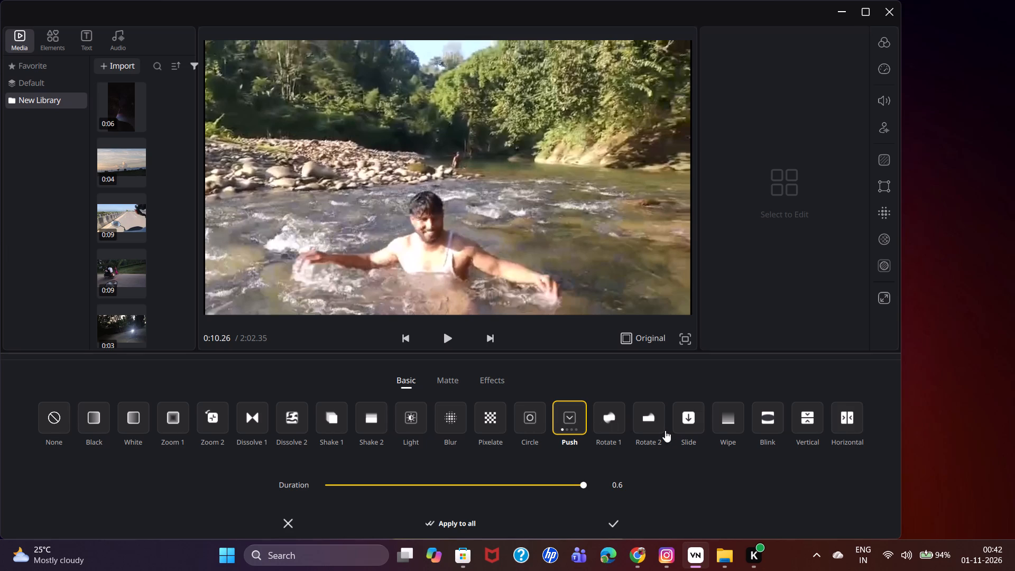
left_click(658, 430)
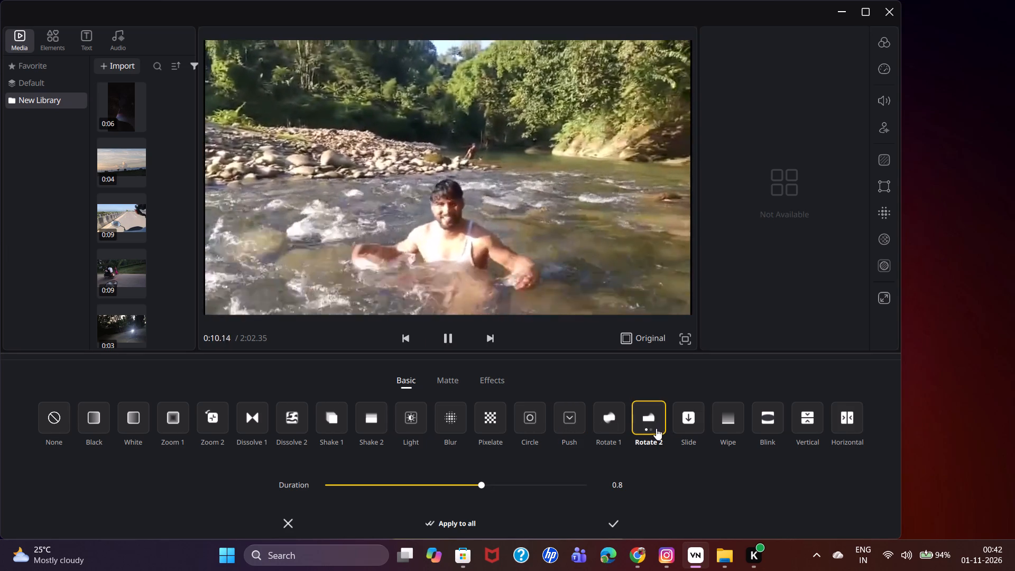
left_click(679, 421)
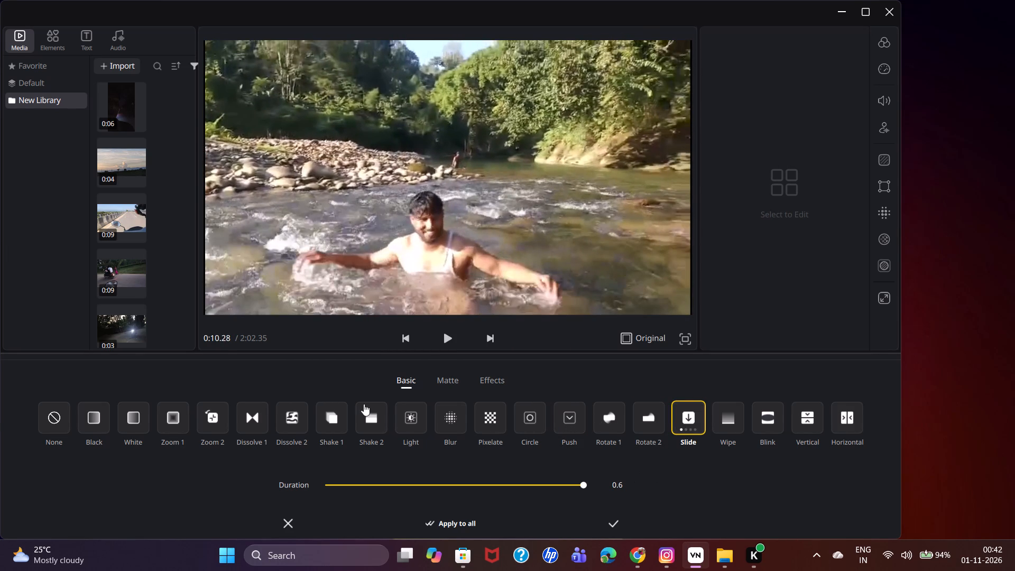
left_click(204, 419)
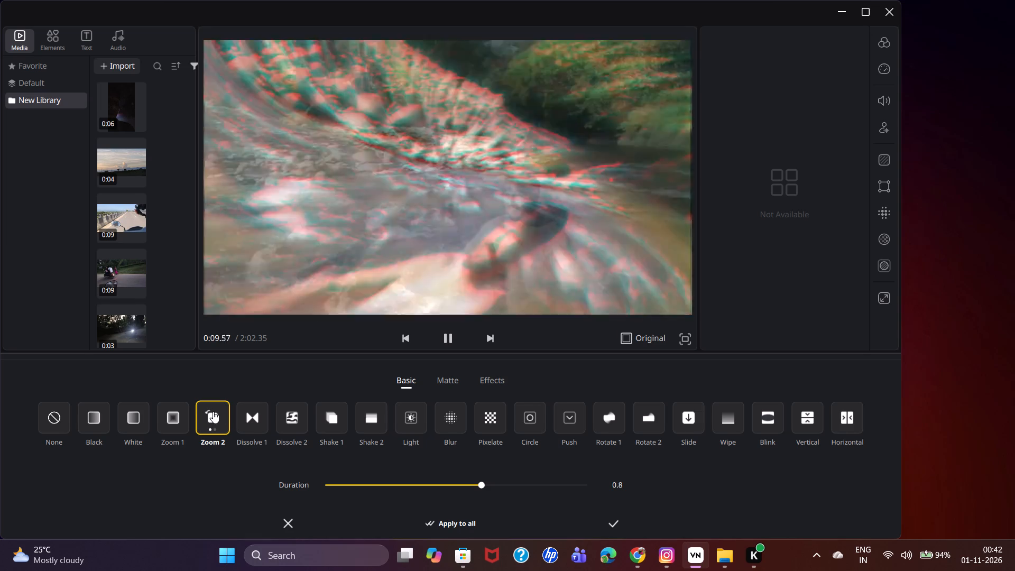
left_click(617, 526)
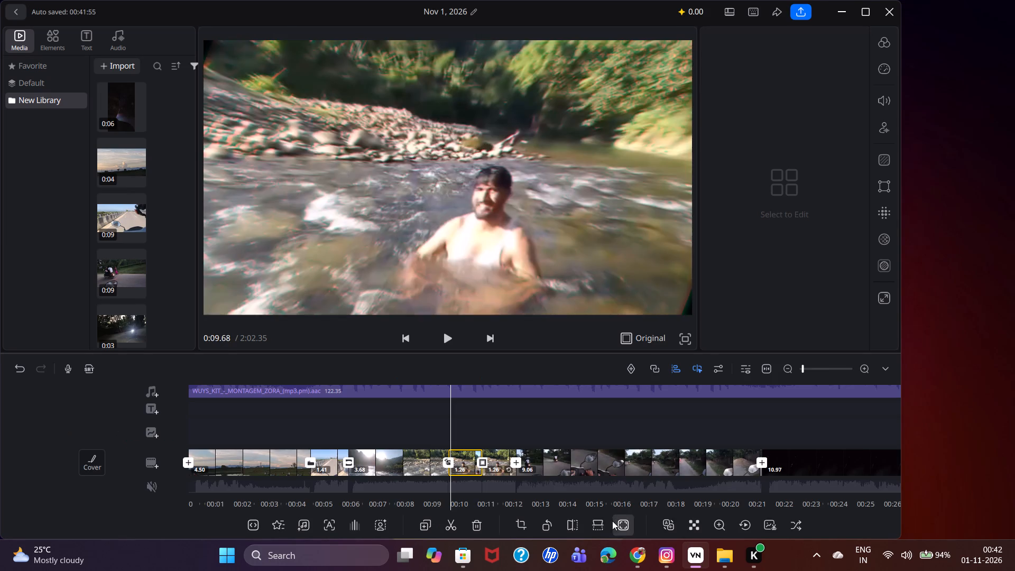
left_click_drag(494, 431, 490, 432)
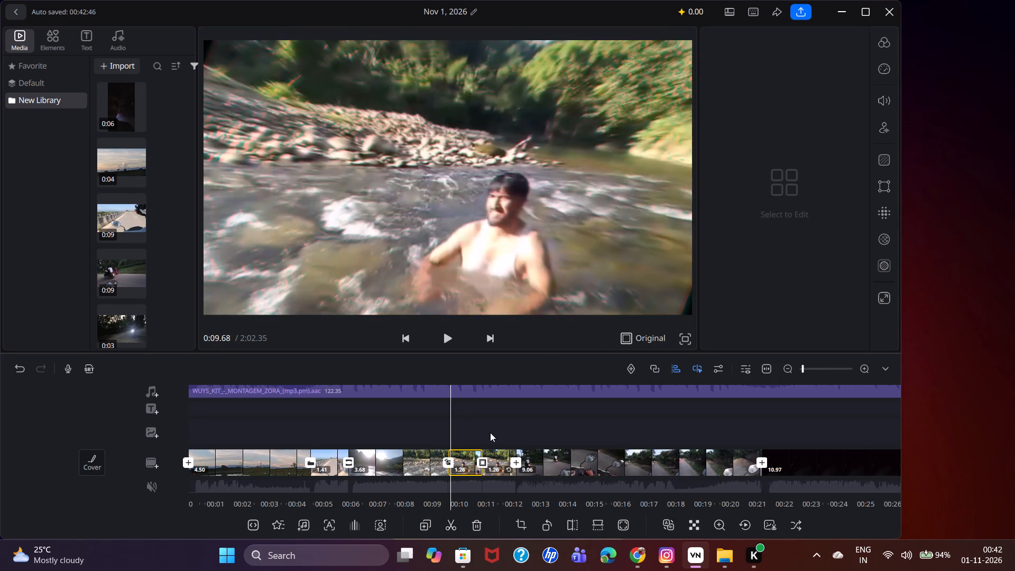
Play the montage from its start into the 9.06-second motorbike road clip to review the clips and transitions so far.
left_click_drag(490, 432, 427, 437)
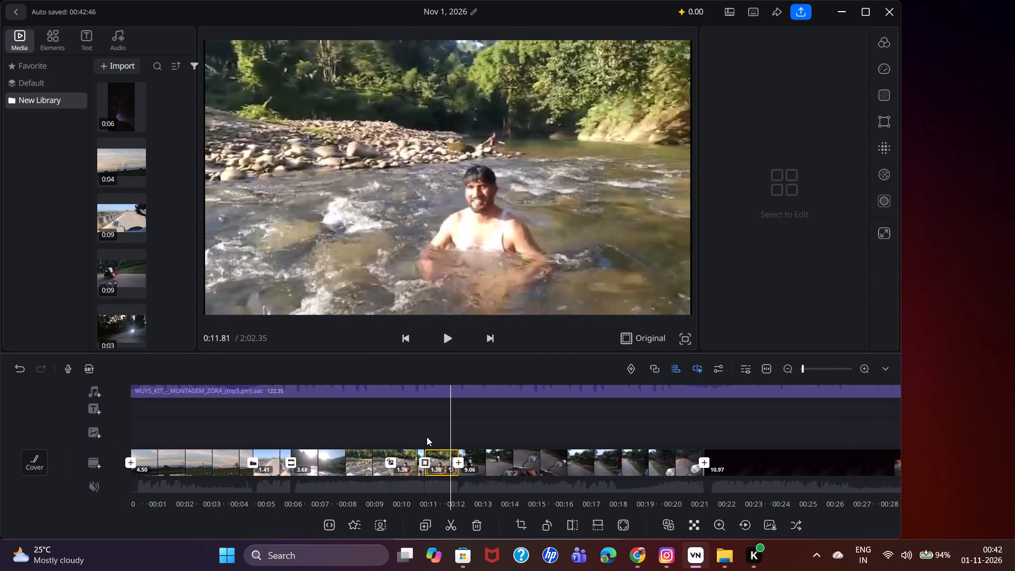
left_click_drag(427, 437, 675, 469)
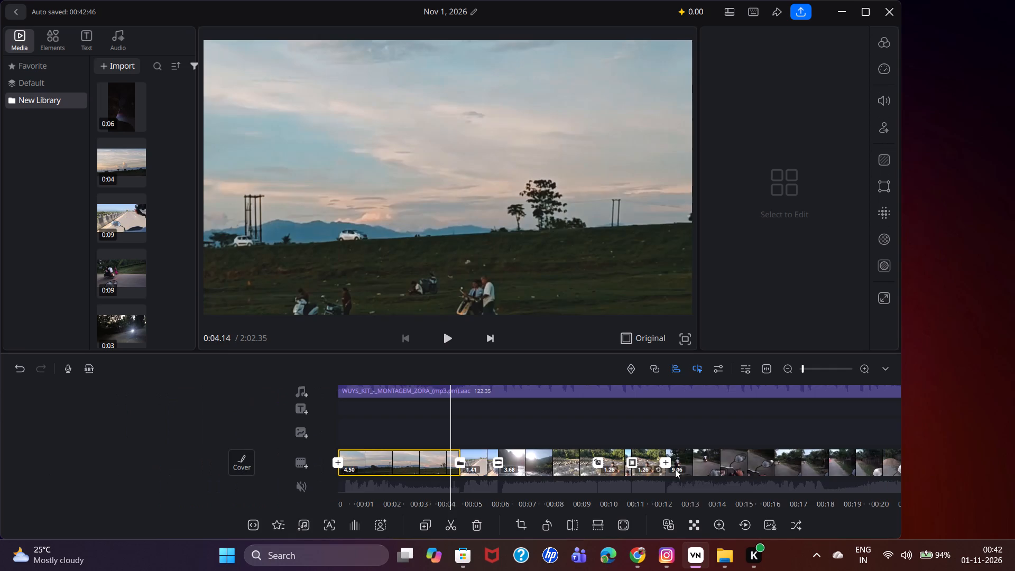
left_click_drag(675, 469, 835, 486)
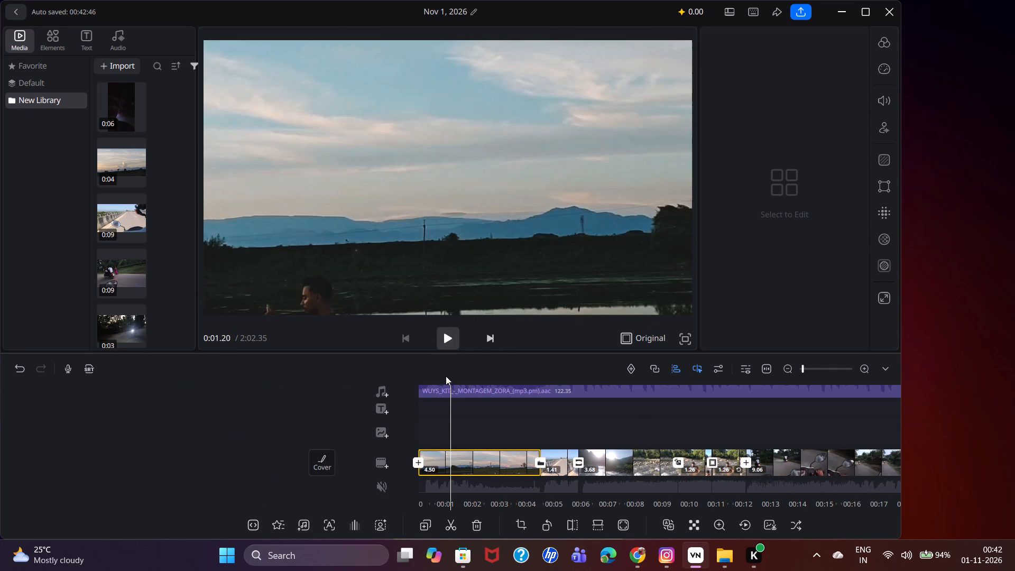
left_click_drag(463, 406, 521, 412)
left_click(451, 343)
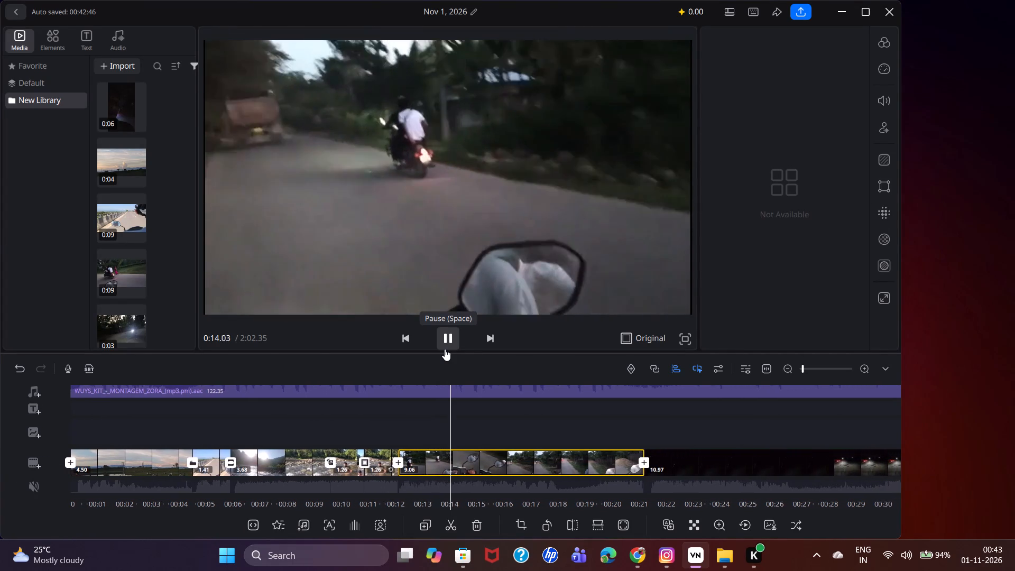
left_click(444, 348)
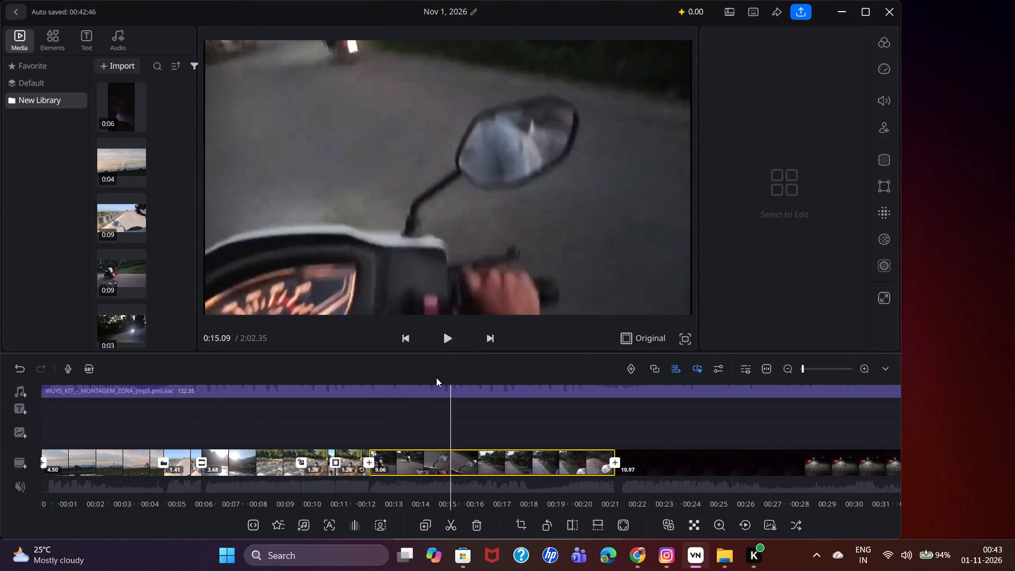
Add a Light transition between the second 1.26-second river clip and the 9.06-second motorbike road clip.
left_click_drag(435, 374, 464, 370)
left_click_drag(438, 417, 490, 422)
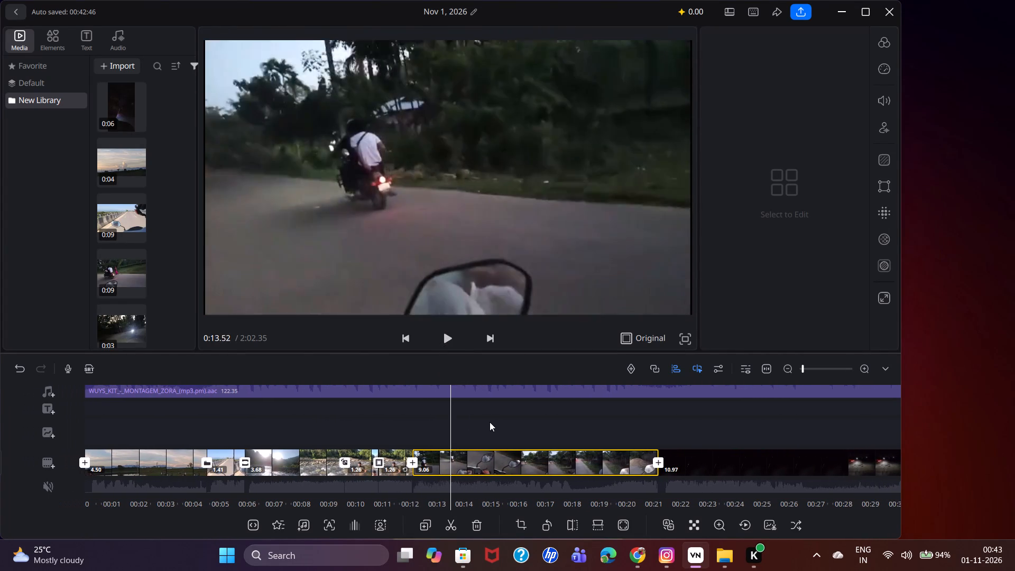
left_click_drag(490, 422, 528, 423)
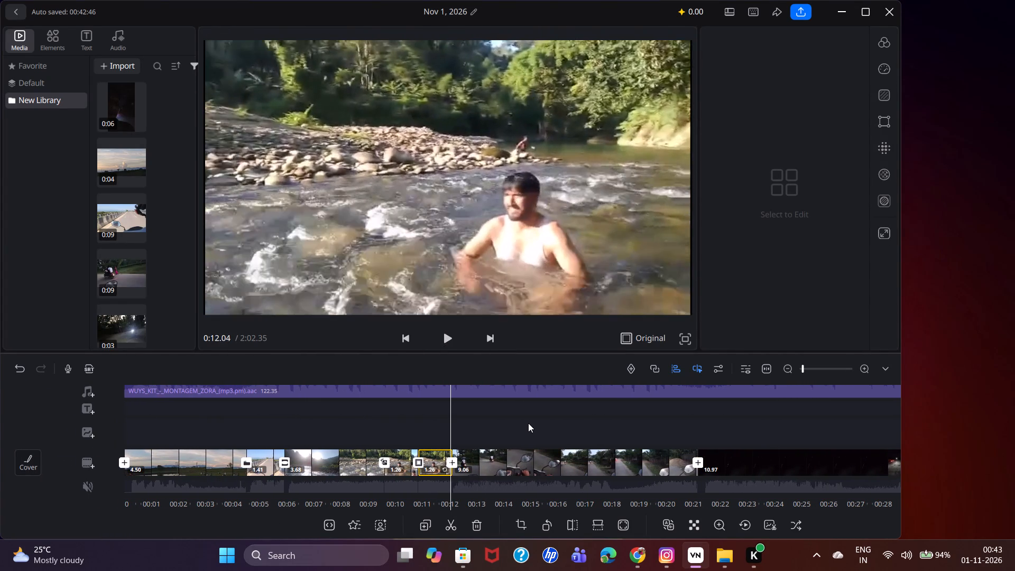
left_click_drag(528, 423, 527, 423)
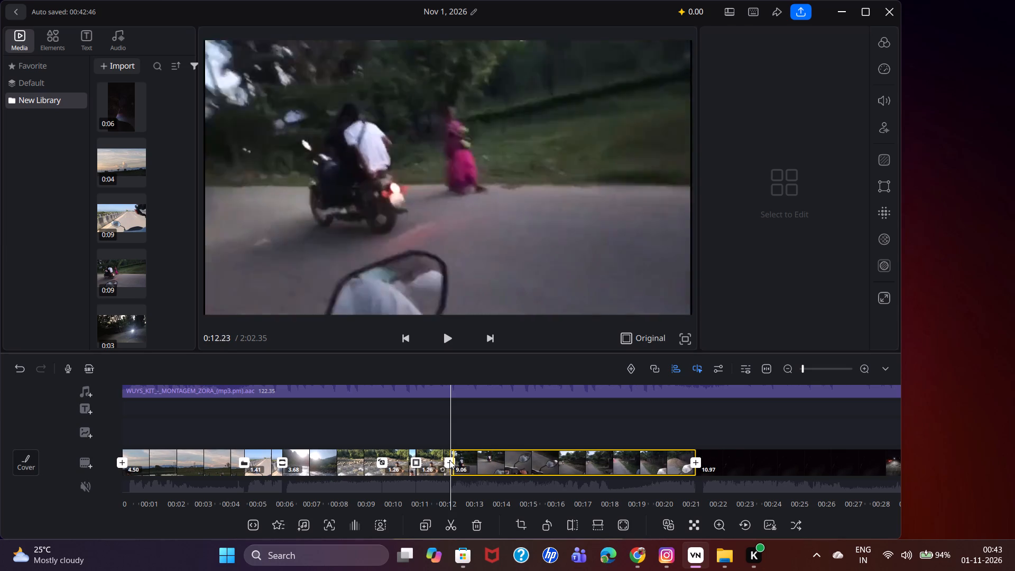
left_click_drag(449, 460, 466, 462)
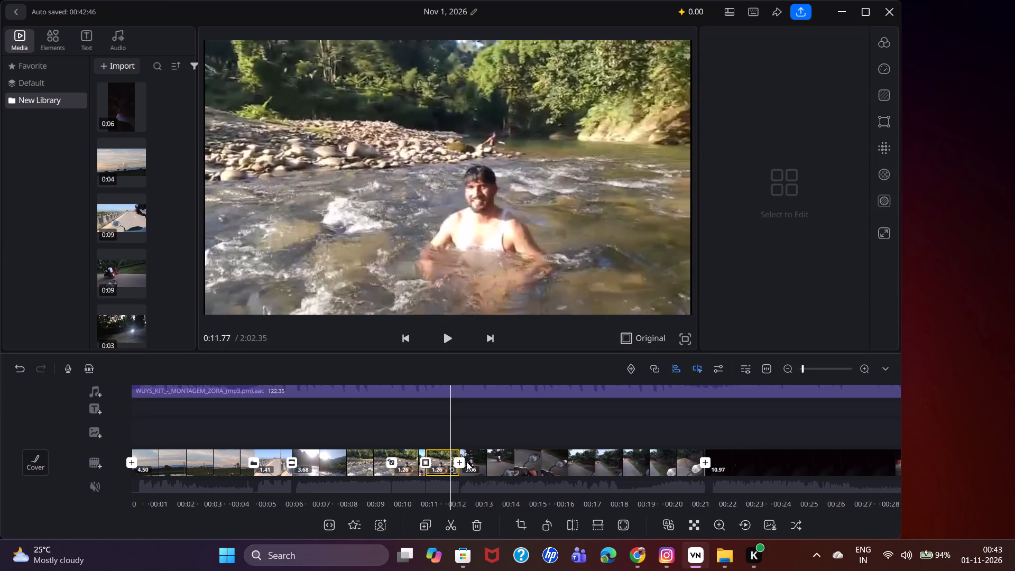
left_click_drag(466, 462, 453, 462)
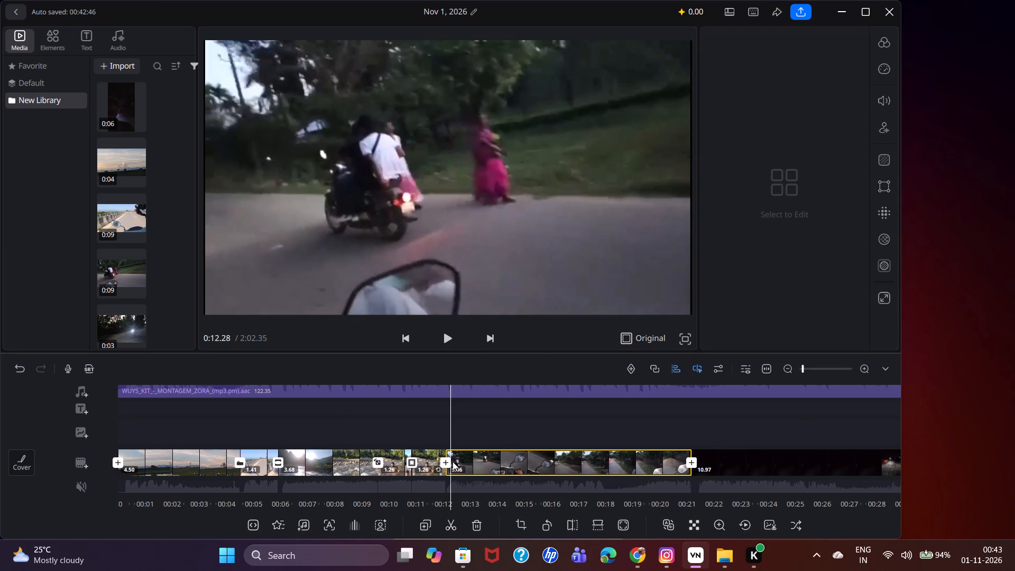
left_click_drag(453, 462, 456, 462)
left_click(450, 460)
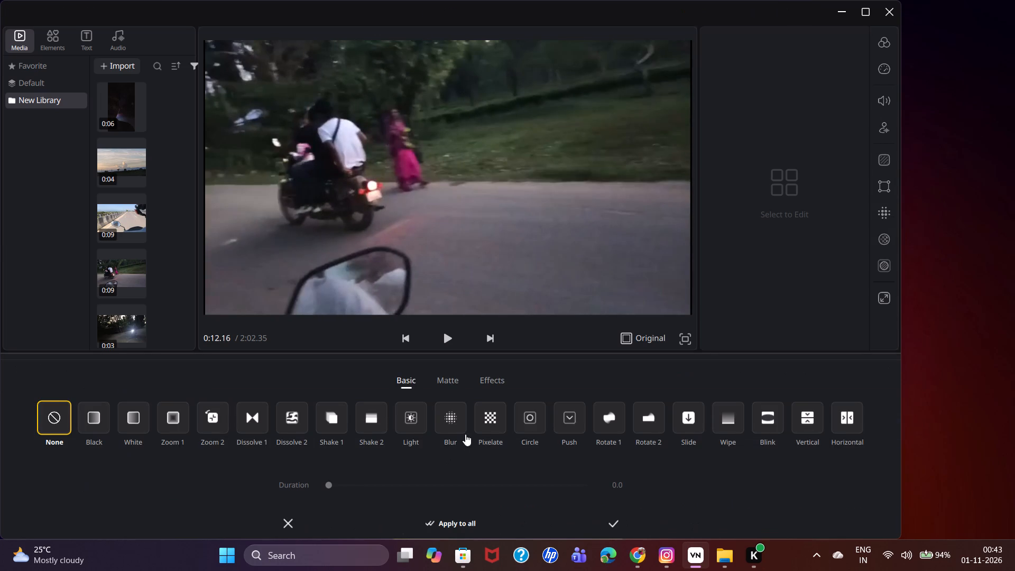
left_click(403, 421)
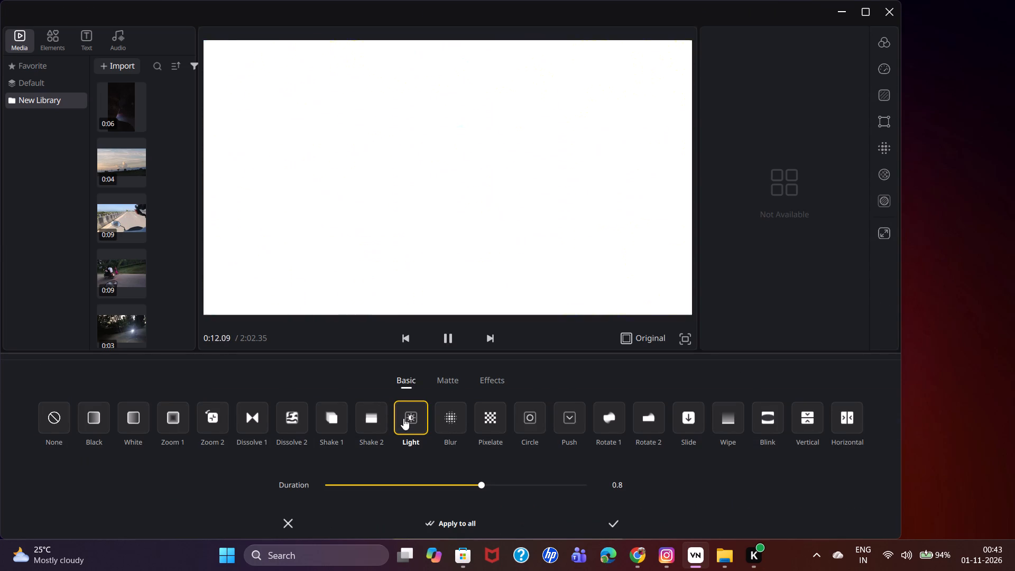
left_click(612, 518)
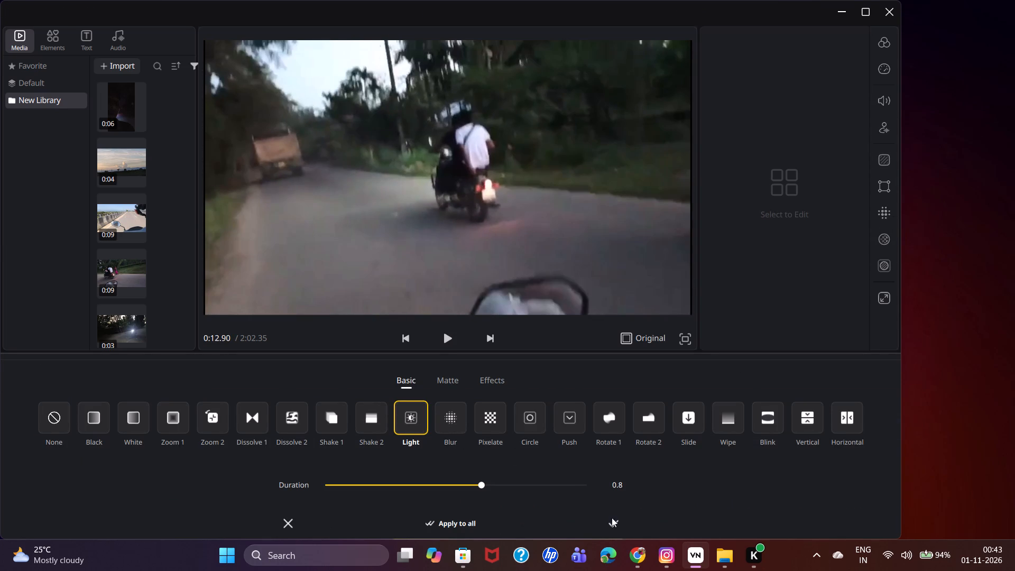
Play the opening seconds of the 9.06-second motorbike road clip to examine its footage following the Light transition.
left_click(445, 337)
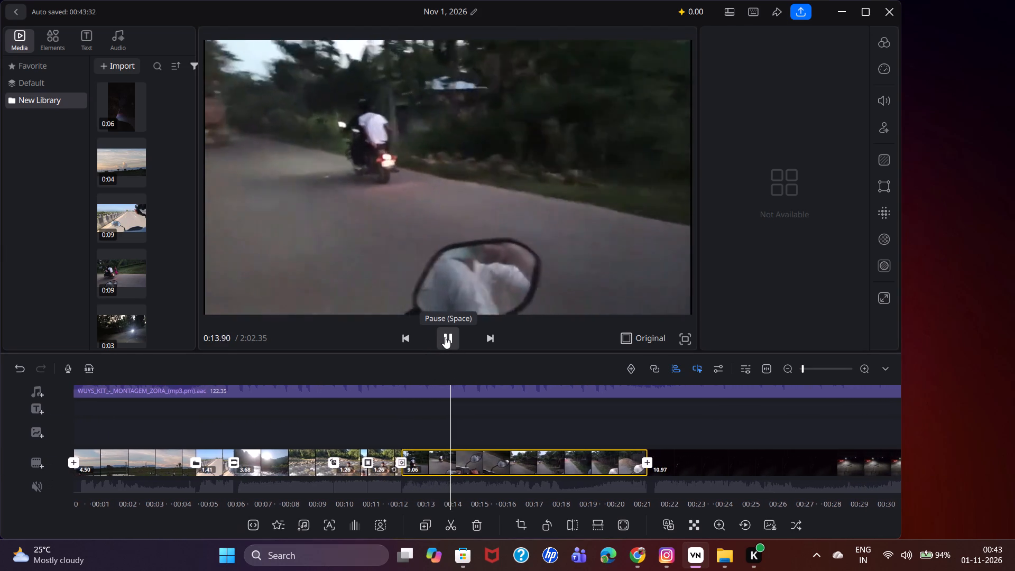
left_click(445, 337)
left_click(445, 337)
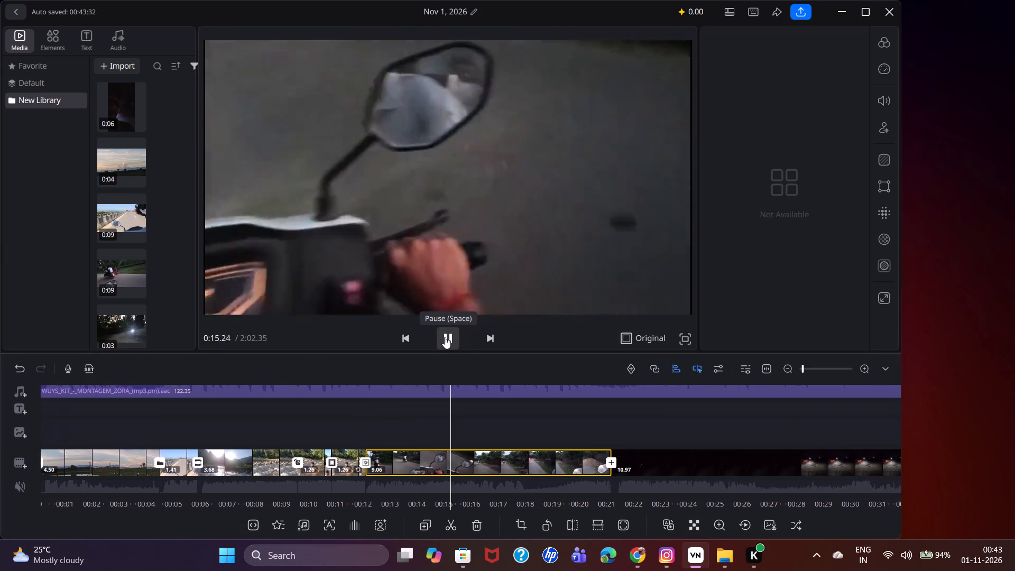
left_click(445, 337)
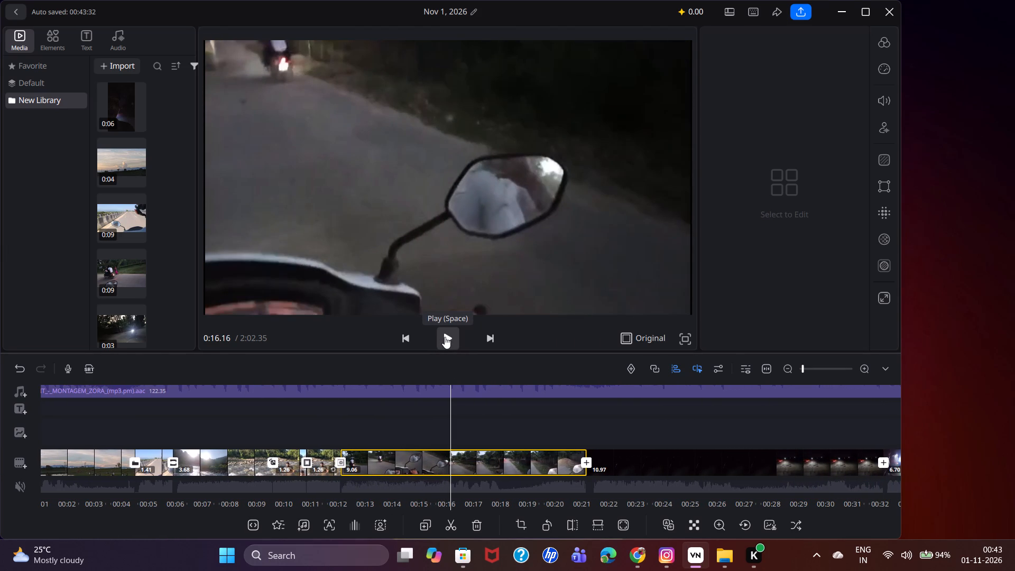
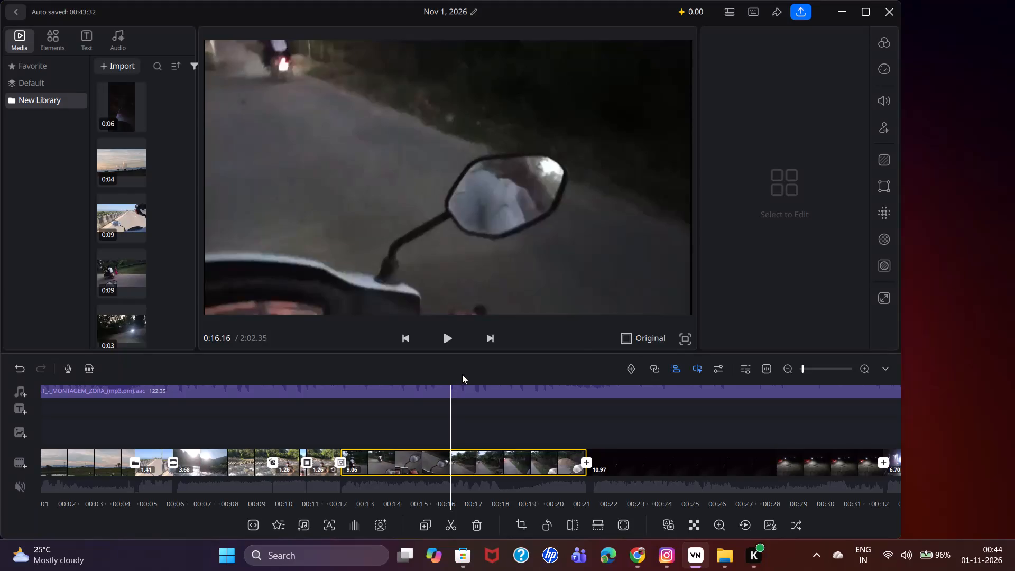
Replay and scrub the middle of the 9.06-second motorbike road clip to examine the footage between the mirror shot and the truck.
left_click(444, 328)
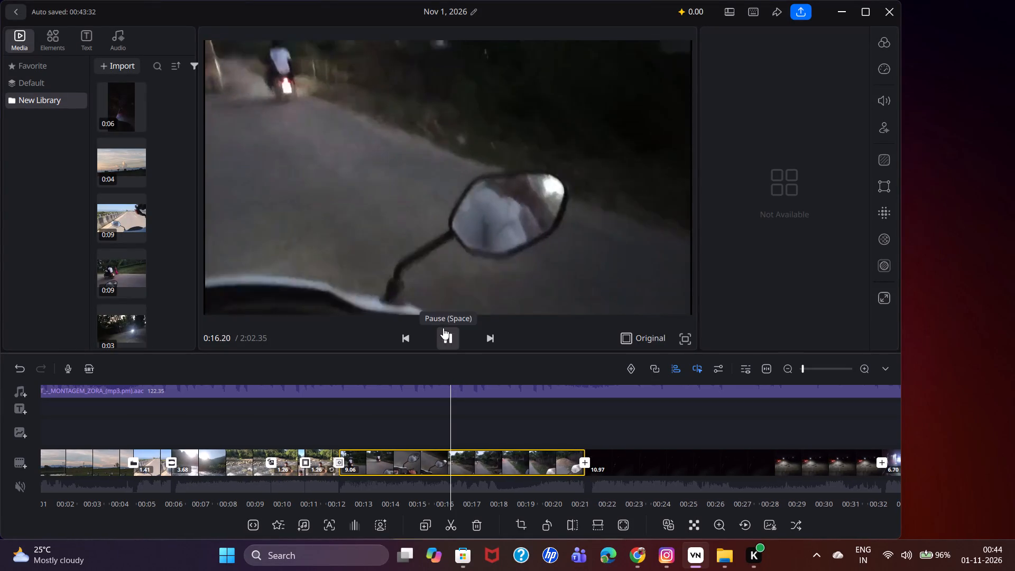
left_click_drag(429, 428, 453, 429)
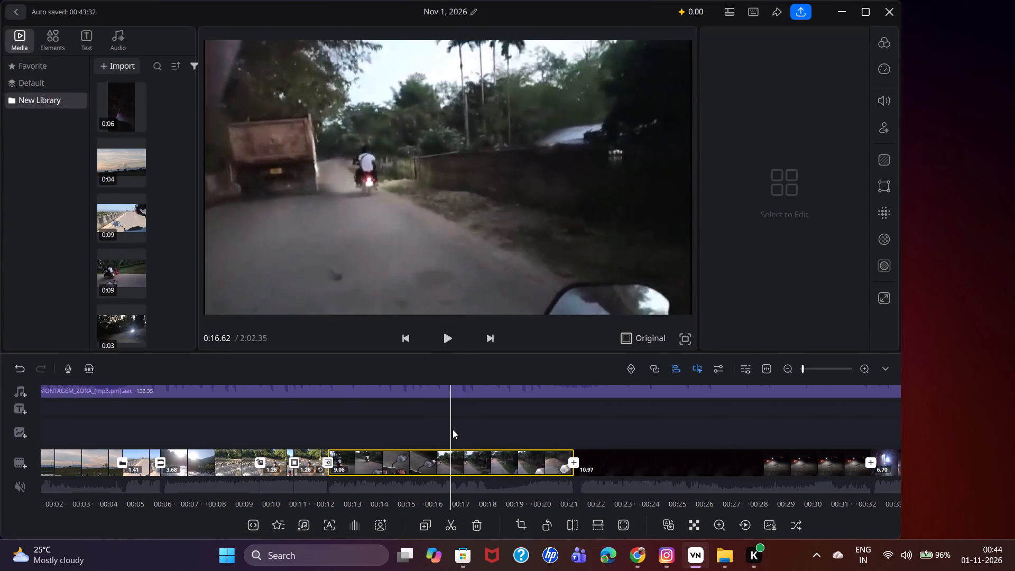
left_click_drag(453, 429, 459, 429)
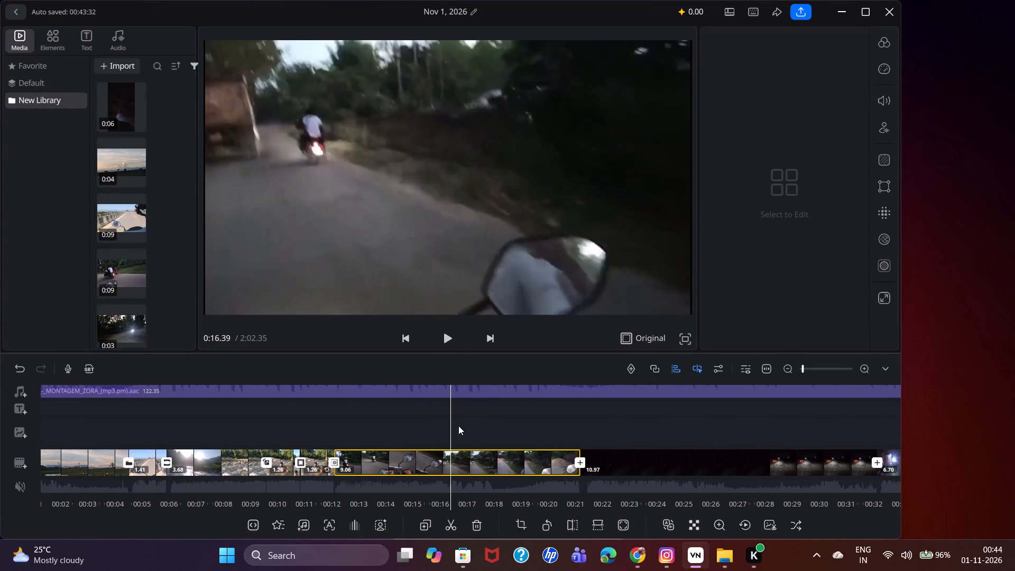
left_click_drag(458, 425, 486, 428)
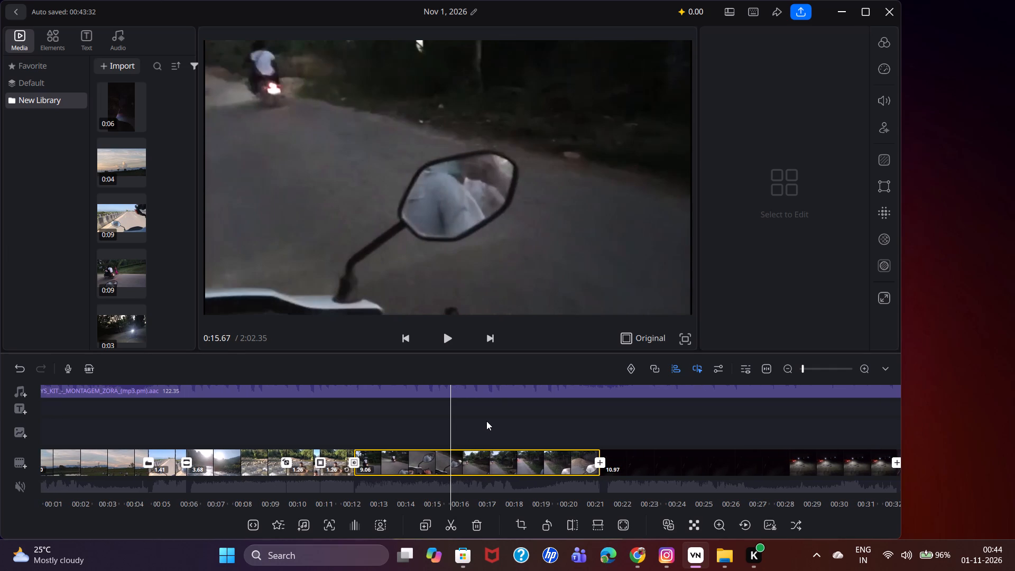
left_click(449, 335)
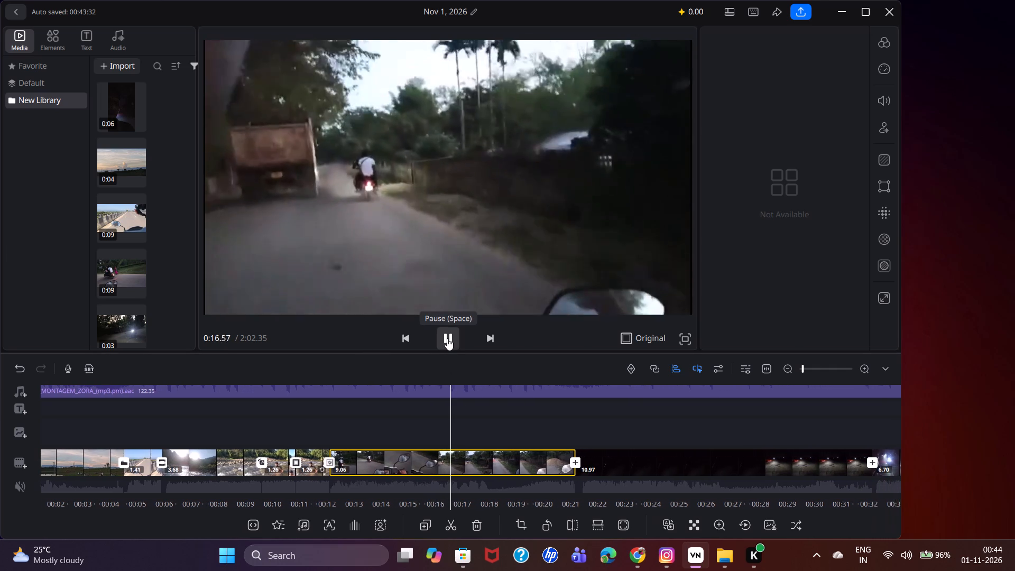
left_click(447, 338)
left_click_drag(443, 419, 453, 419)
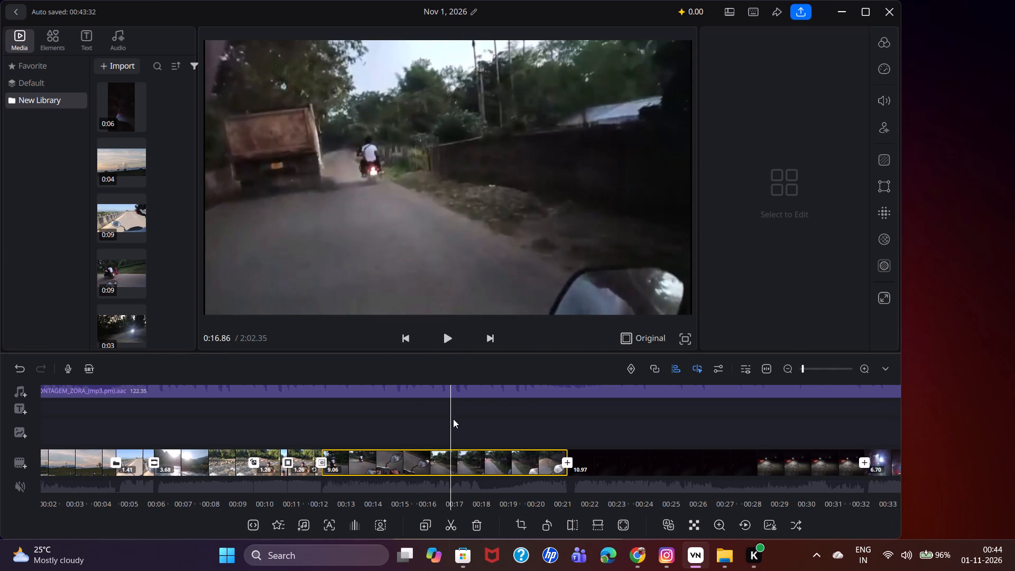
left_click_drag(453, 419, 484, 424)
left_click(447, 341)
left_click(447, 341)
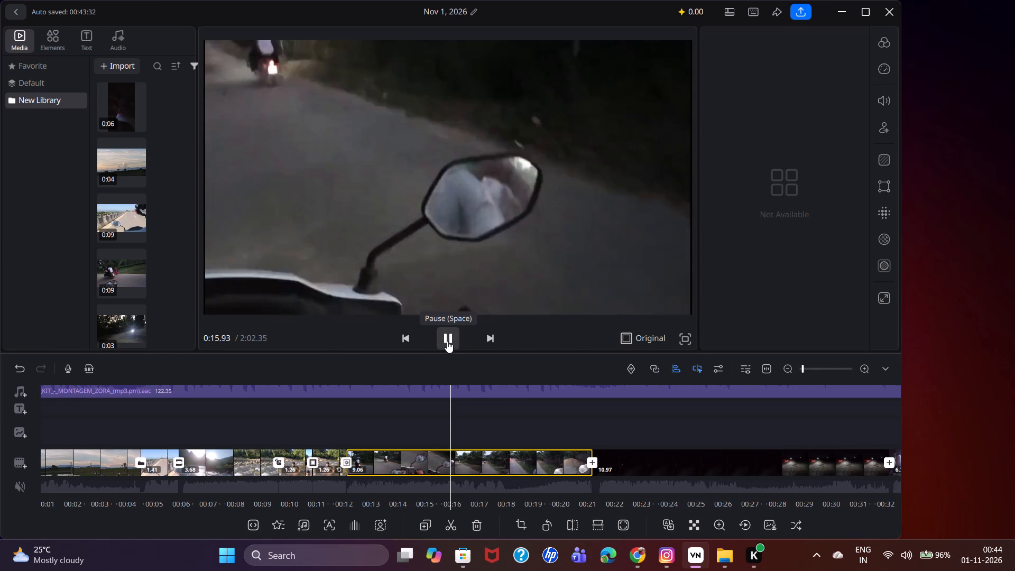
left_click(447, 341)
left_click(447, 341)
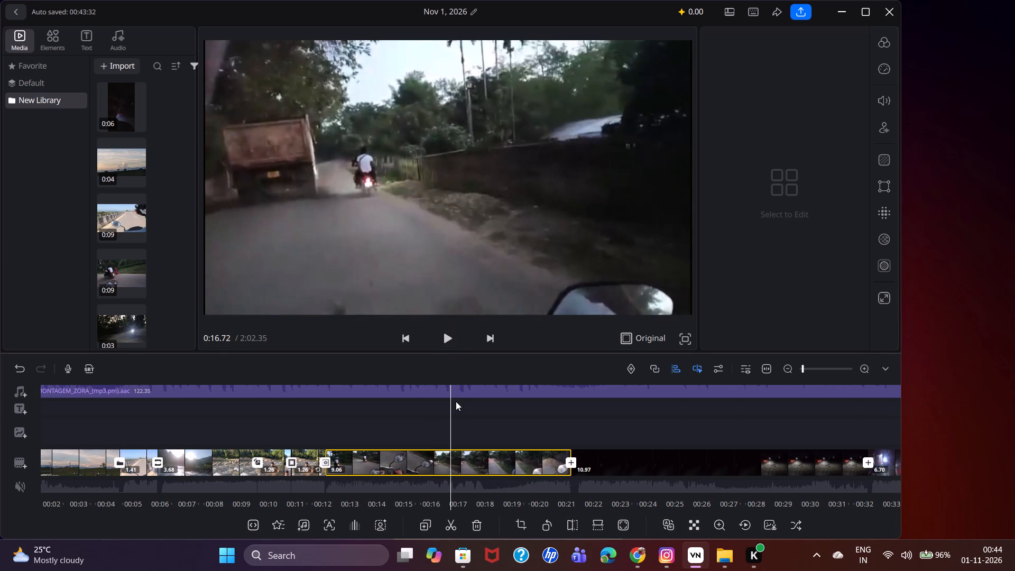
Split the 9.06-second motorbike road clip at about 0:15.22, making parts of 3.12 and 5.94 seconds.
left_click_drag(456, 401, 511, 418)
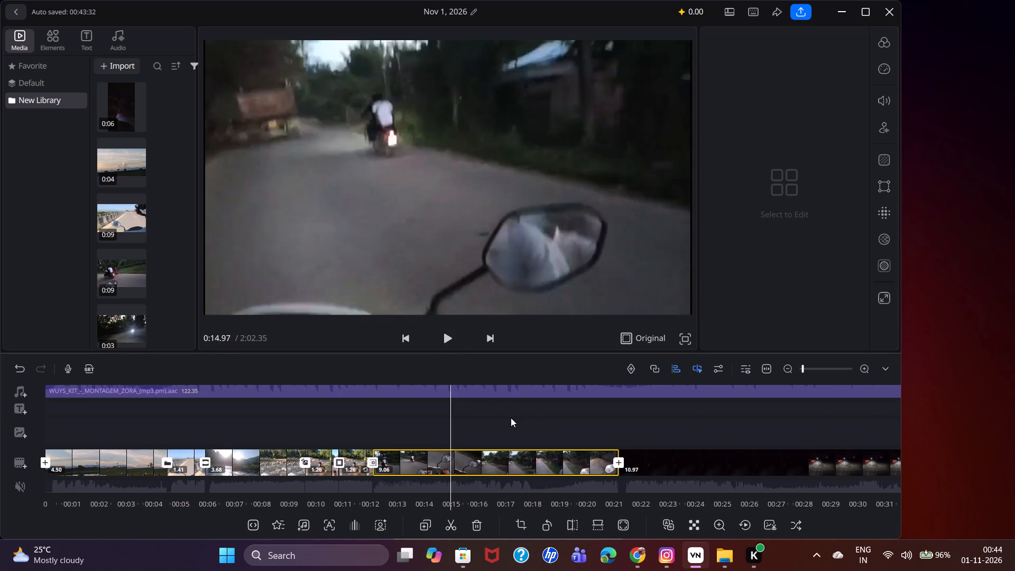
left_click_drag(511, 418, 505, 418)
left_click(451, 520)
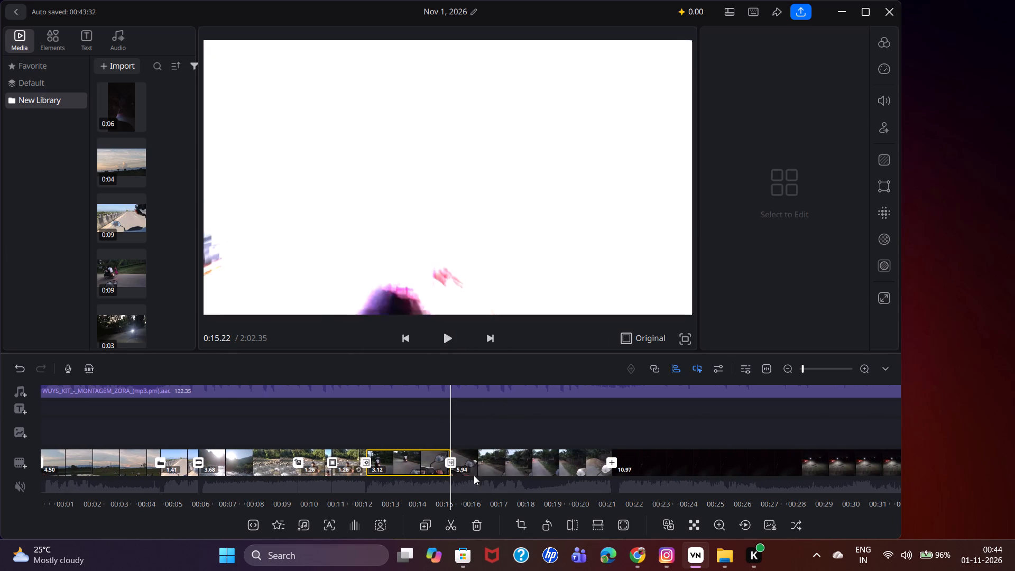
Play from the second 1.26-second river clip across the new cut to review the 3.12- and 5.94-second road parts.
left_click_drag(492, 429, 479, 430)
left_click_drag(441, 403, 447, 406)
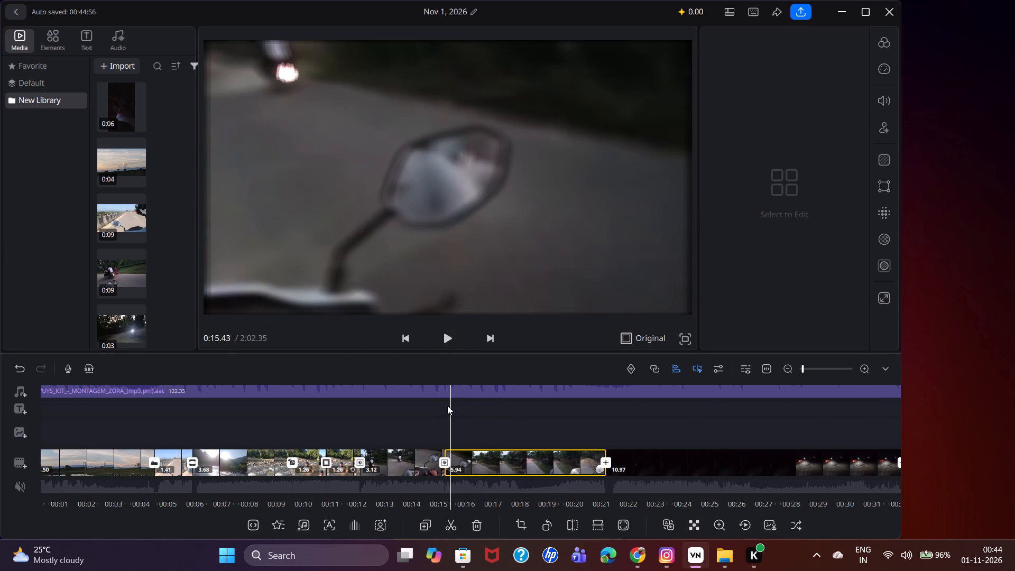
left_click_drag(447, 406, 451, 410)
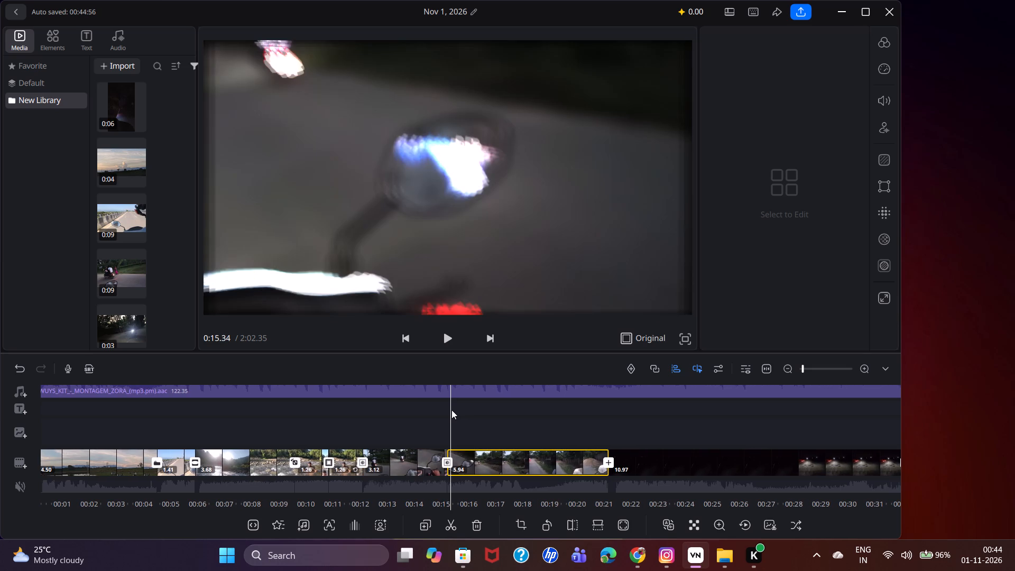
left_click_drag(451, 410, 479, 415)
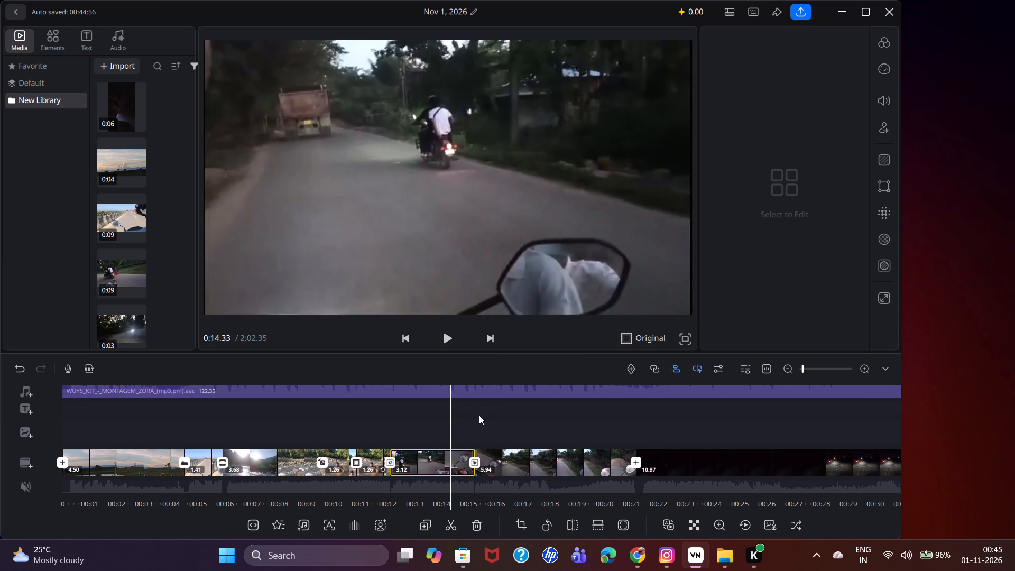
left_click_drag(479, 415, 557, 427)
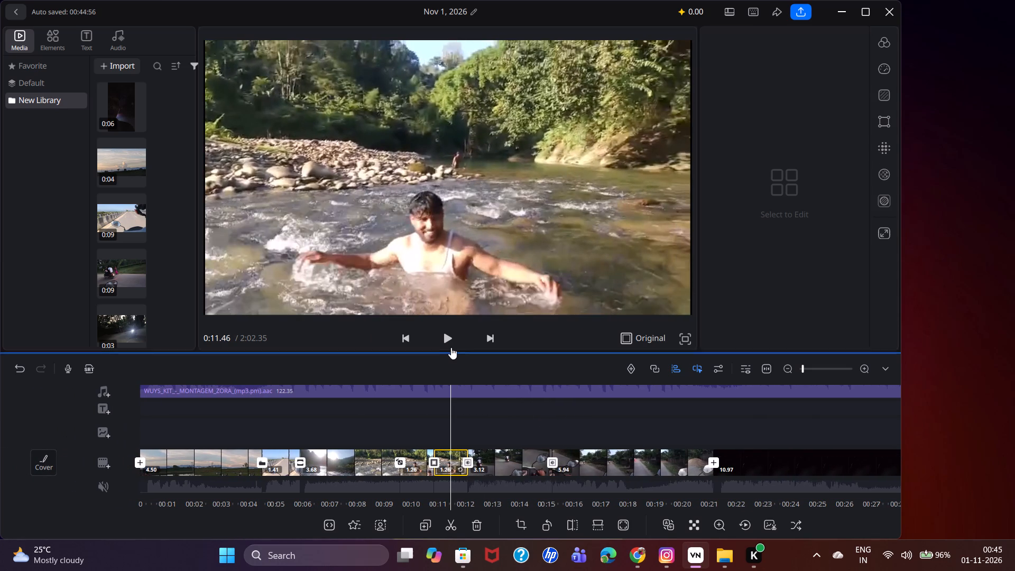
left_click(448, 341)
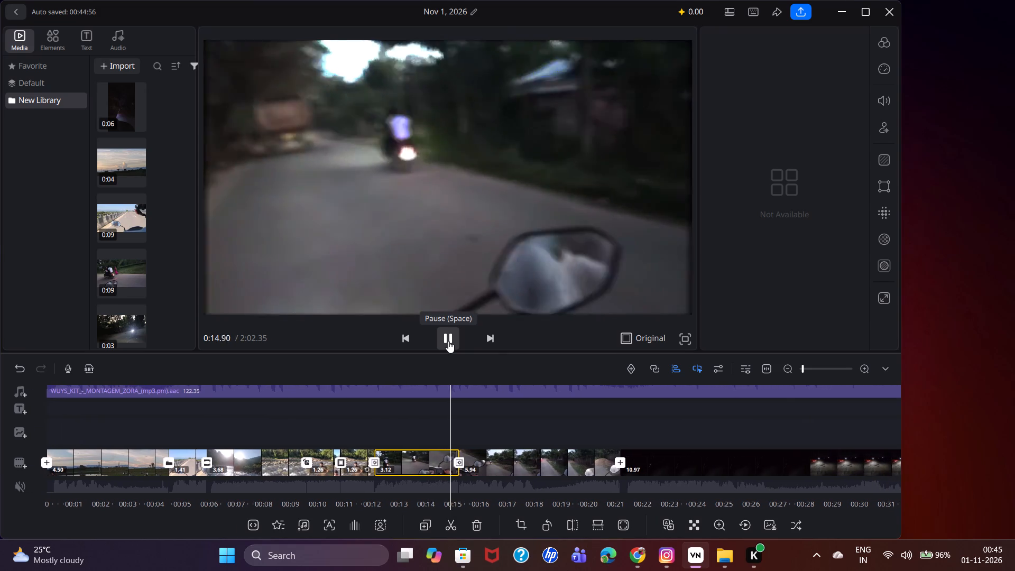
left_click(448, 341)
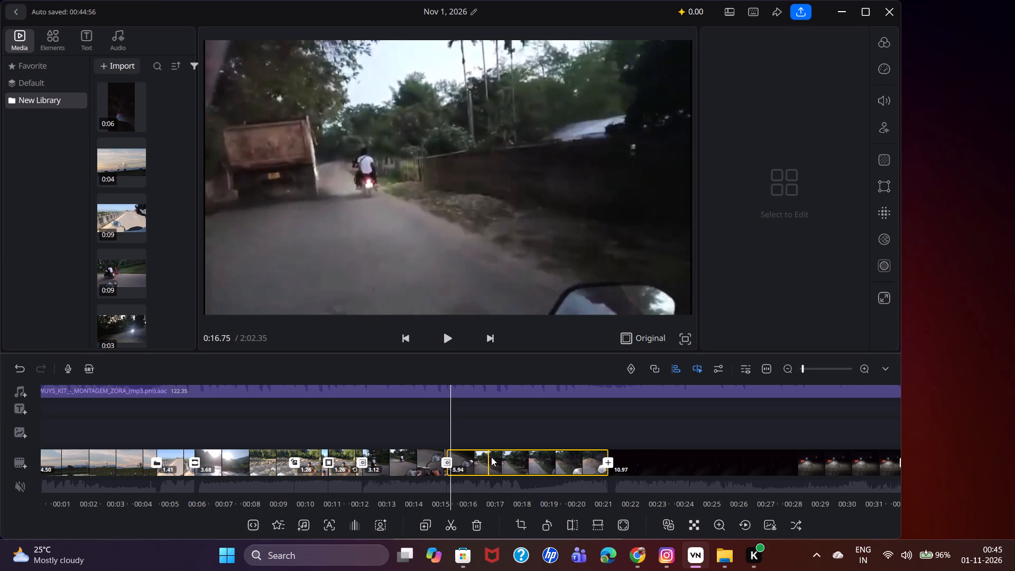
left_click(496, 457)
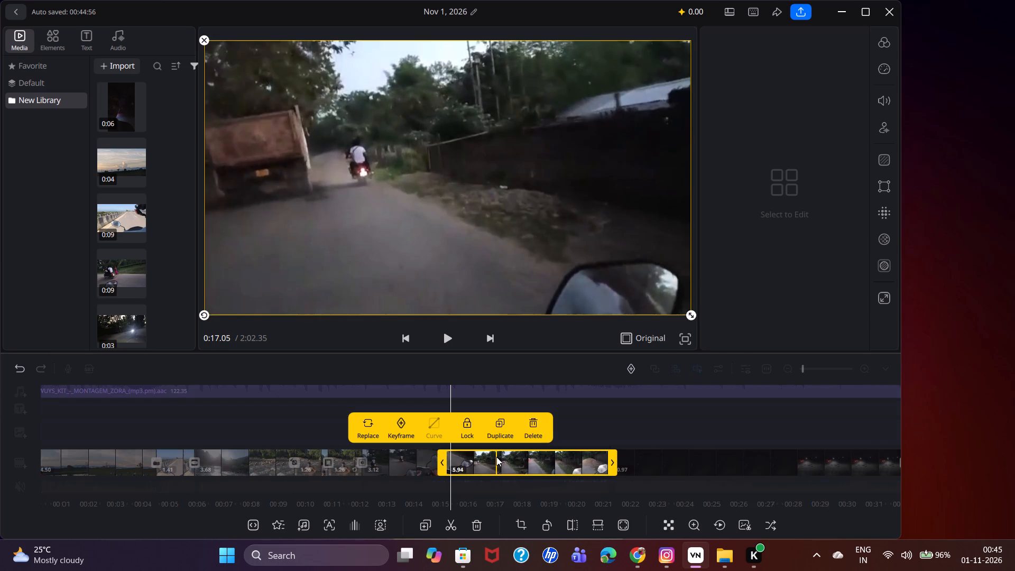
left_click(497, 456)
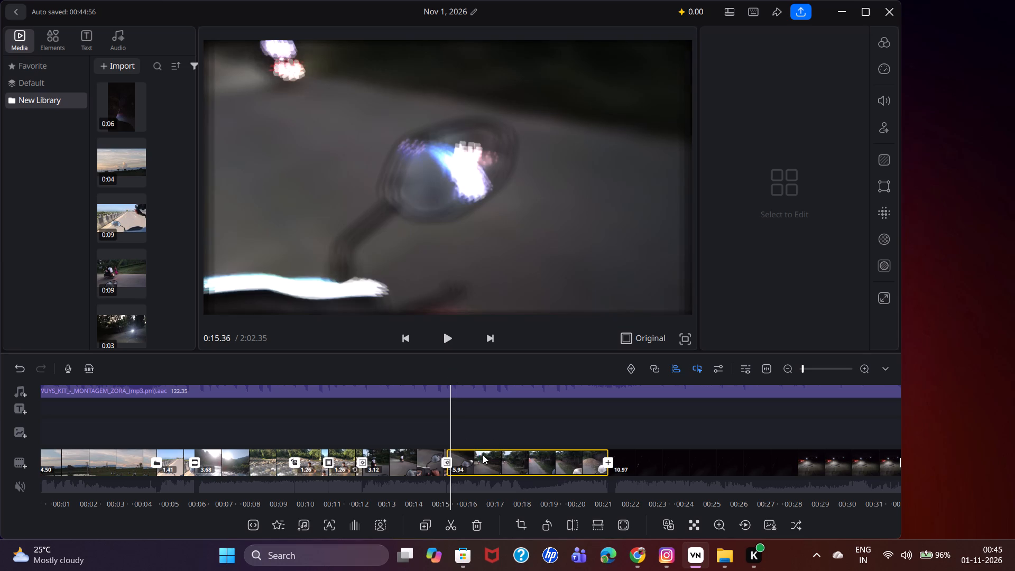
Split the 5.94-second road part at about 0:16.33, where the truck comes into view, separating a 1.11-second piece from the 4.83-second remainder.
left_click_drag(485, 456, 472, 457)
left_click_drag(485, 435, 450, 438)
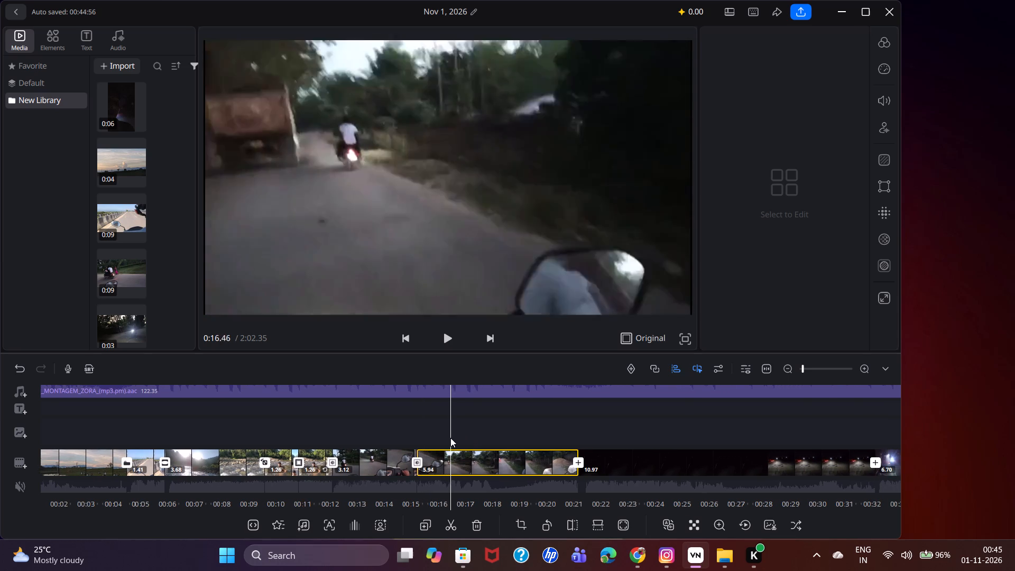
left_click_drag(450, 438, 446, 438)
left_click_drag(450, 466, 445, 466)
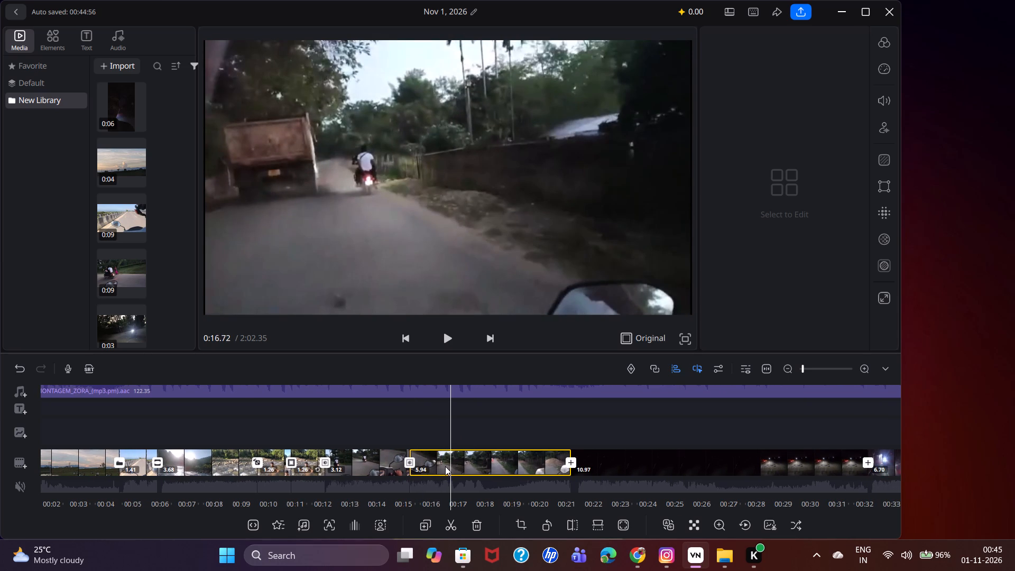
left_click_drag(445, 466, 441, 466)
left_click_drag(451, 441, 446, 441)
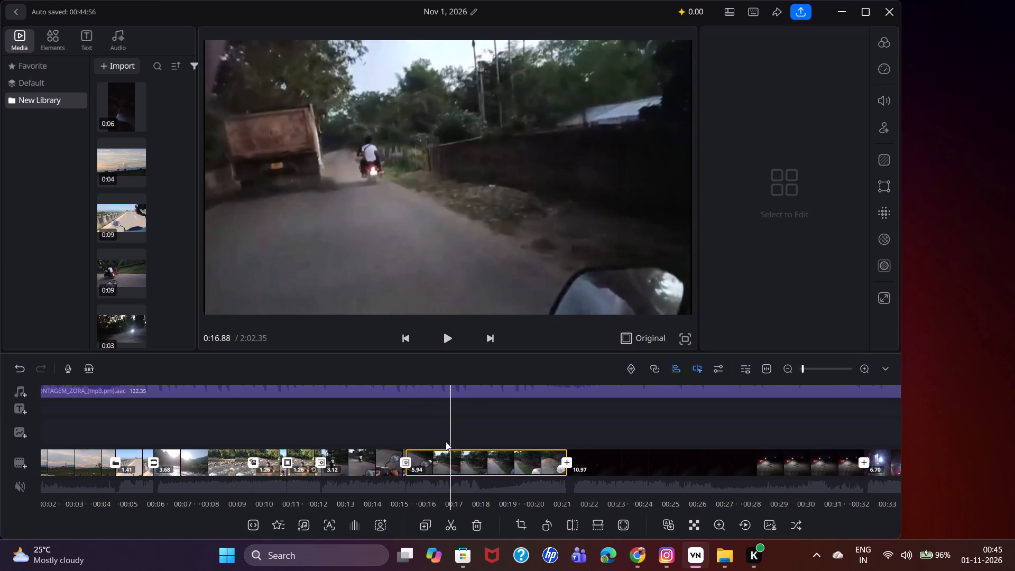
left_click_drag(446, 441, 466, 448)
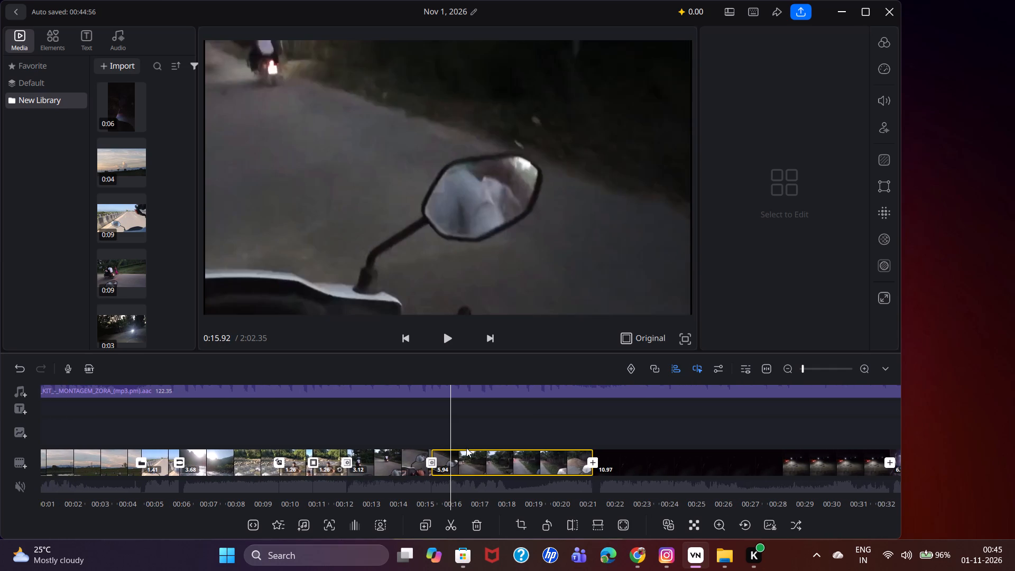
left_click_drag(466, 448, 439, 446)
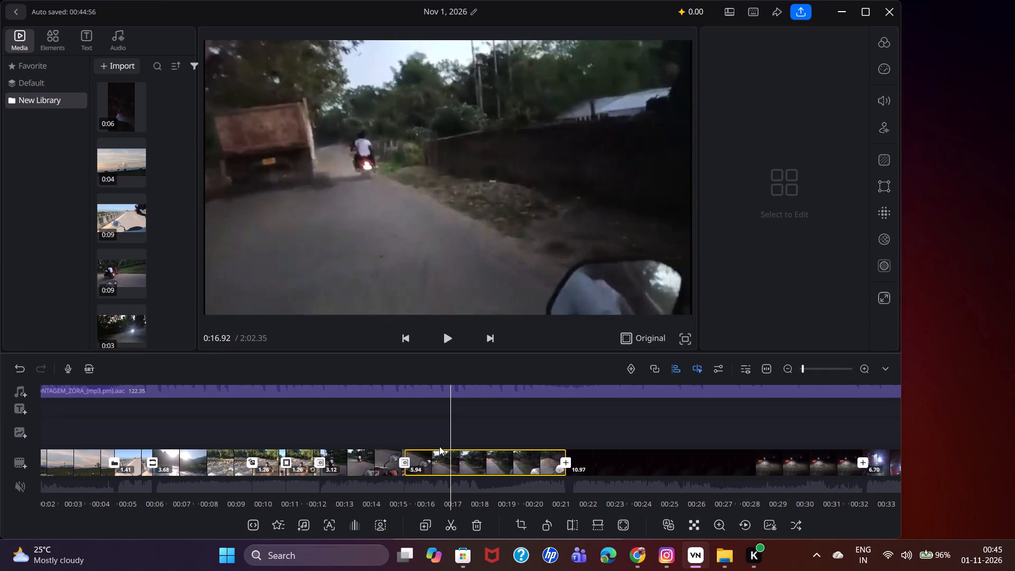
left_click_drag(439, 446, 483, 459)
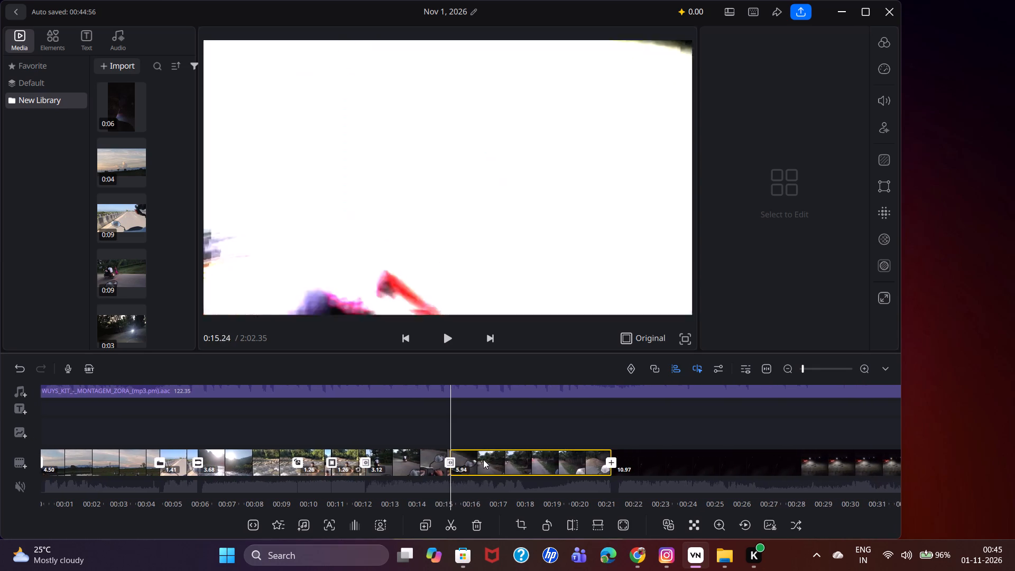
left_click_drag(483, 459, 506, 464)
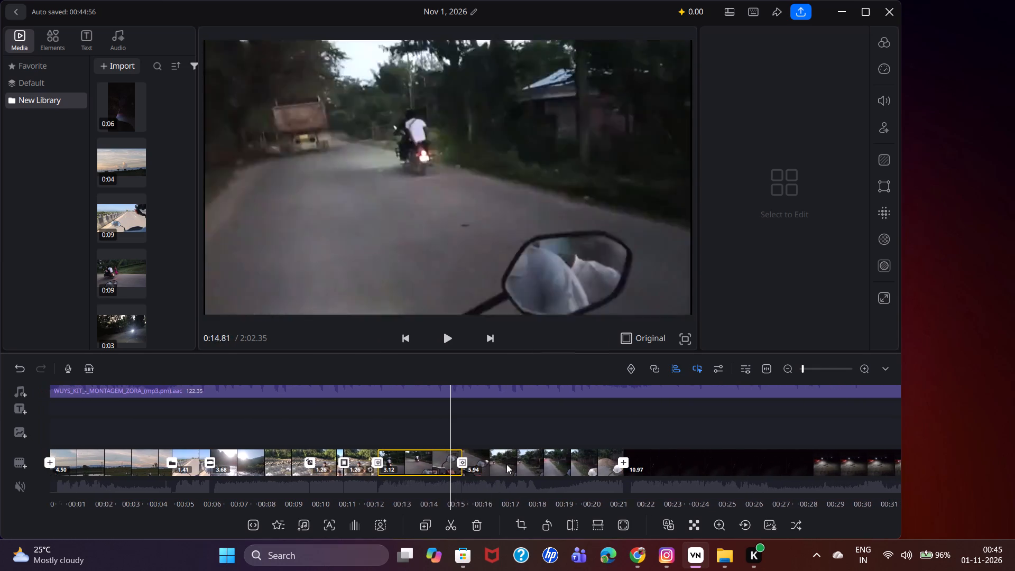
left_click_drag(506, 464, 490, 467)
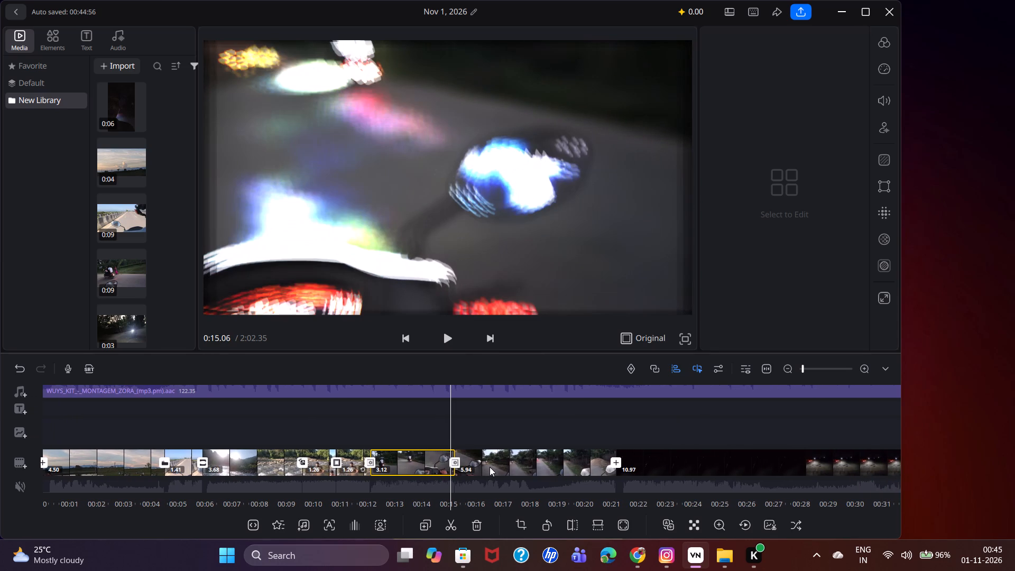
left_click_drag(490, 467, 502, 467)
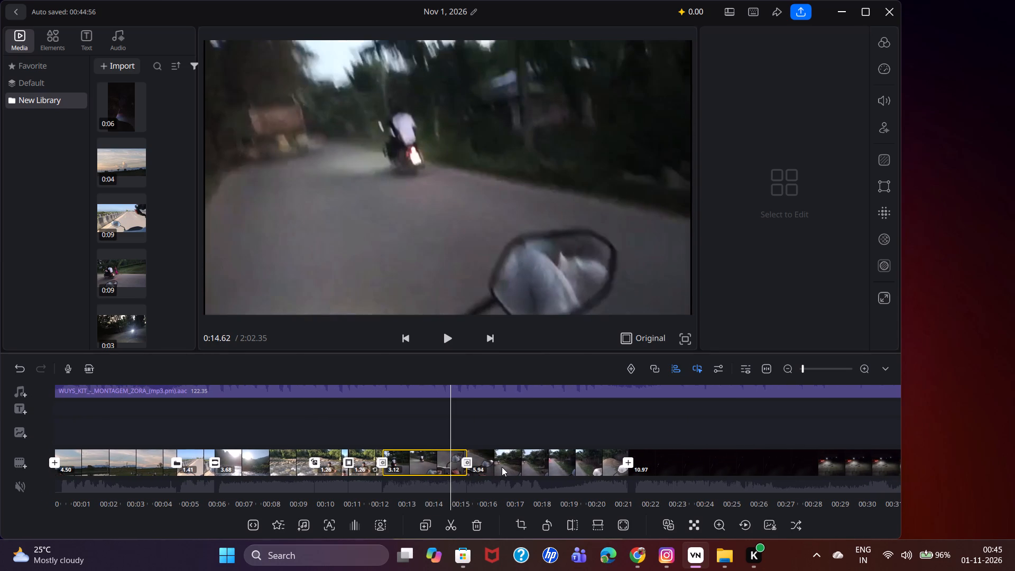
left_click_drag(502, 467, 466, 464)
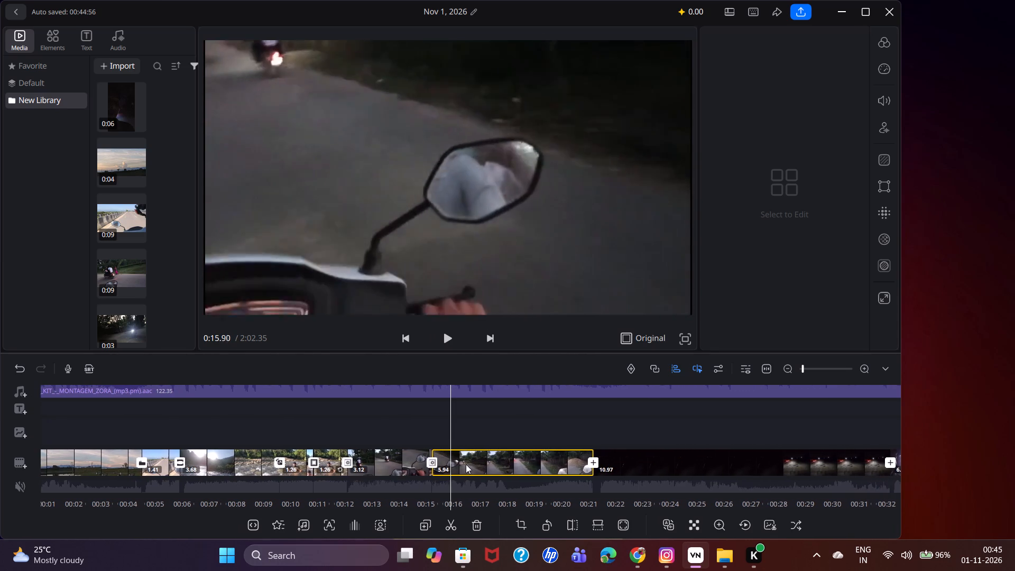
left_click_drag(466, 464, 448, 461)
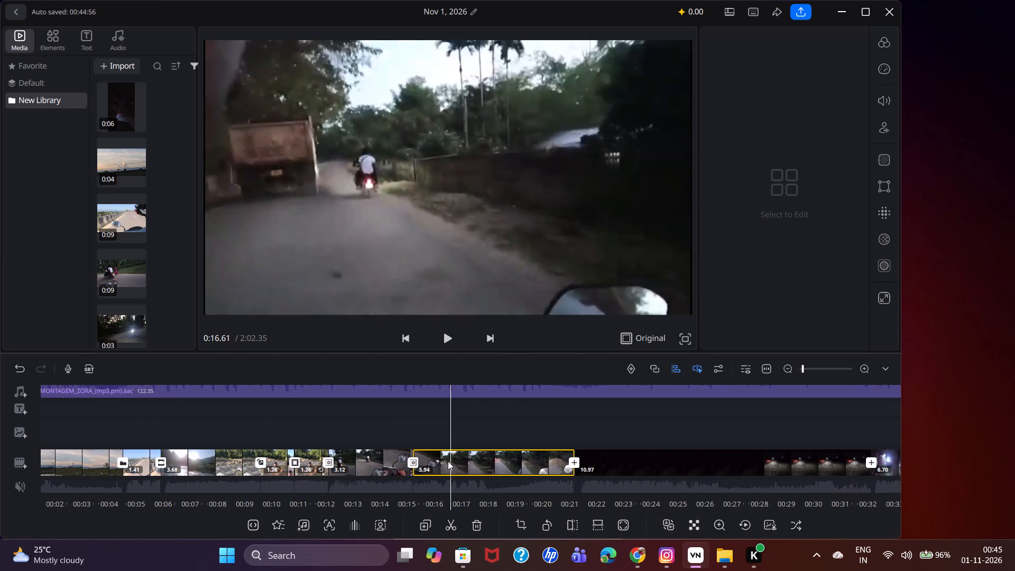
left_click_drag(448, 461, 455, 461)
left_click(449, 522)
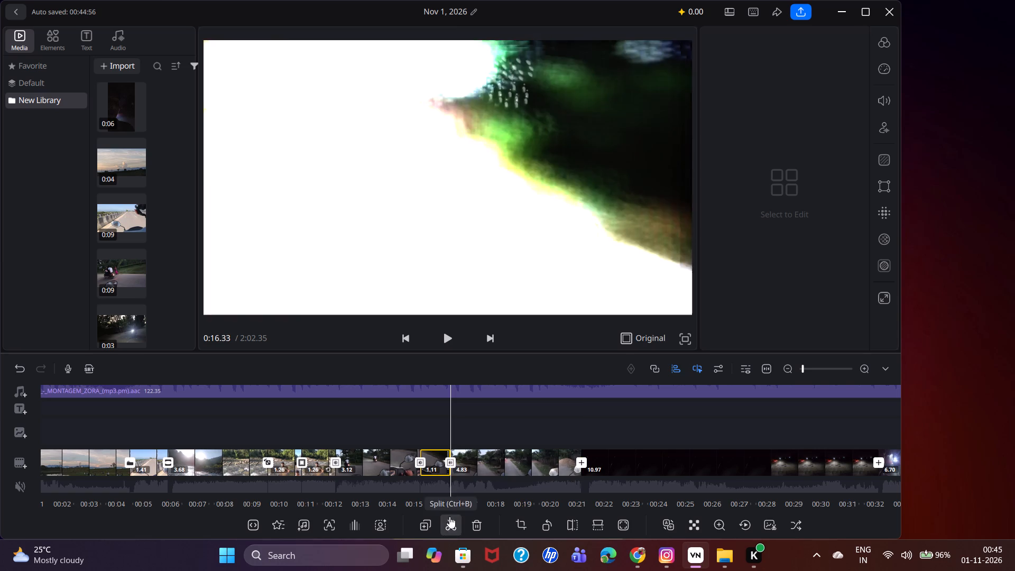
Delete the 1.11-second mirror-shot piece between the 3.12- and 4.83-second road parts.
left_click(440, 462)
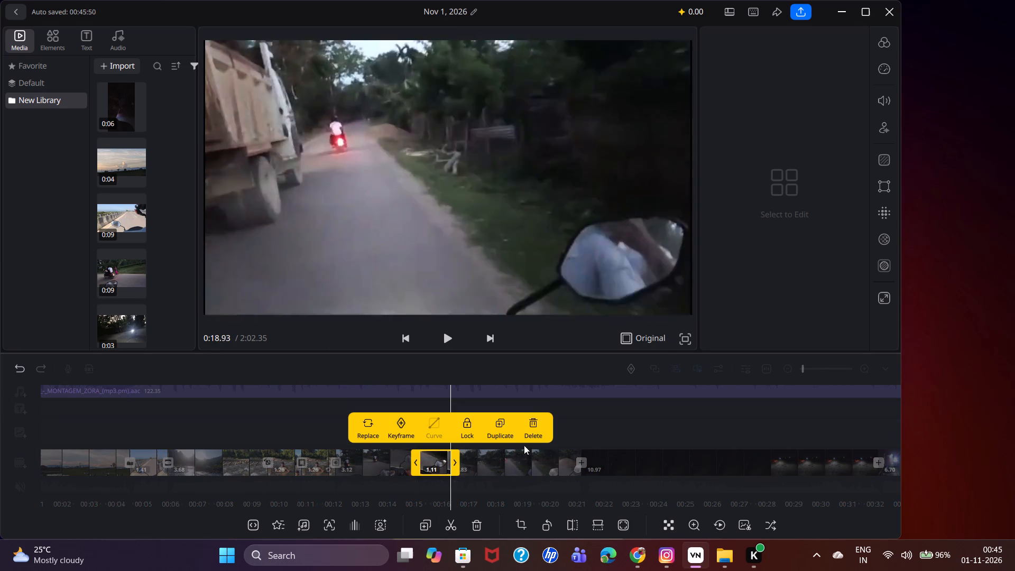
left_click(529, 435)
left_click(314, 418)
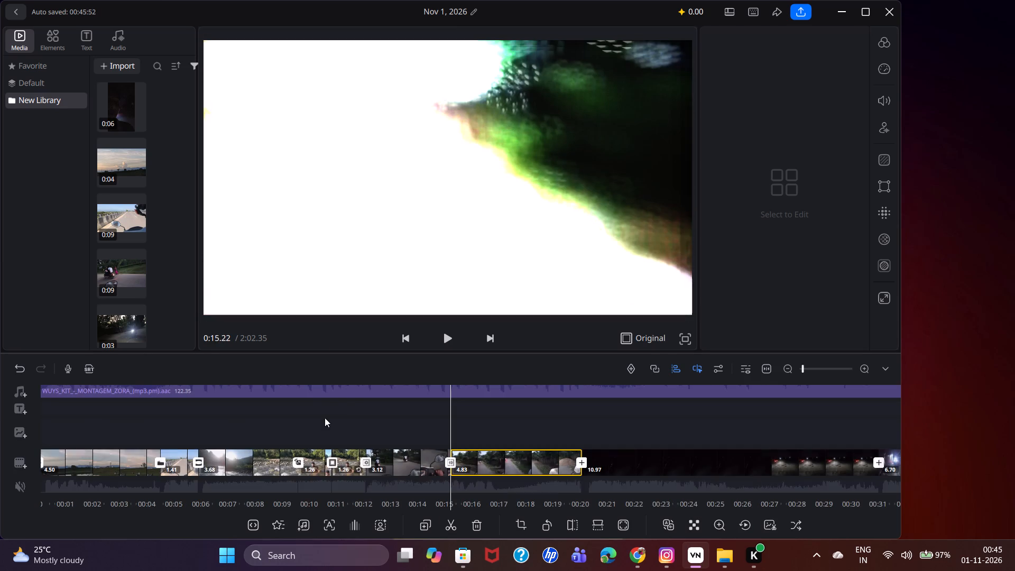
Split the 4.83-second road part at about 0:16.62, making parts of 1.40 and 3.43 seconds.
left_click_drag(356, 425, 390, 432)
left_click(442, 347)
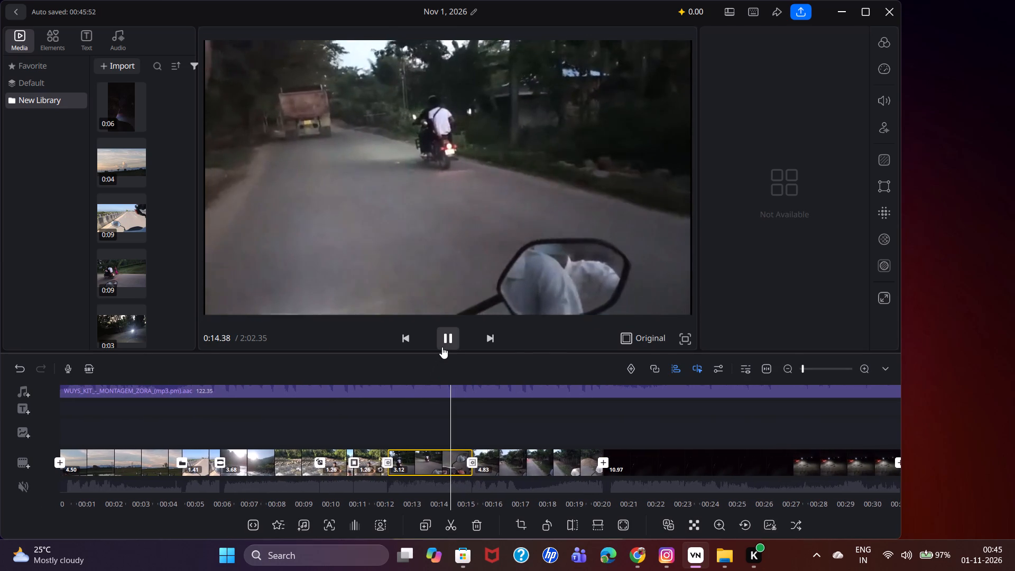
left_click(442, 347)
left_click(442, 347)
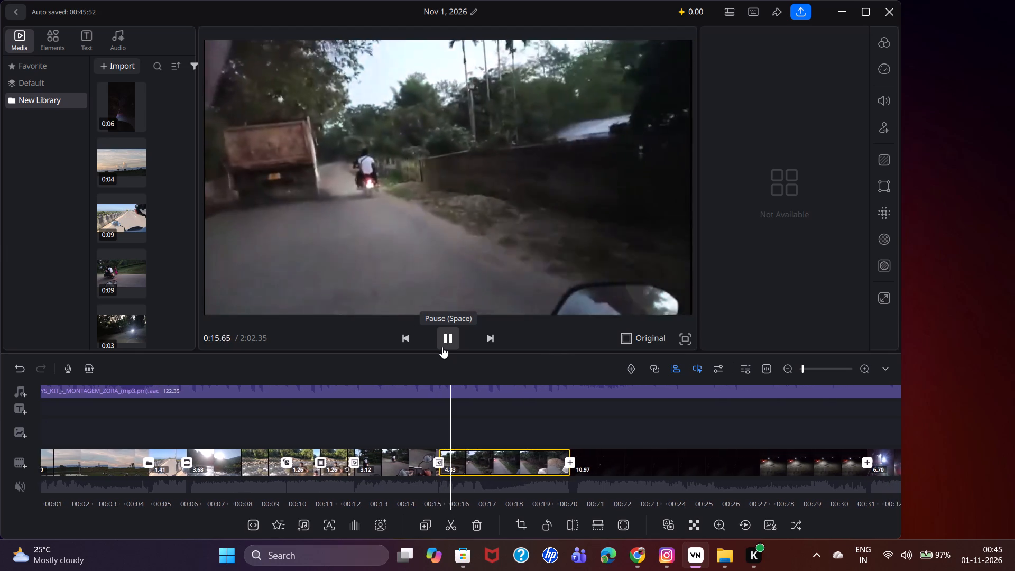
left_click(442, 347)
left_click(449, 349)
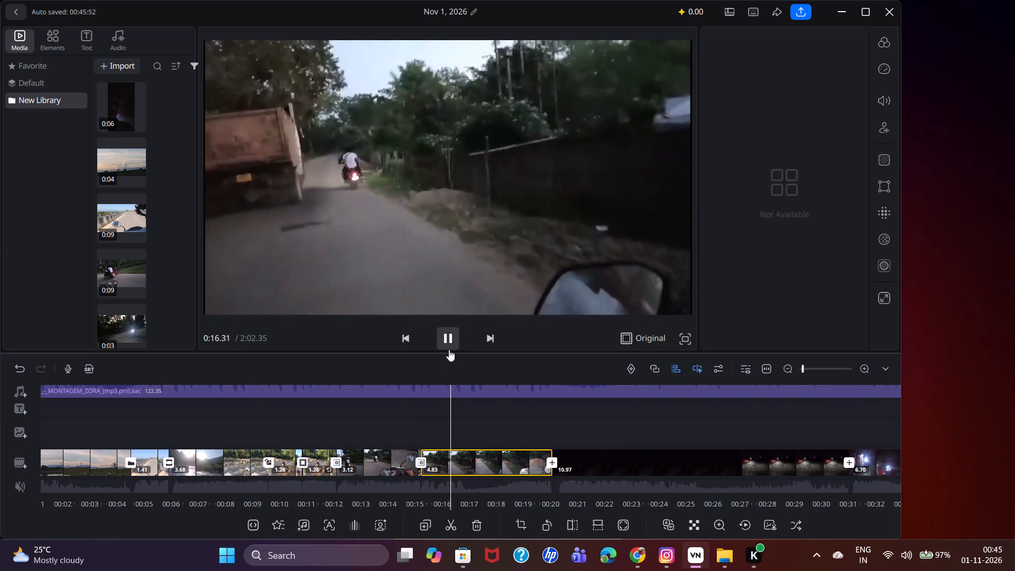
left_click(449, 349)
left_click_drag(437, 413, 439, 413)
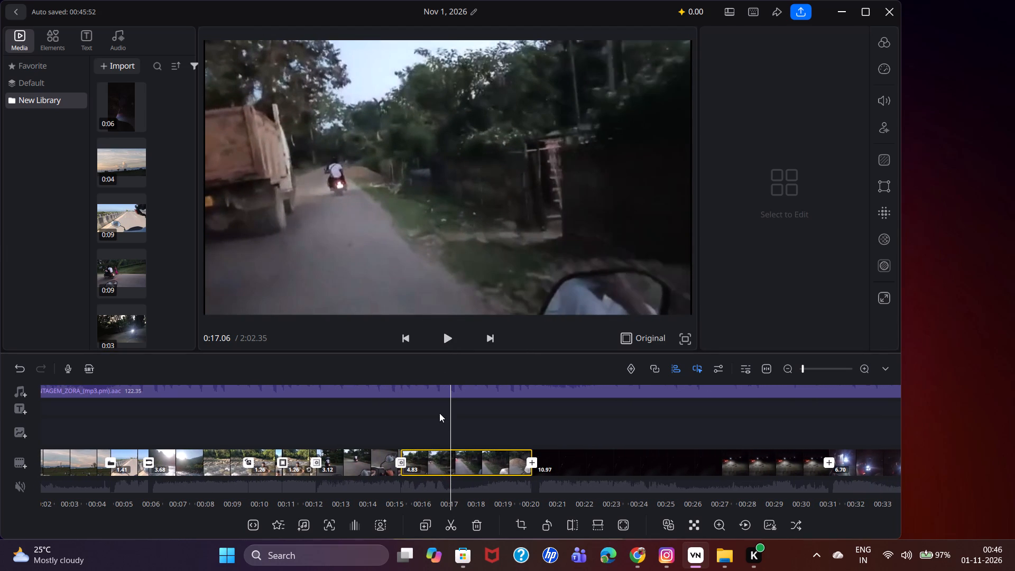
left_click_drag(439, 413, 456, 416)
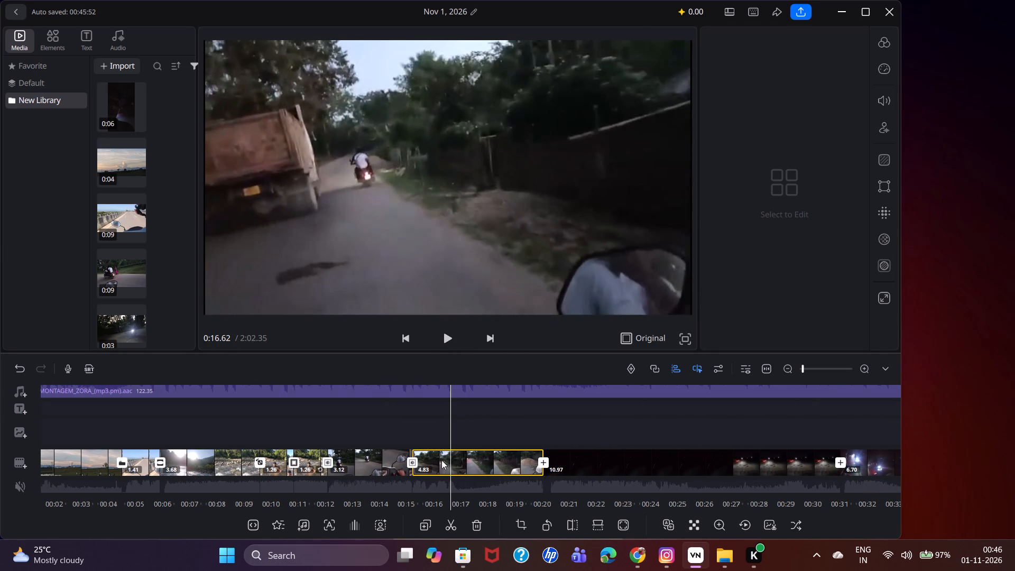
left_click(446, 521)
Duplicate the 1.40-second truck road part and reverse the copy that sits before the 3.43-second part.
left_click(433, 451)
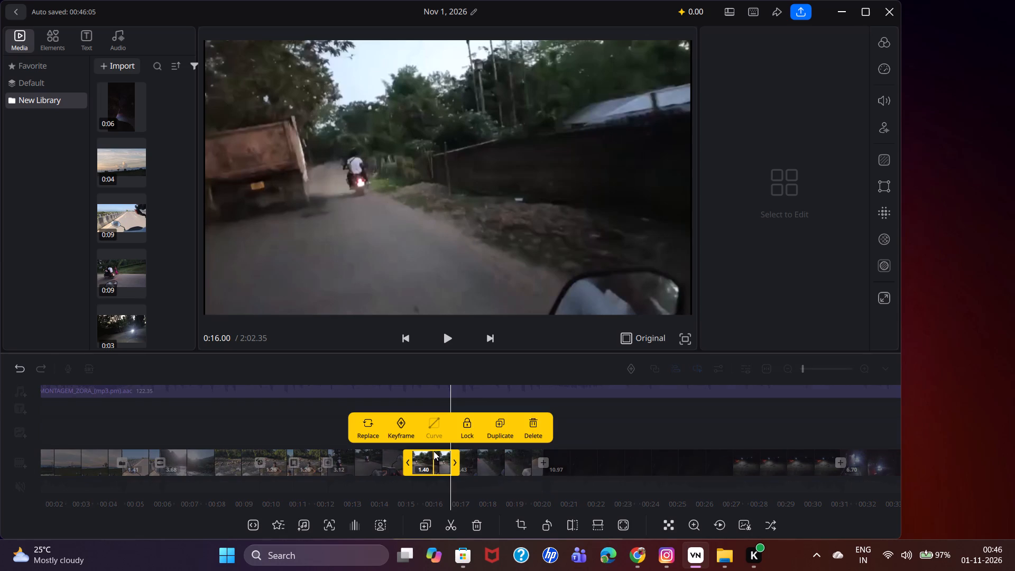
left_click(496, 425)
left_click(468, 459)
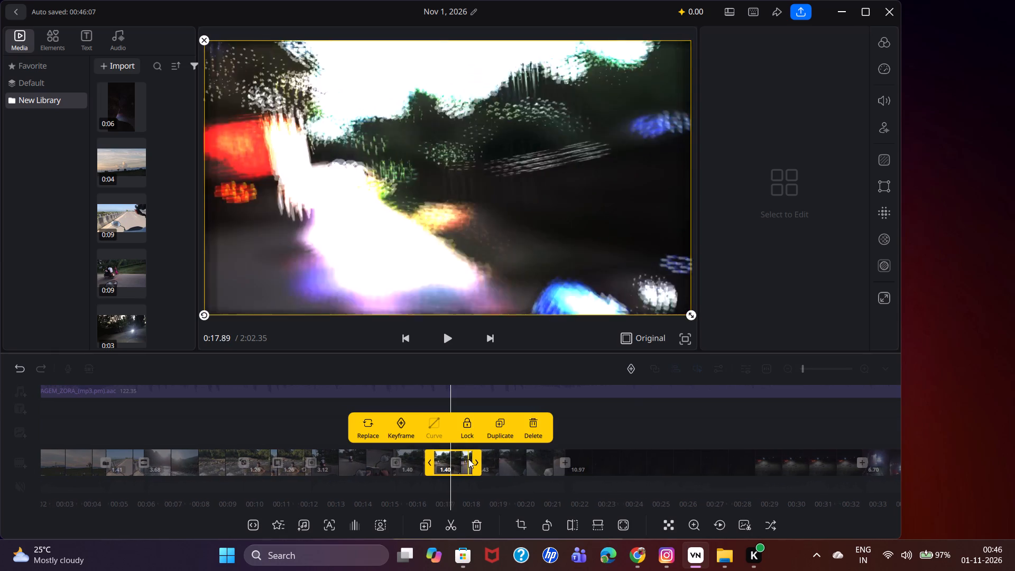
left_click(717, 520)
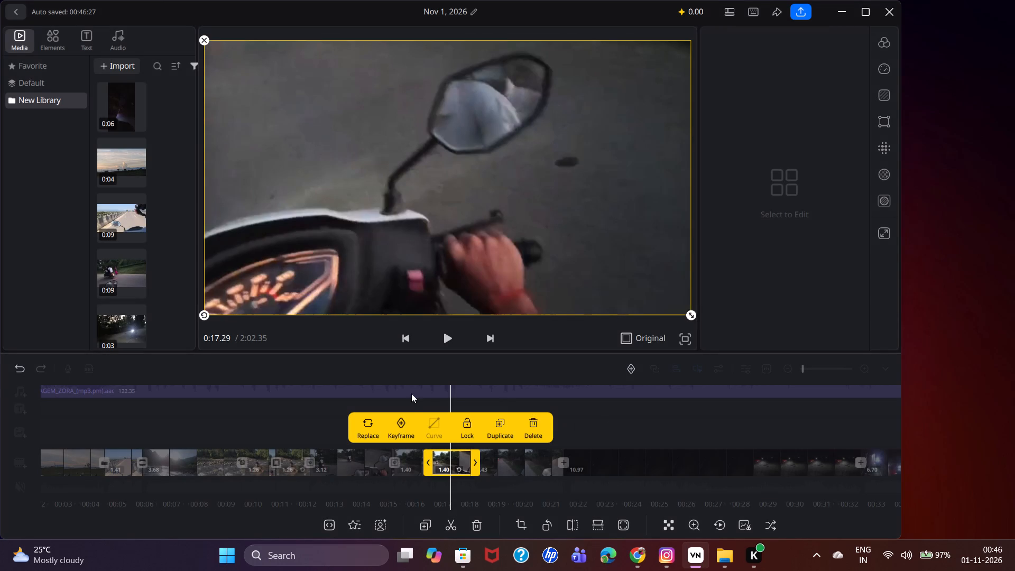
left_click(289, 413)
Change the transition between the 3.12-second road part and the first 1.40-second part to Shake 1.
left_click_drag(416, 428, 493, 444)
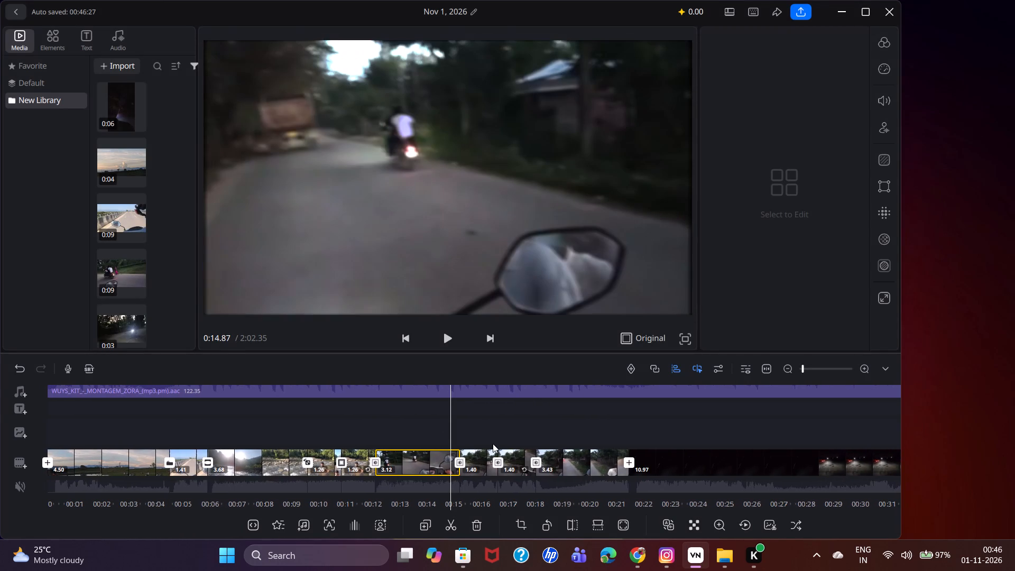
left_click_drag(425, 427, 469, 426)
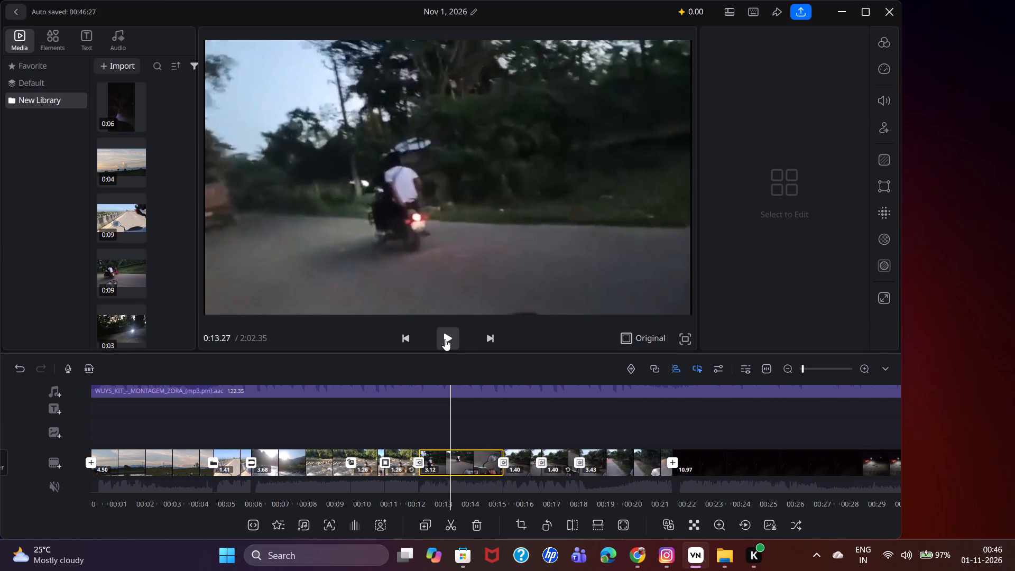
left_click(445, 339)
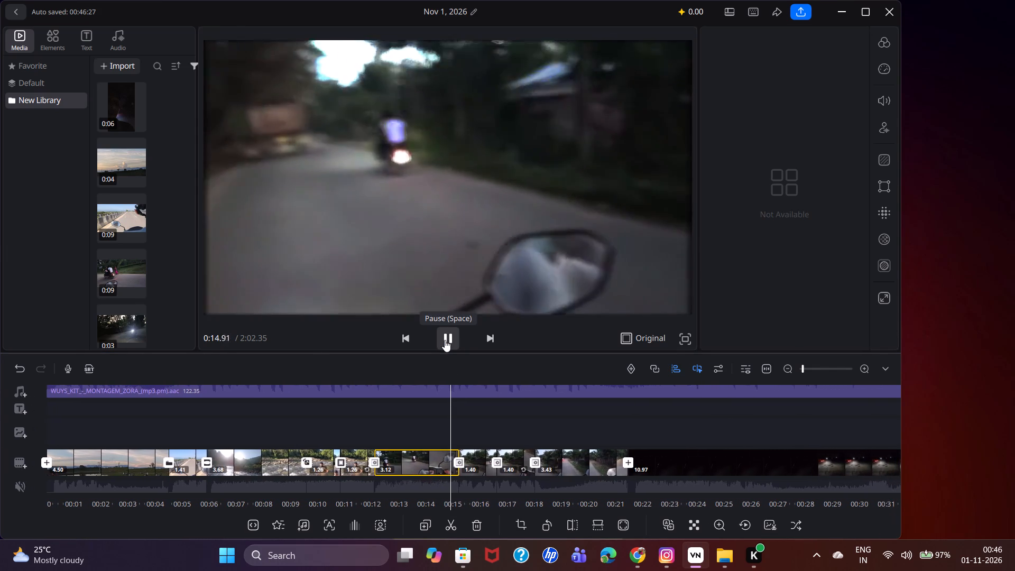
left_click(445, 340)
left_click(449, 463)
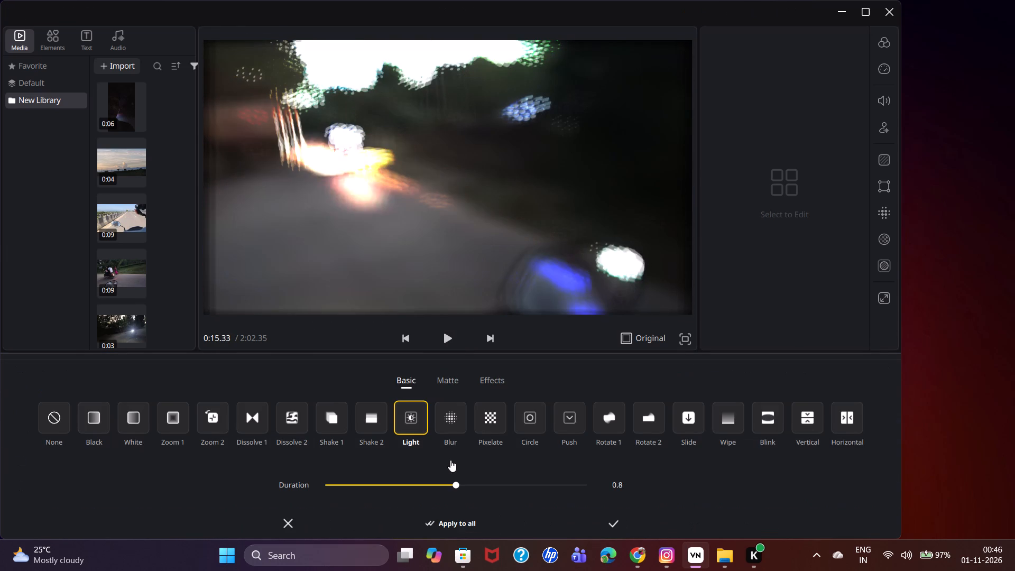
left_click(452, 430)
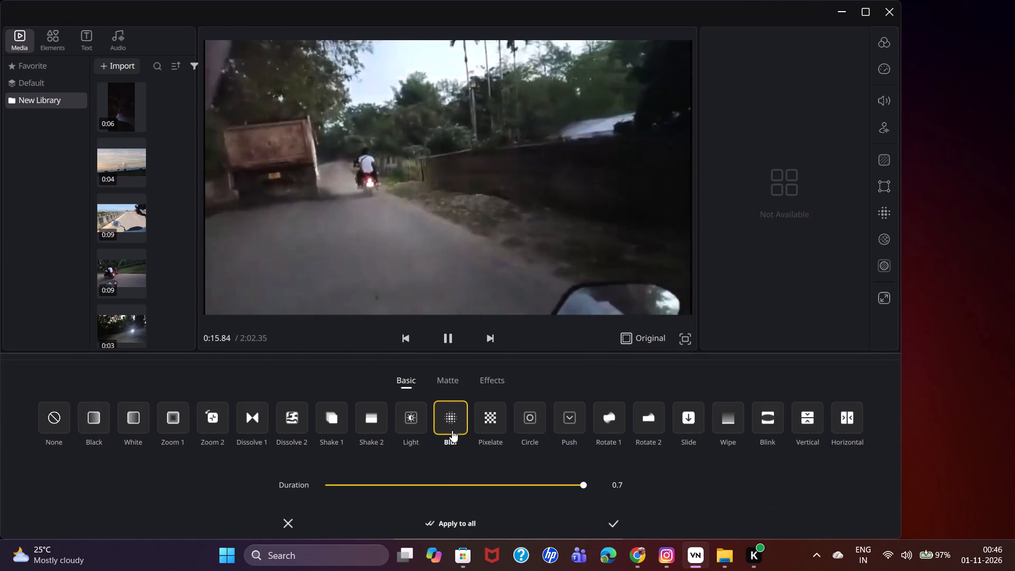
left_click(478, 426)
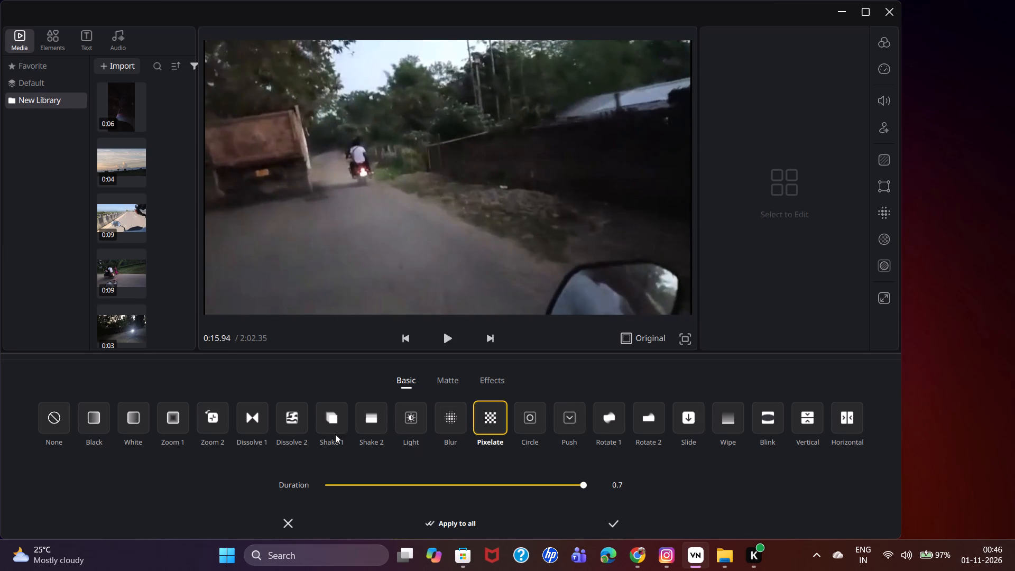
left_click(84, 413)
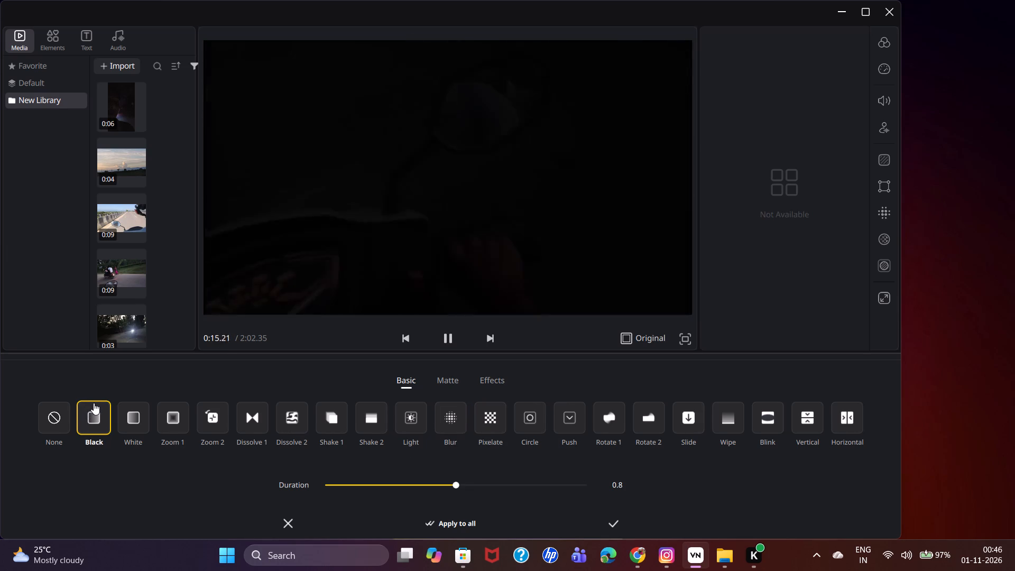
left_click(205, 423)
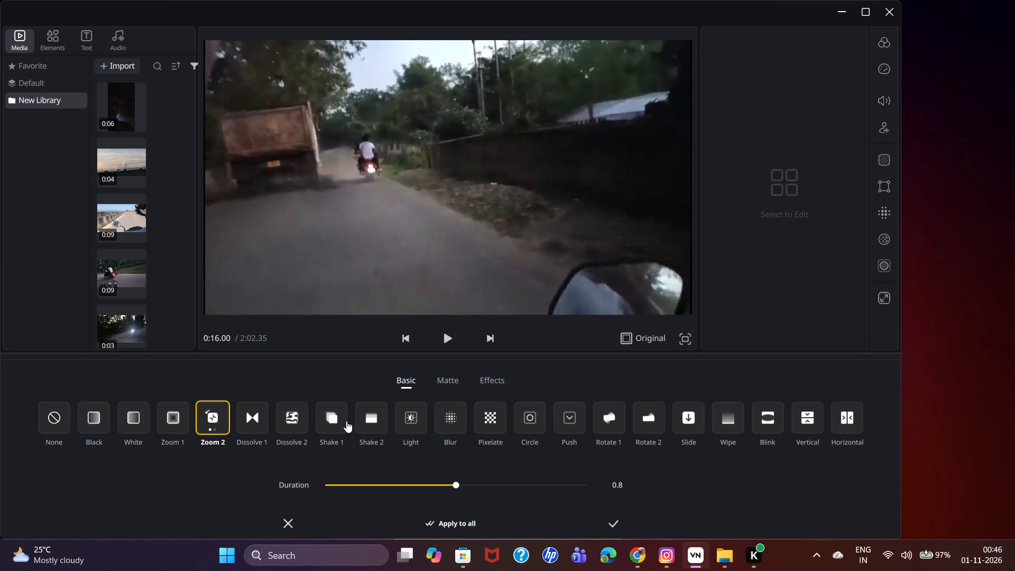
left_click(322, 418)
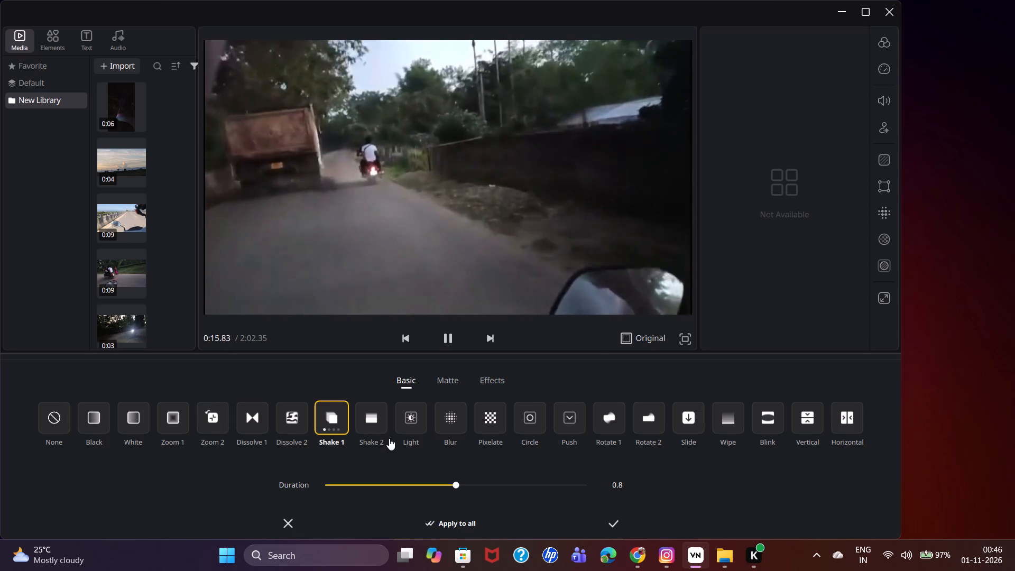
left_click(611, 522)
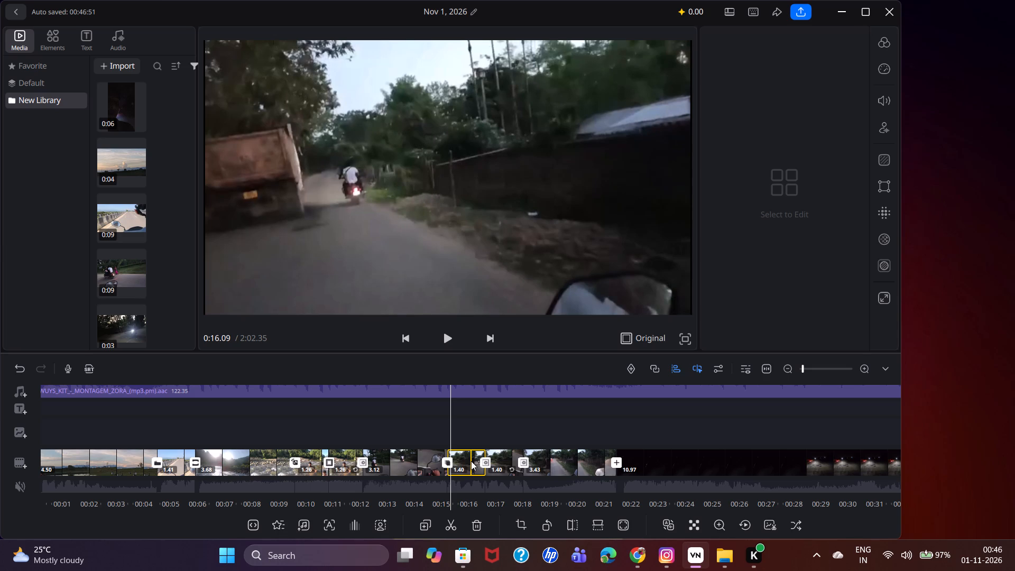
Split the first 1.40-second road part at about 0:16.08, leaving a 0.86-second piece before the cut.
left_click(474, 465)
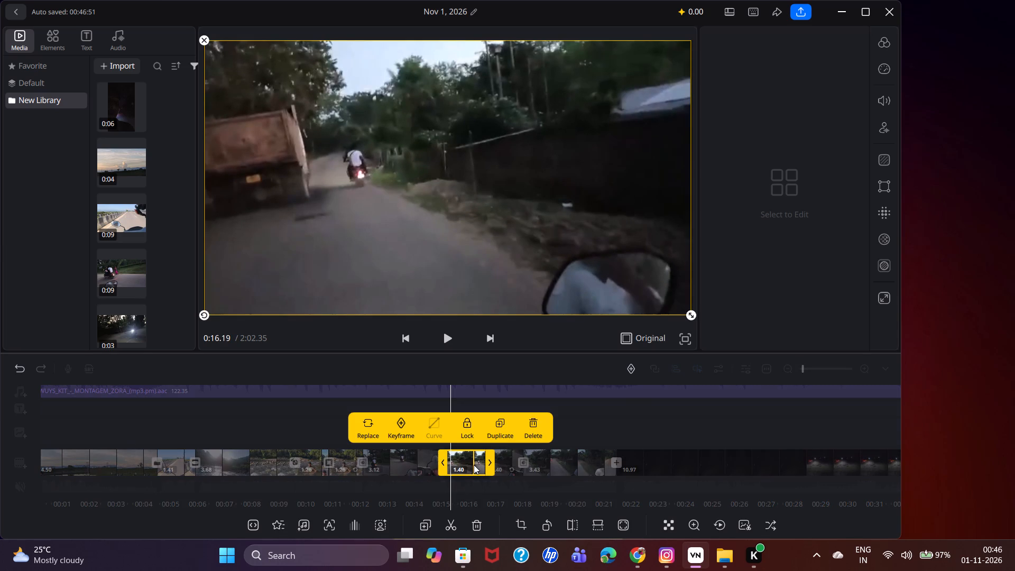
left_click_drag(474, 465, 468, 468)
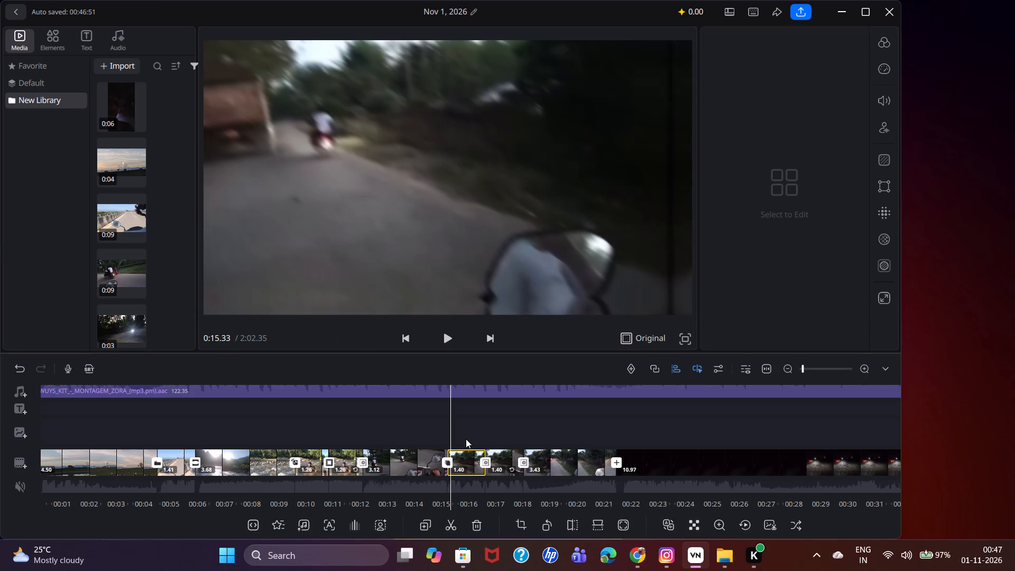
left_click_drag(466, 437, 445, 438)
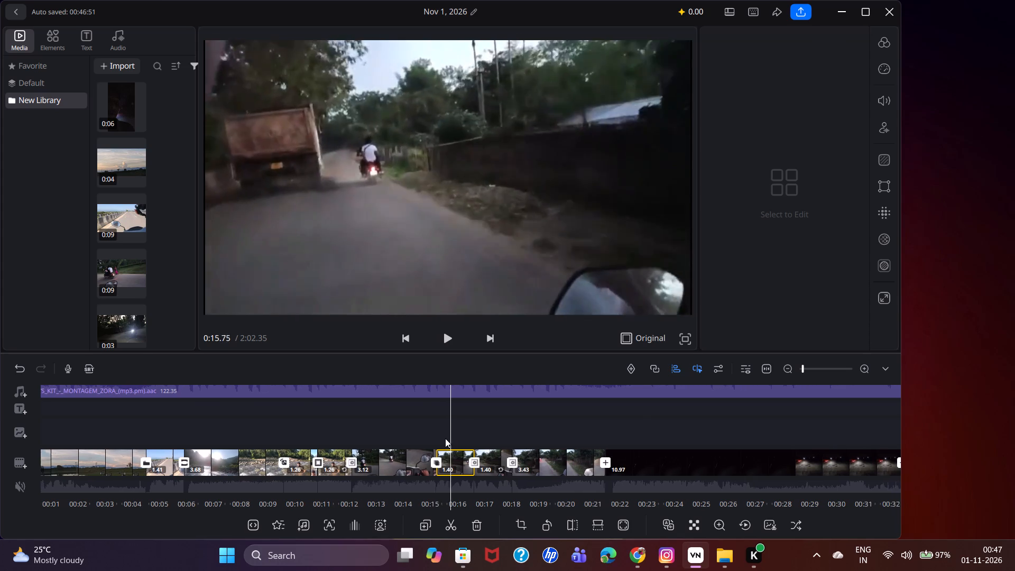
left_click_drag(445, 438, 438, 438)
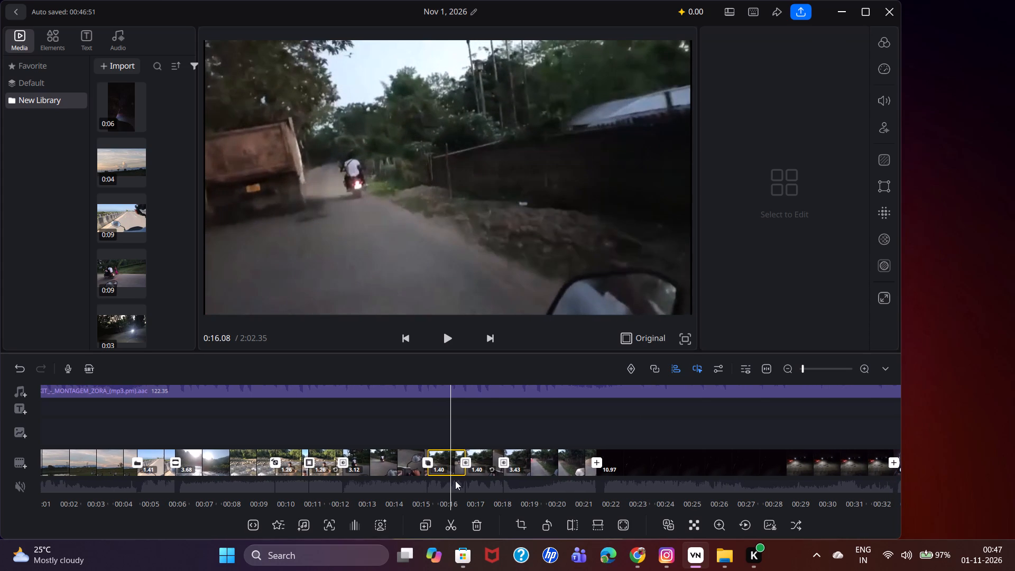
left_click(451, 434)
left_click(454, 519)
Delete the short leftover piece between the 0.86-second road part and the reversed 1.40-second clip.
left_click(456, 460)
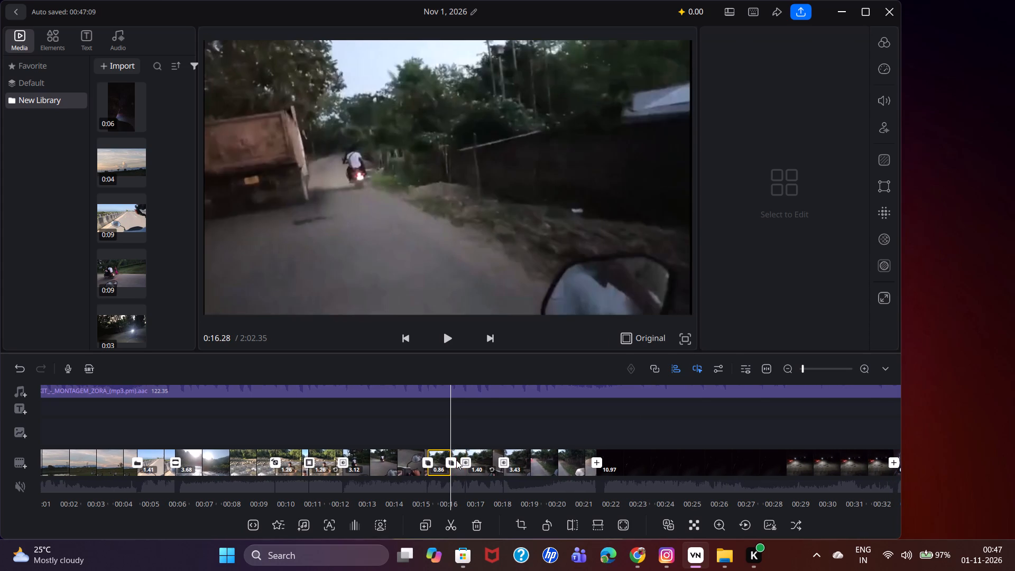
left_click(523, 428)
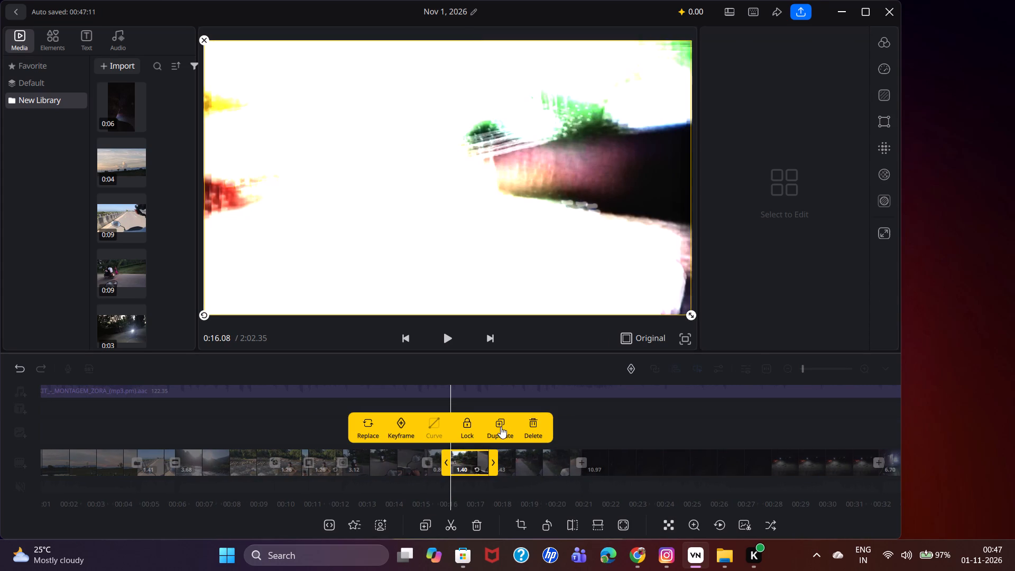
left_click(300, 415)
Play from the 3.12-second road part through the 0.86-second piece into the reversed 1.40-second clip to review the cuts.
left_click_drag(407, 424, 452, 428)
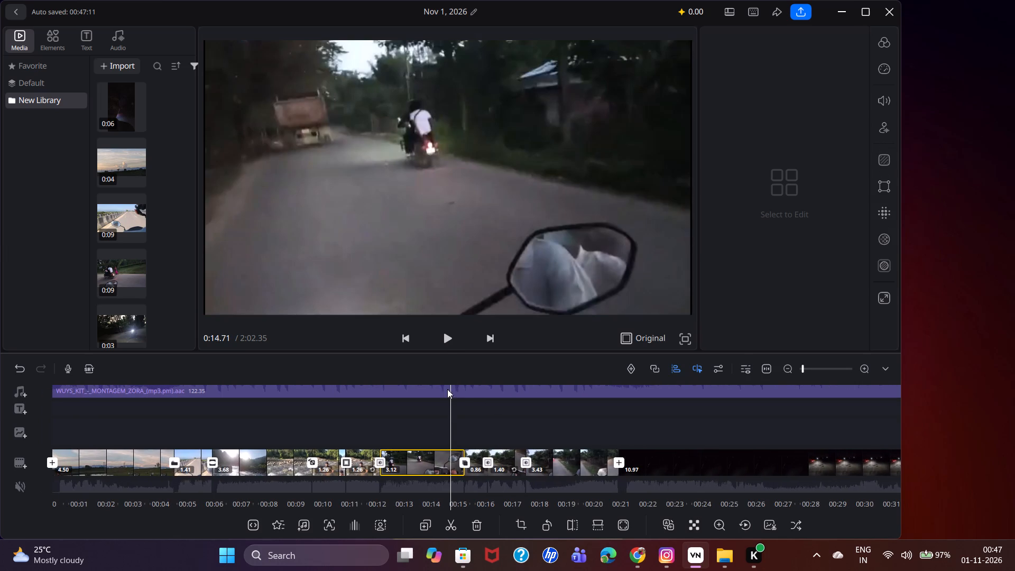
left_click(441, 339)
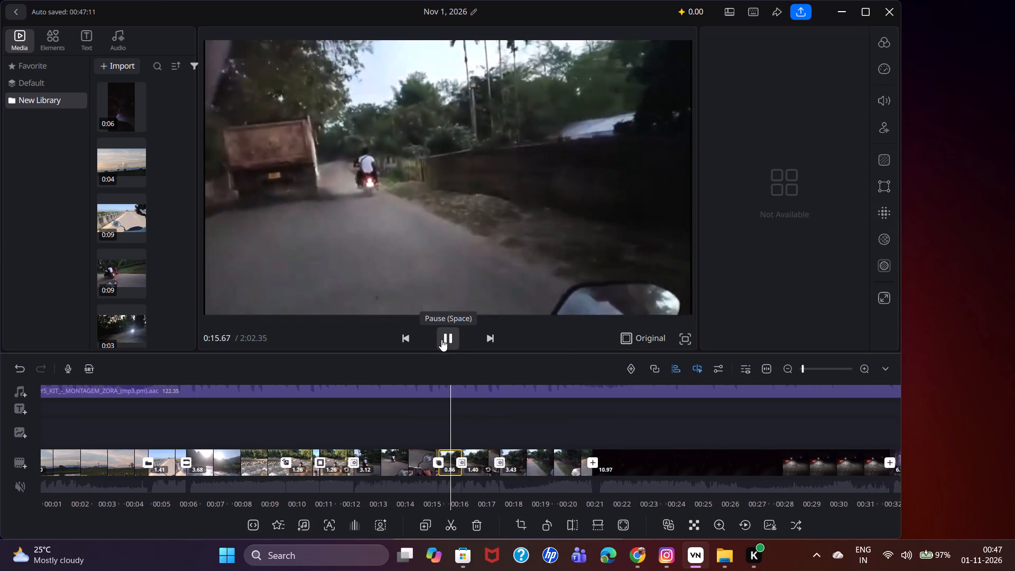
left_click(441, 339)
left_click(441, 339)
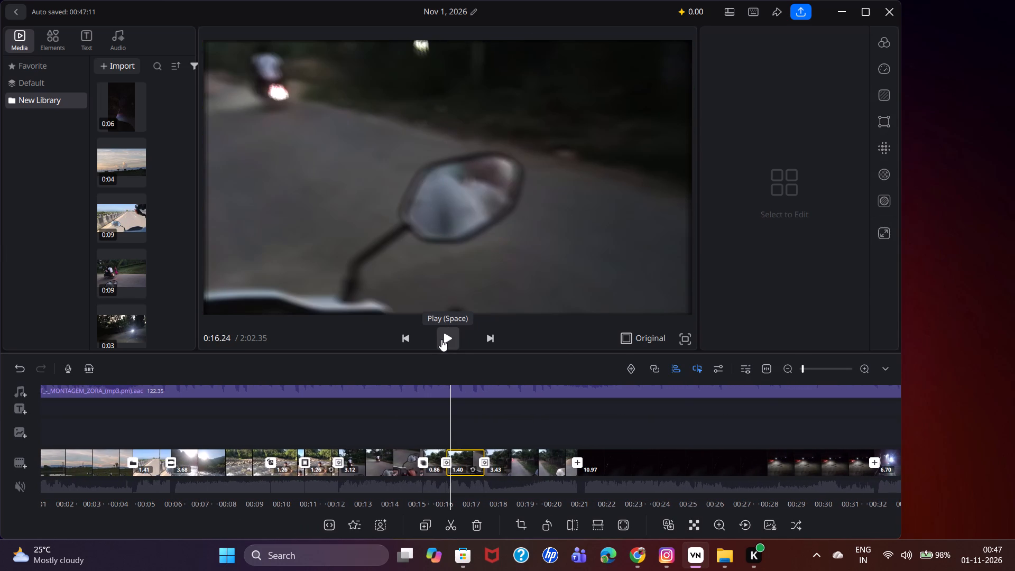
left_click(441, 339)
left_click_drag(417, 431, 432, 428)
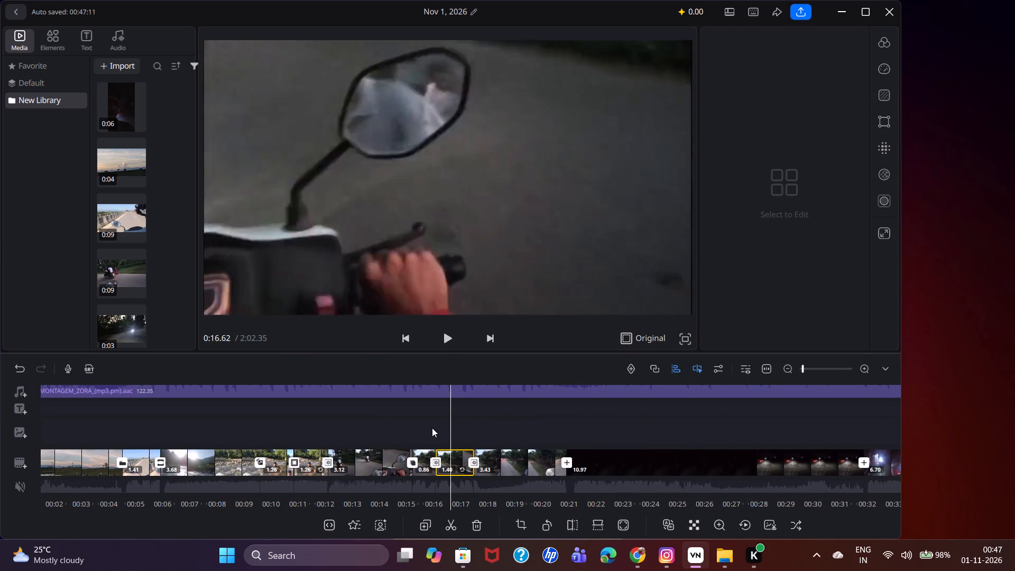
left_click_drag(432, 428, 432, 428)
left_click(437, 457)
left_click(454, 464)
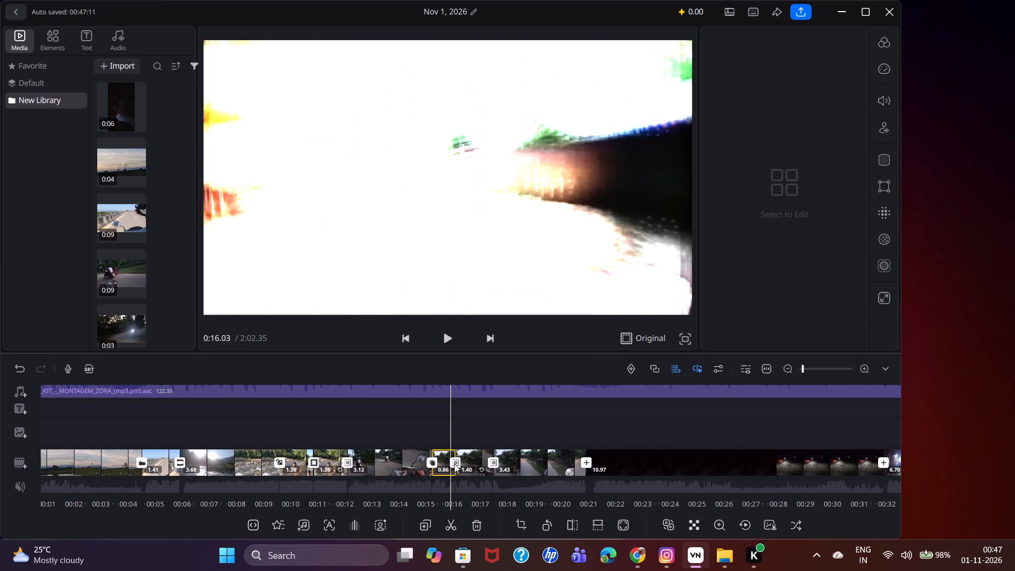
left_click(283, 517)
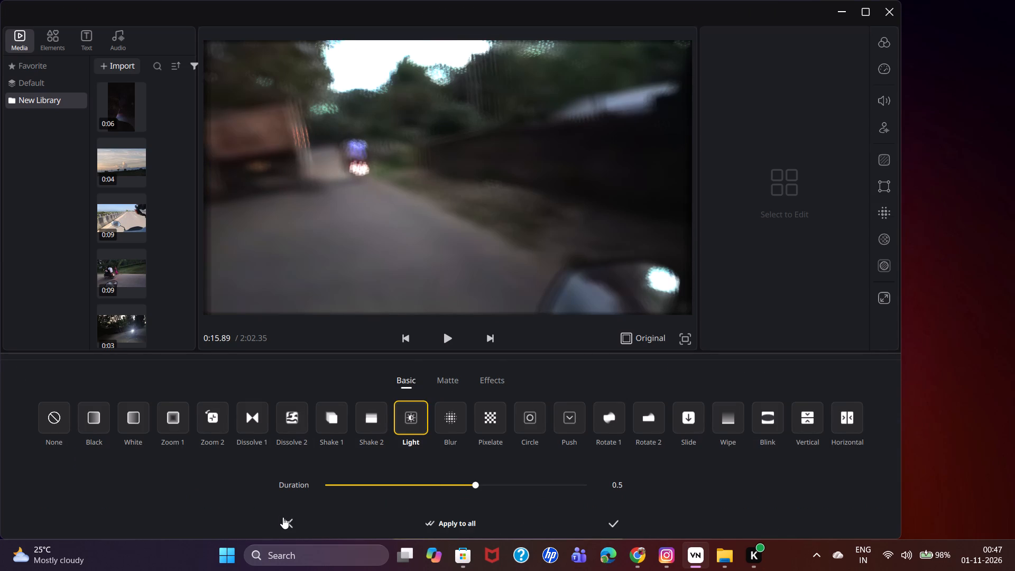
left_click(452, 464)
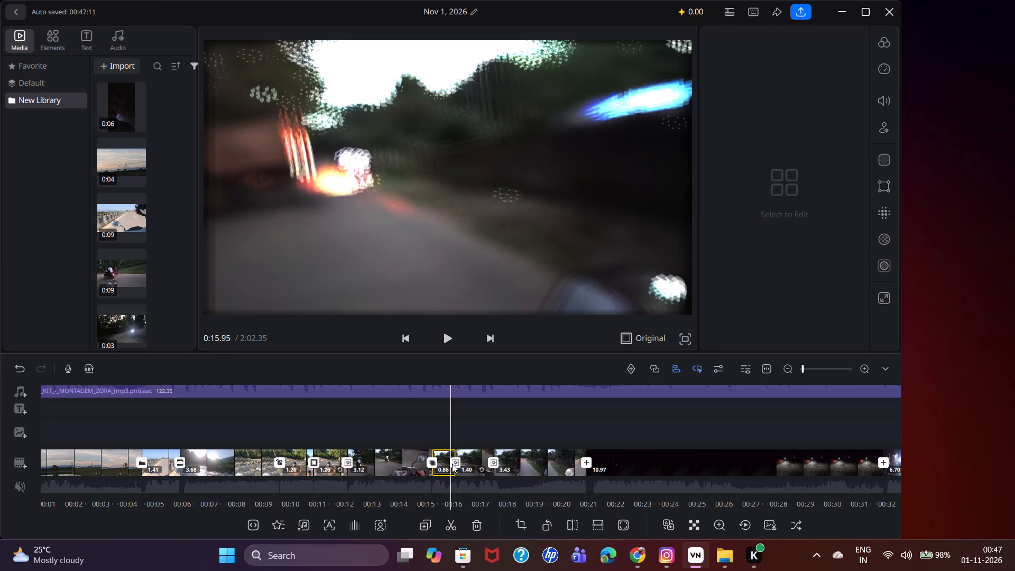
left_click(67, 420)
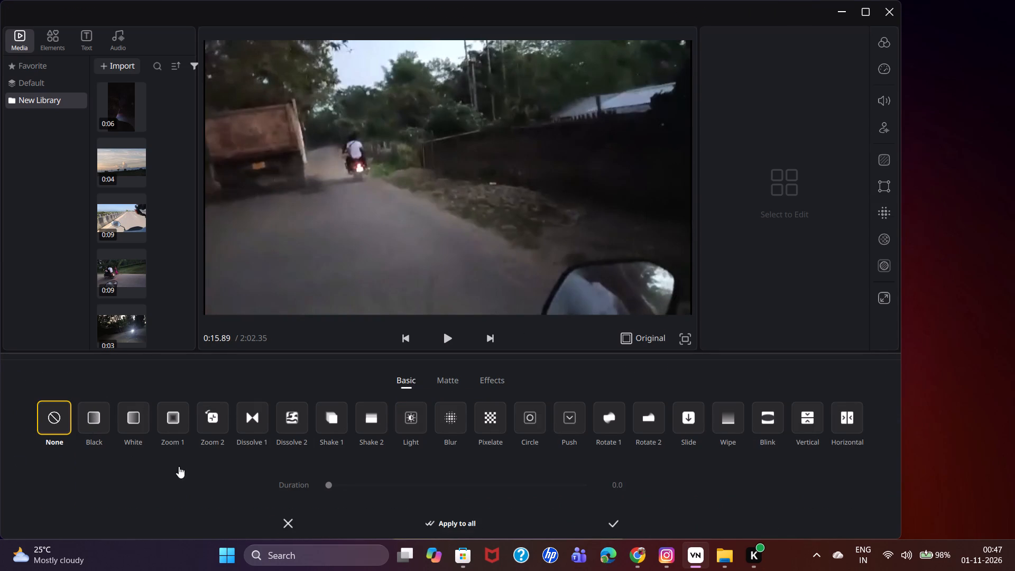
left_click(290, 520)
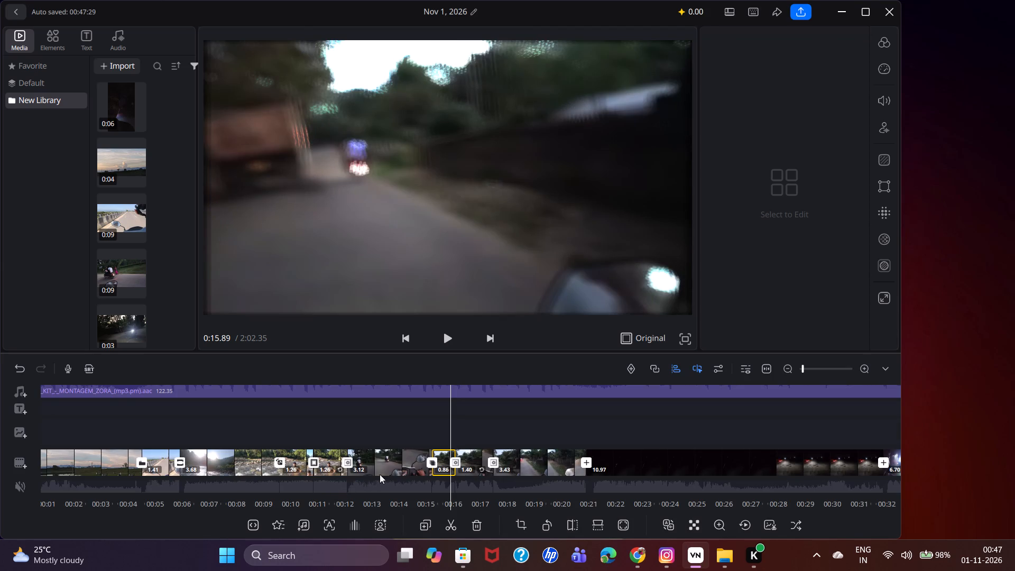
Remove the Light transition between the 0.86-second road piece and the reversed 1.40-second clip.
left_click(456, 462)
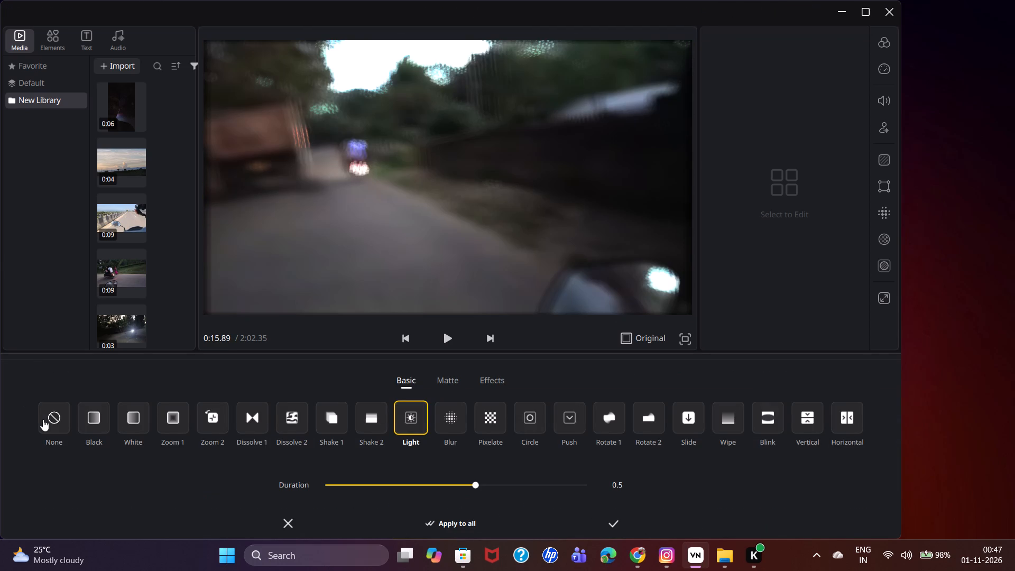
left_click(48, 426)
left_click(613, 523)
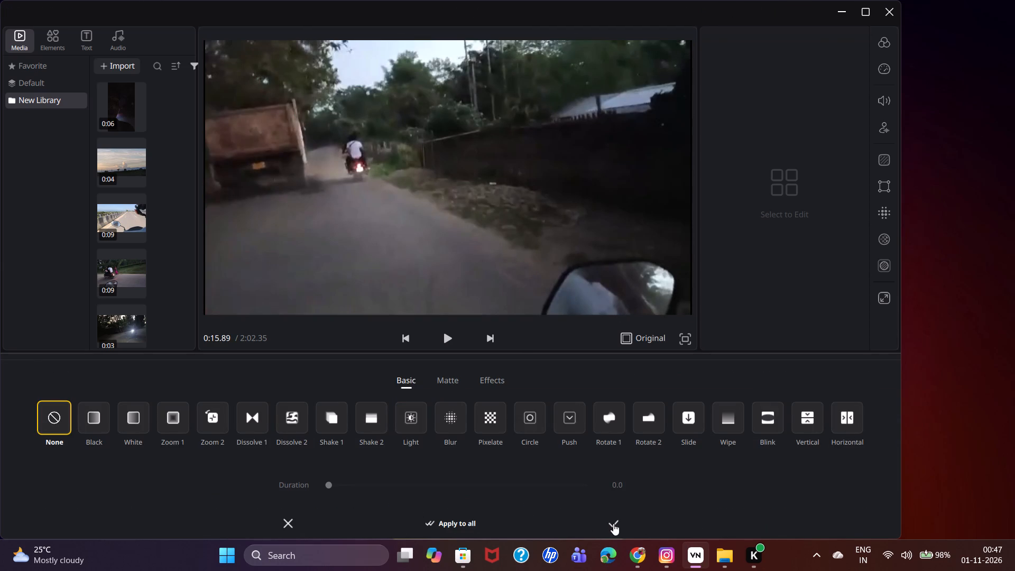
Play from about 0:14.50 through the reversed 1.40-second clip into the 3.43-second road clip to review the cuts.
left_click_drag(433, 418, 479, 427)
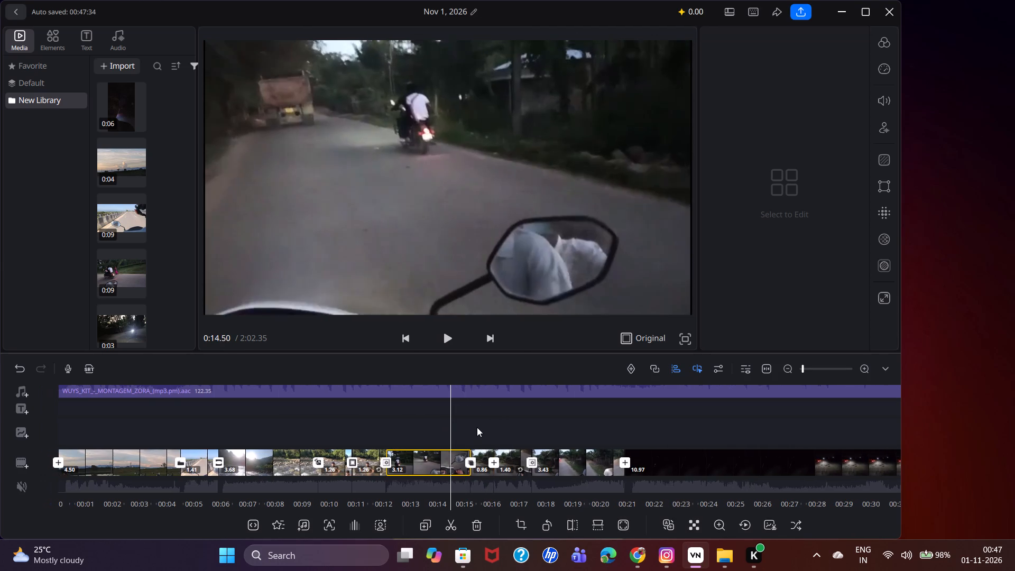
left_click(439, 345)
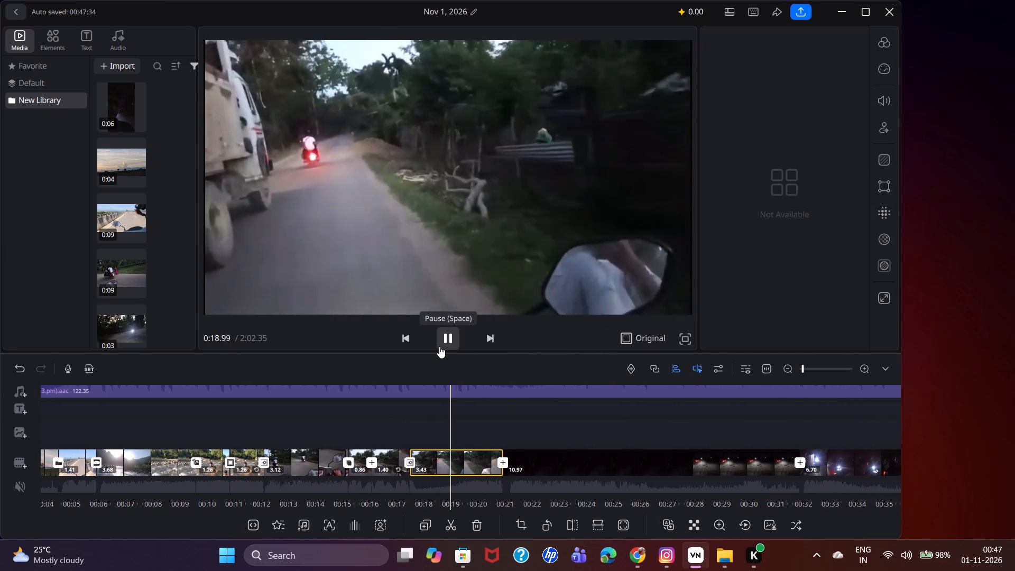
left_click(439, 346)
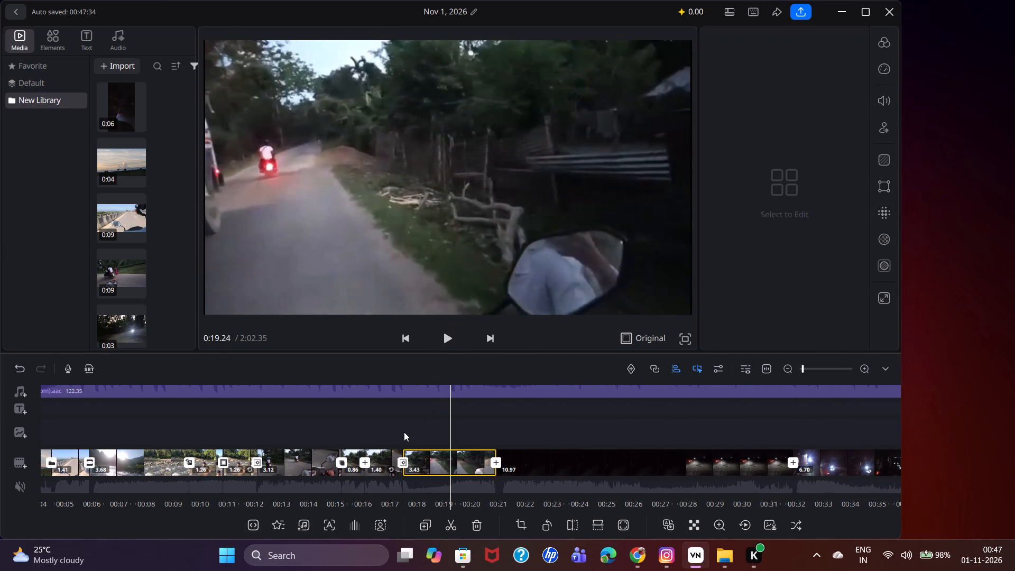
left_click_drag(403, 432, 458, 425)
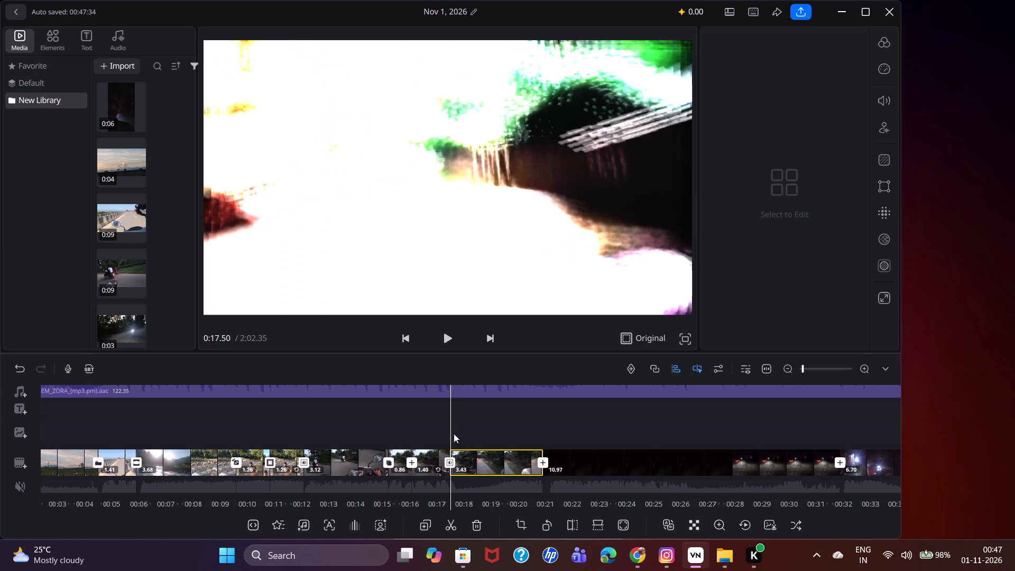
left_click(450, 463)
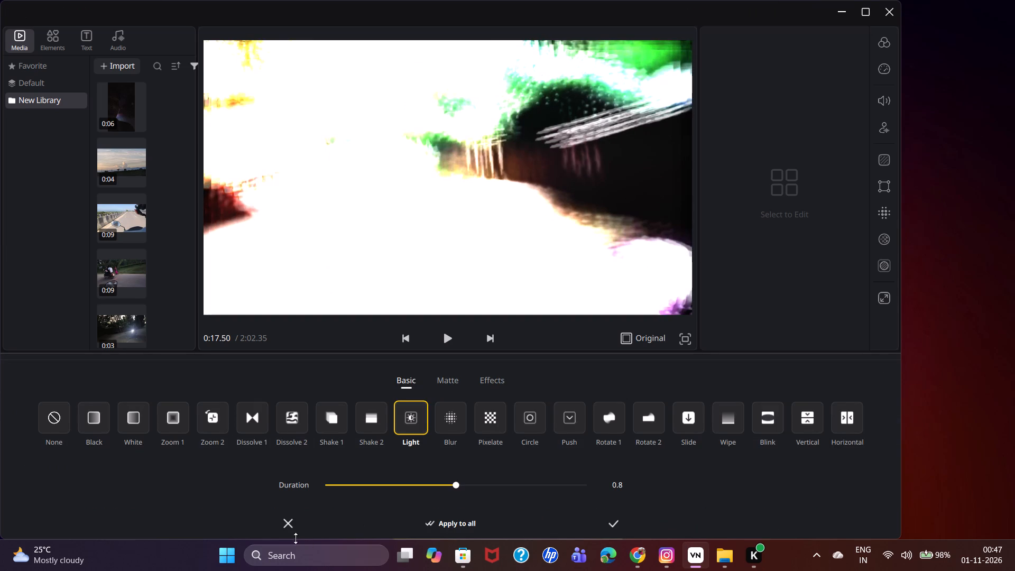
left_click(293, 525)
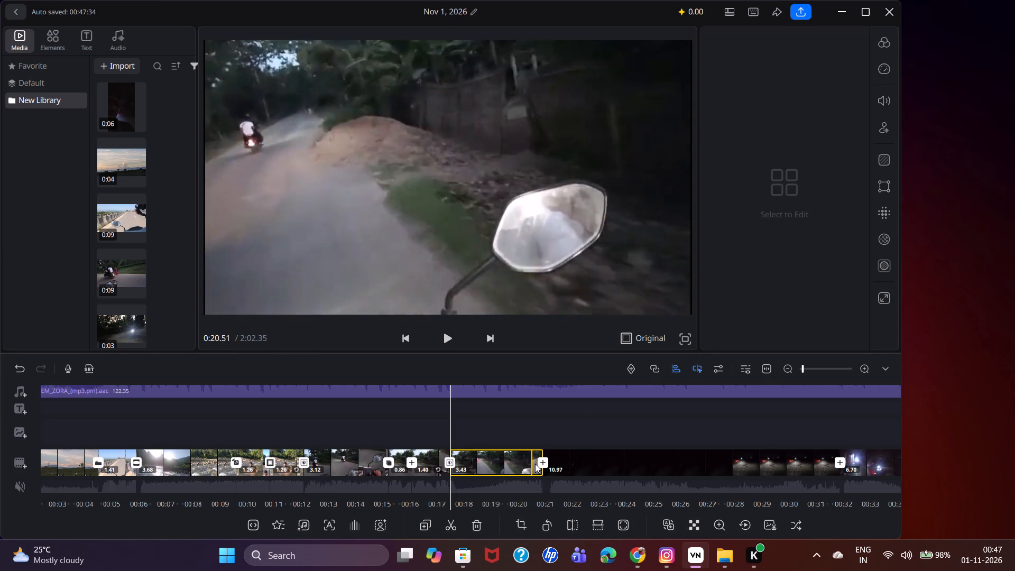
Delete the 3.43-second road clip that follows the reversed 1.40-second clip.
left_click(505, 468)
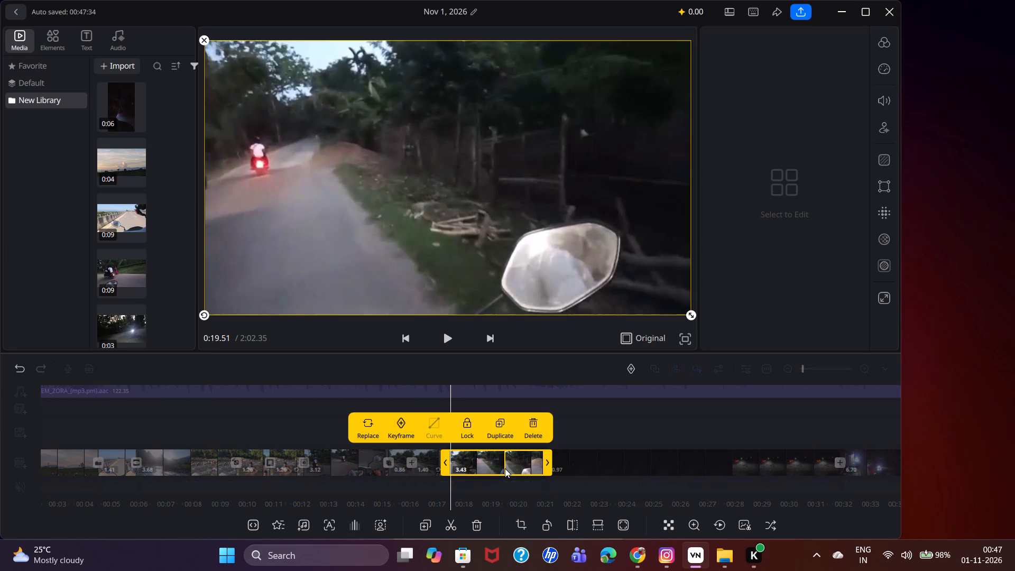
left_click(529, 428)
left_click(571, 413)
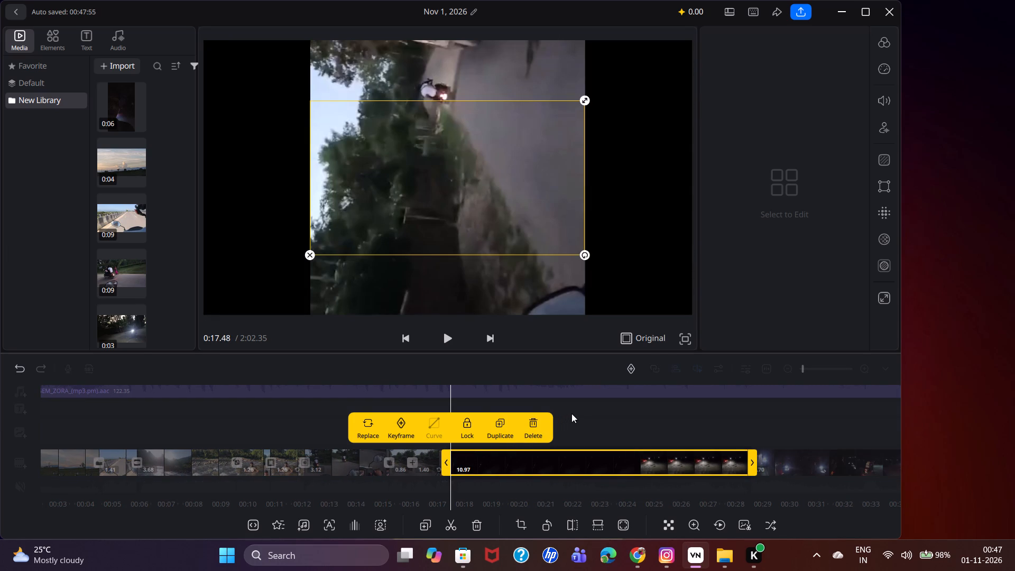
Add a 0.8-second Horizontal transition between the reversed 1.40-second clip and the dark 10.97-second night clip.
left_click_drag(423, 423, 438, 424)
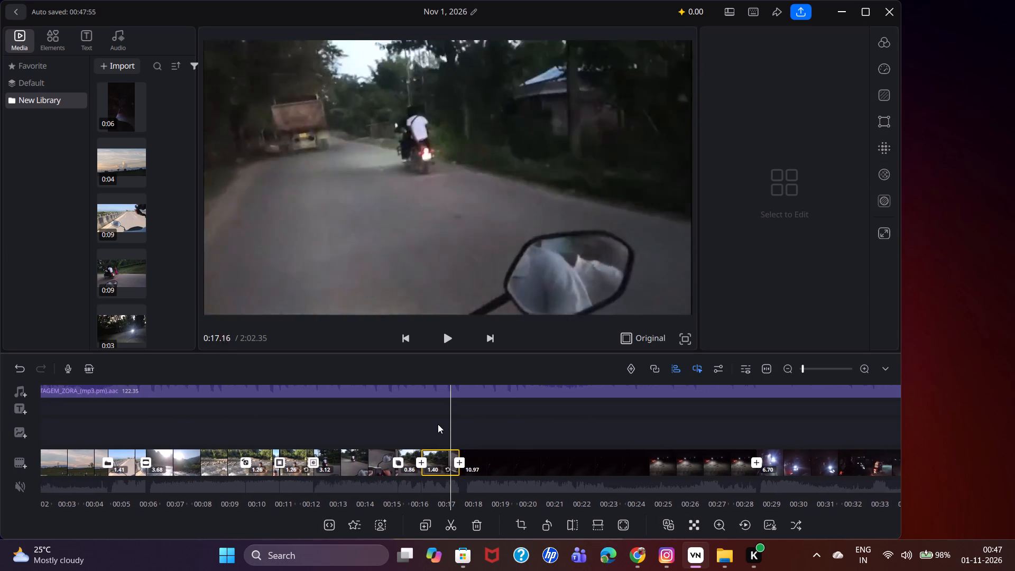
left_click_drag(438, 424, 449, 425)
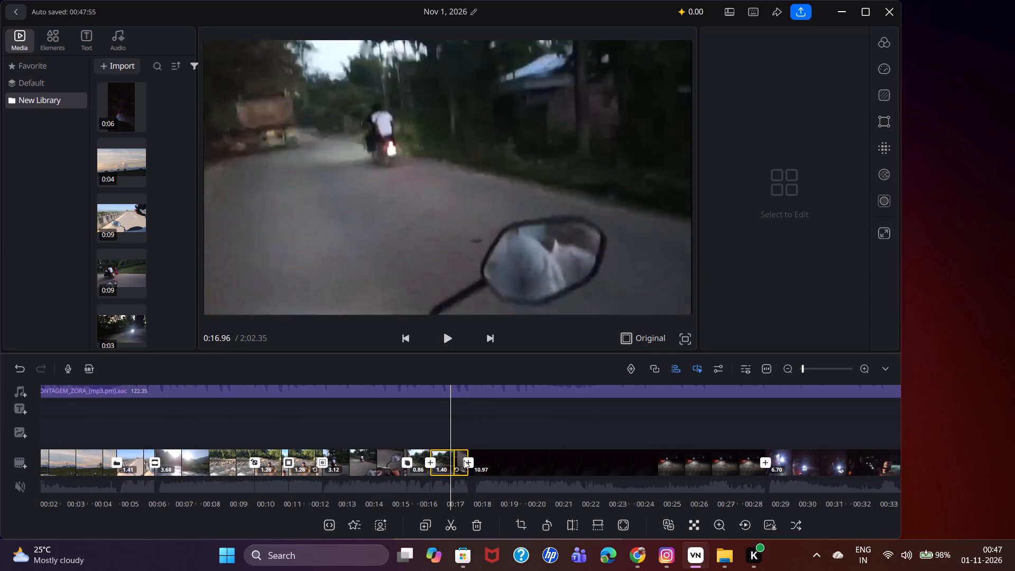
left_click(471, 461)
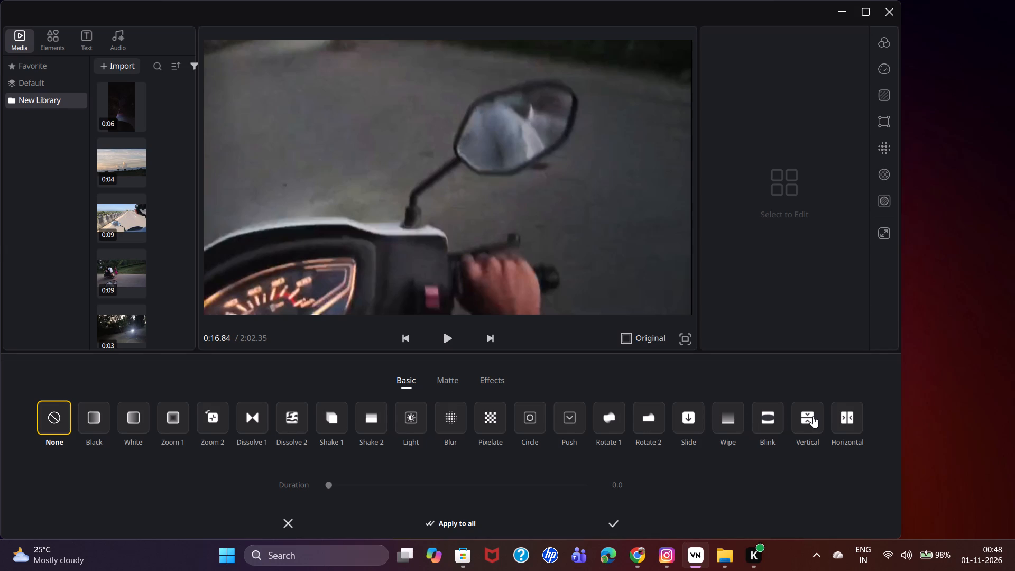
left_click(842, 412)
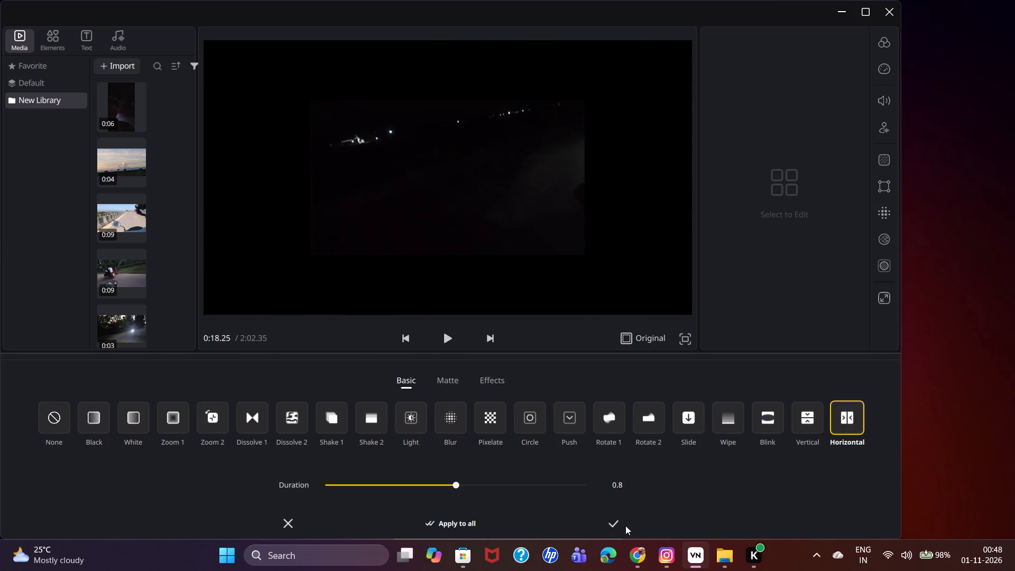
left_click(611, 523)
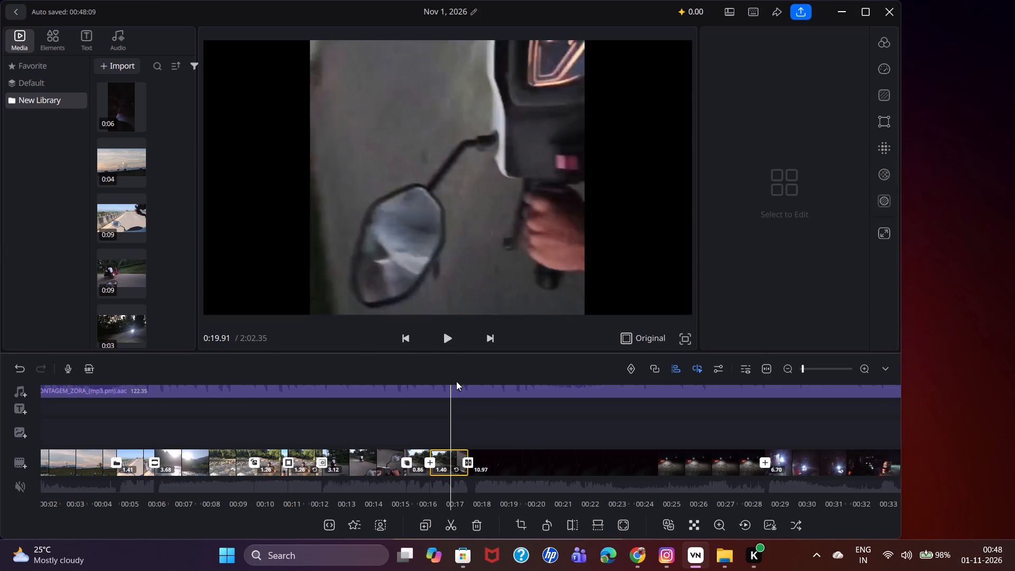
Split the 10.97-second night clip at about 0:20.77 into 3.28-second and 7.68-second parts.
left_click(444, 338)
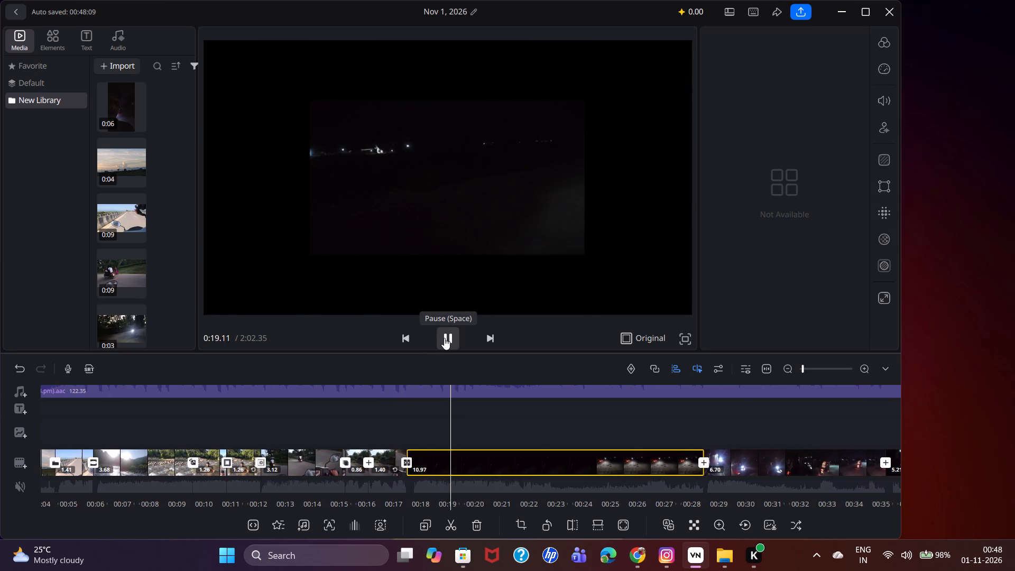
left_click(444, 338)
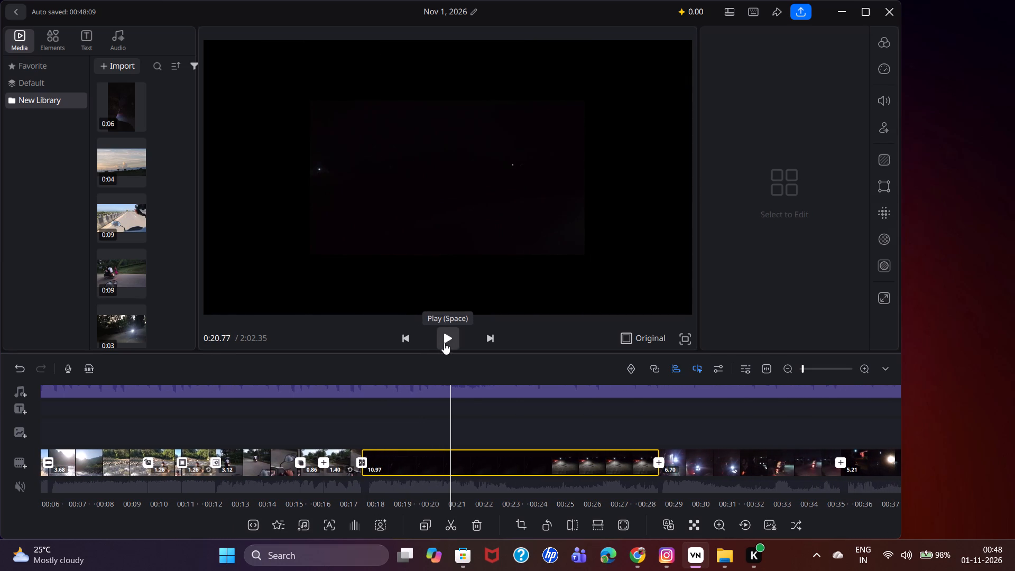
left_click(450, 527)
Play and scrub through the 7.68-second, 6.70-second and 5.21-second night clips to examine the remaining footage.
left_click_drag(484, 435, 477, 437)
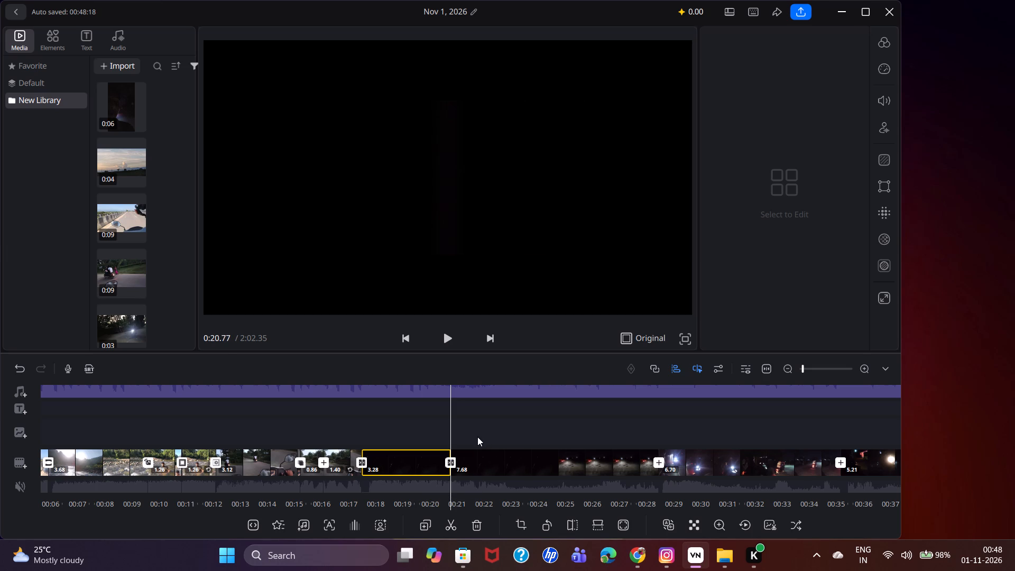
left_click_drag(477, 437, 469, 439)
left_click(483, 467)
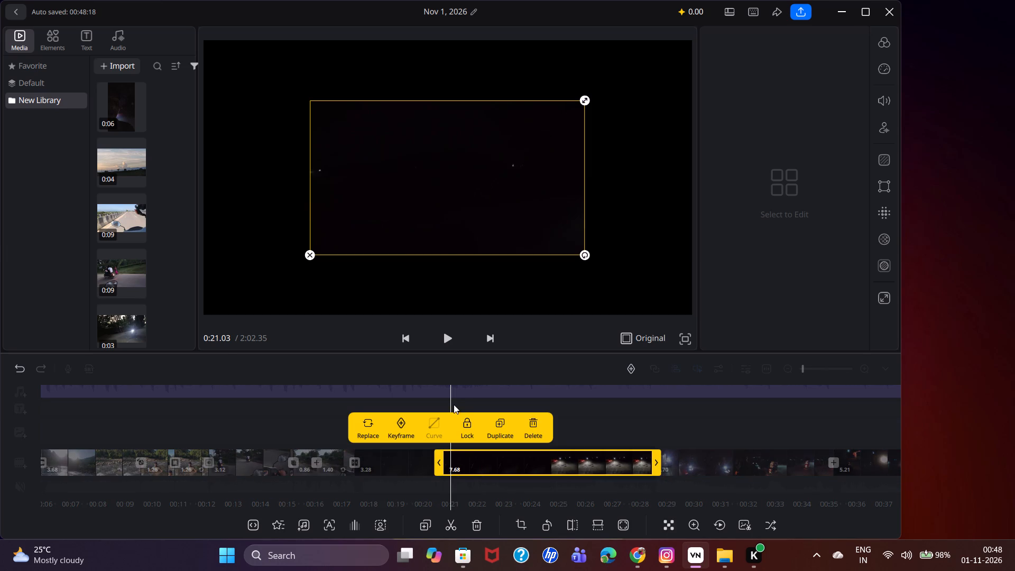
left_click(446, 373)
left_click(446, 342)
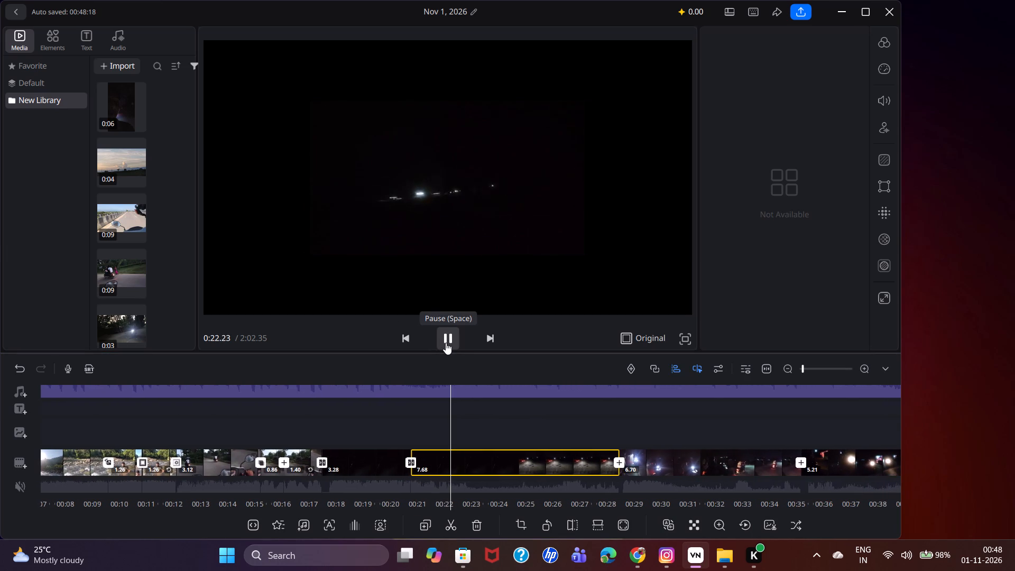
left_click(446, 343)
left_click(446, 343)
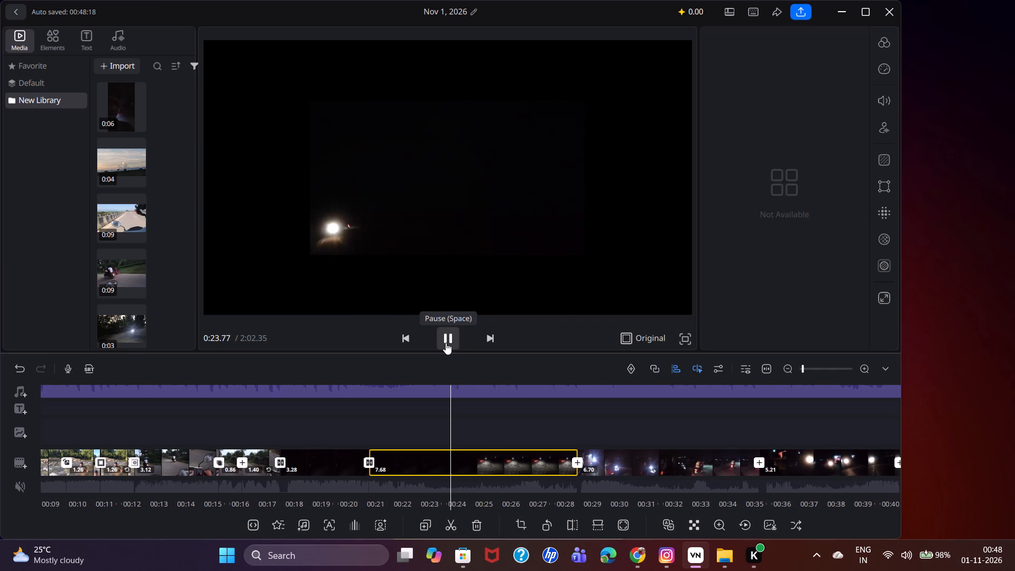
left_click(446, 343)
left_click(446, 343)
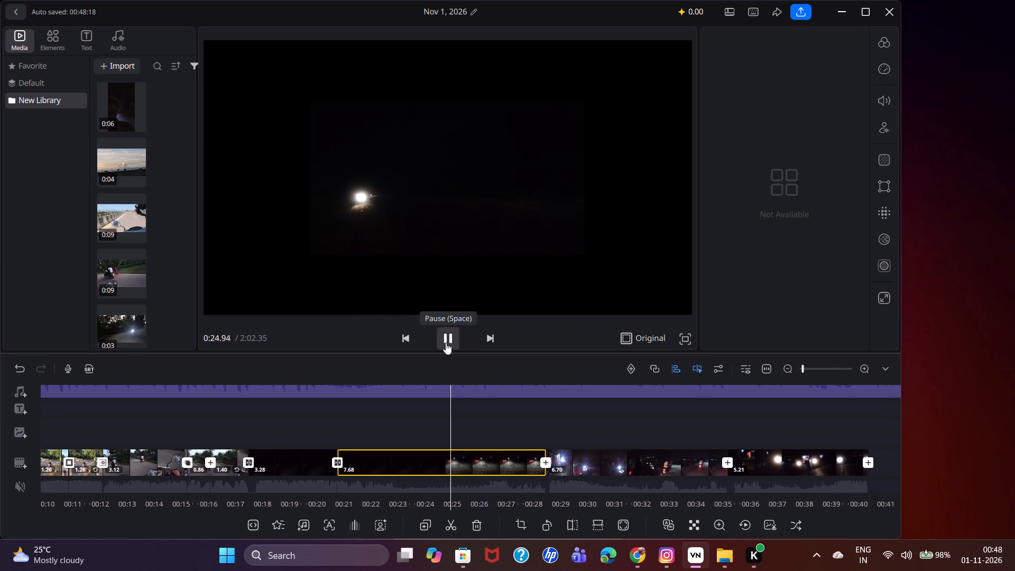
left_click(446, 343)
left_click_drag(387, 420, 412, 415)
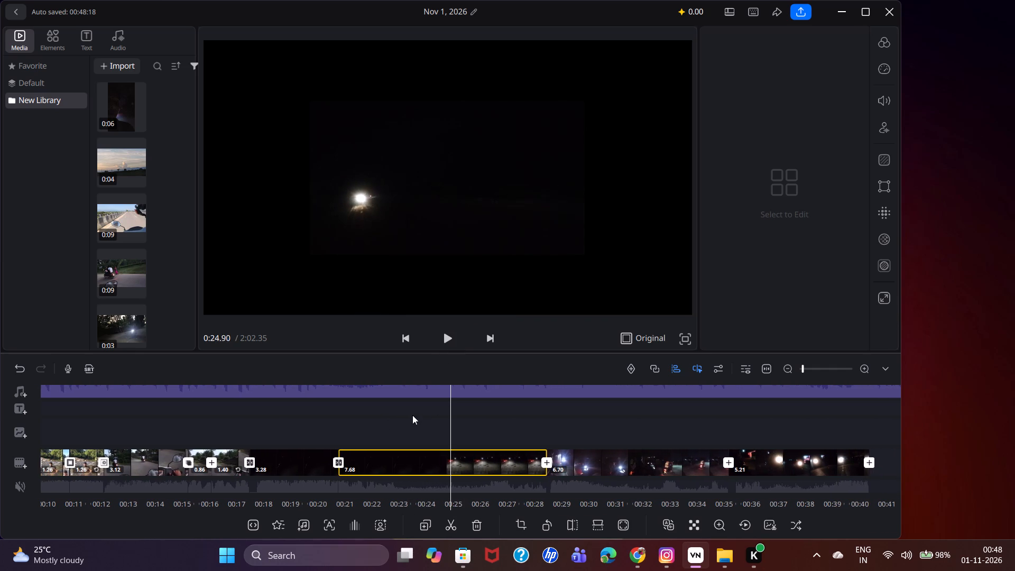
left_click_drag(412, 415, 521, 410)
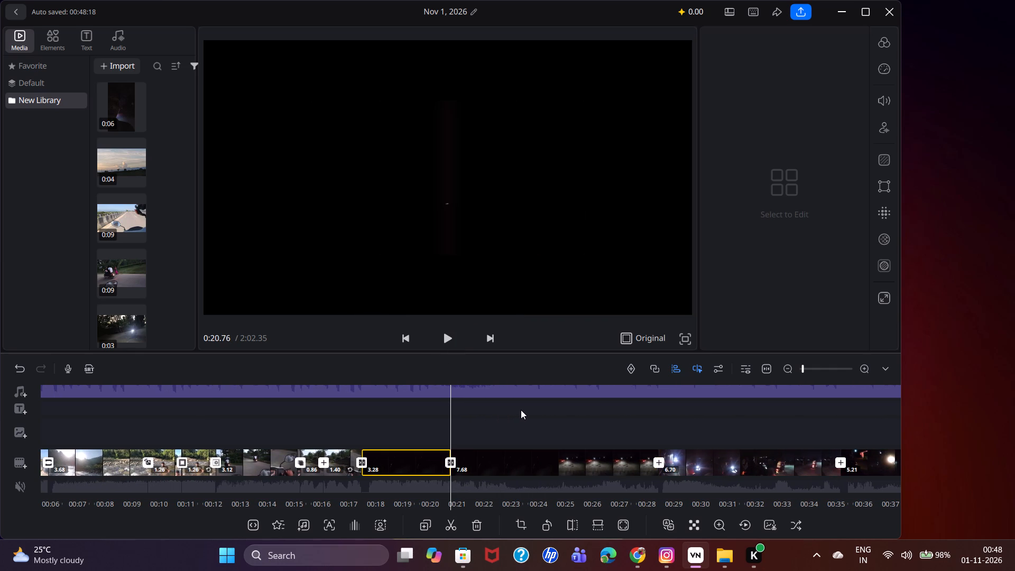
left_click_drag(521, 410, 477, 412)
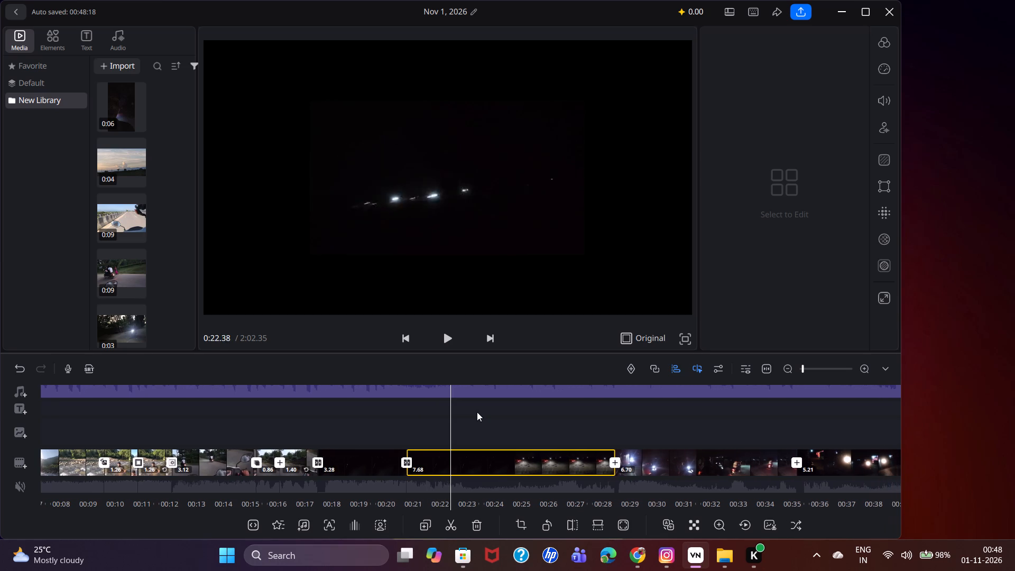
left_click_drag(477, 412, 513, 410)
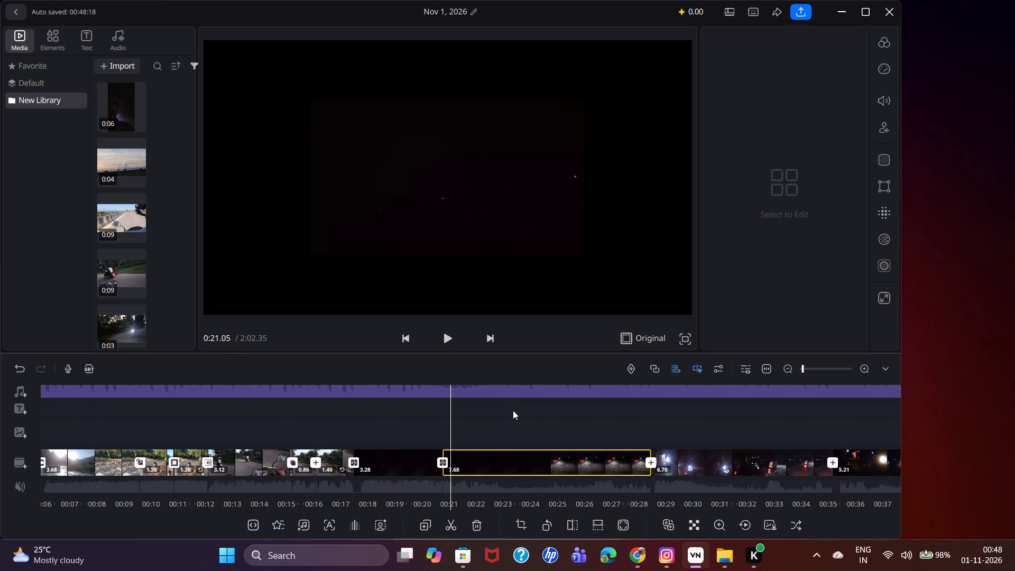
left_click_drag(513, 410, 308, 411)
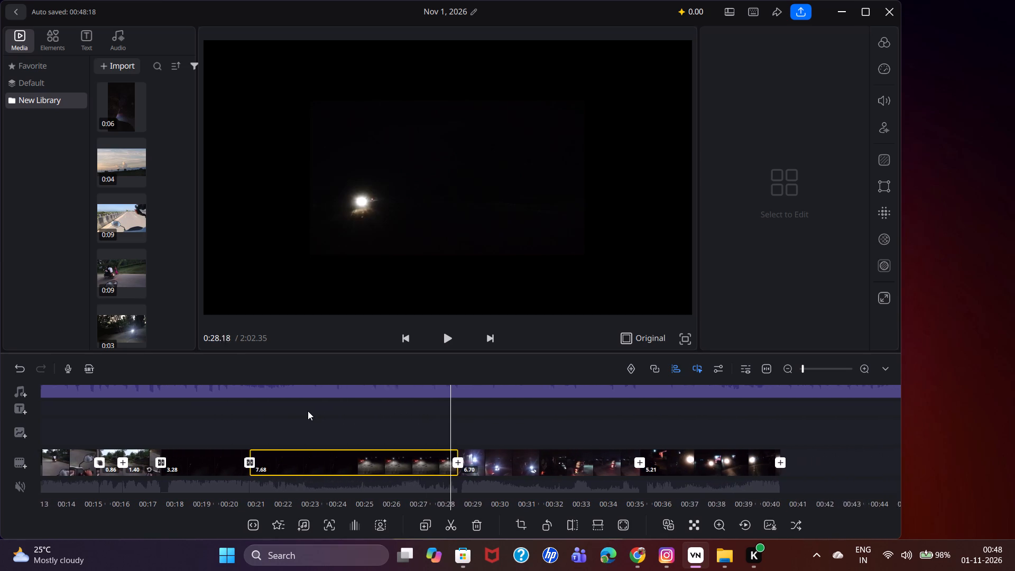
left_click_drag(308, 411, 219, 409)
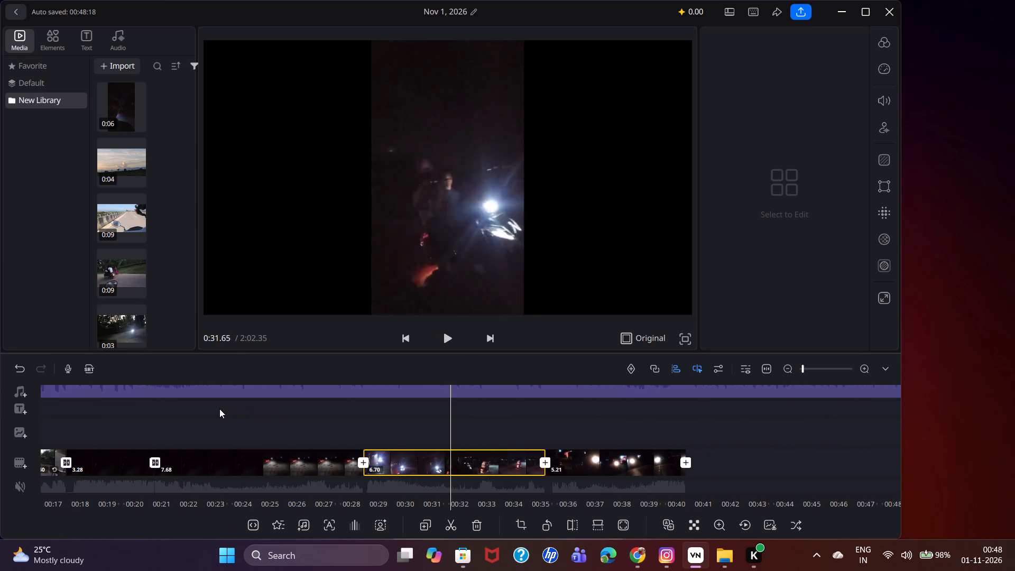
left_click_drag(219, 409, 75, 404)
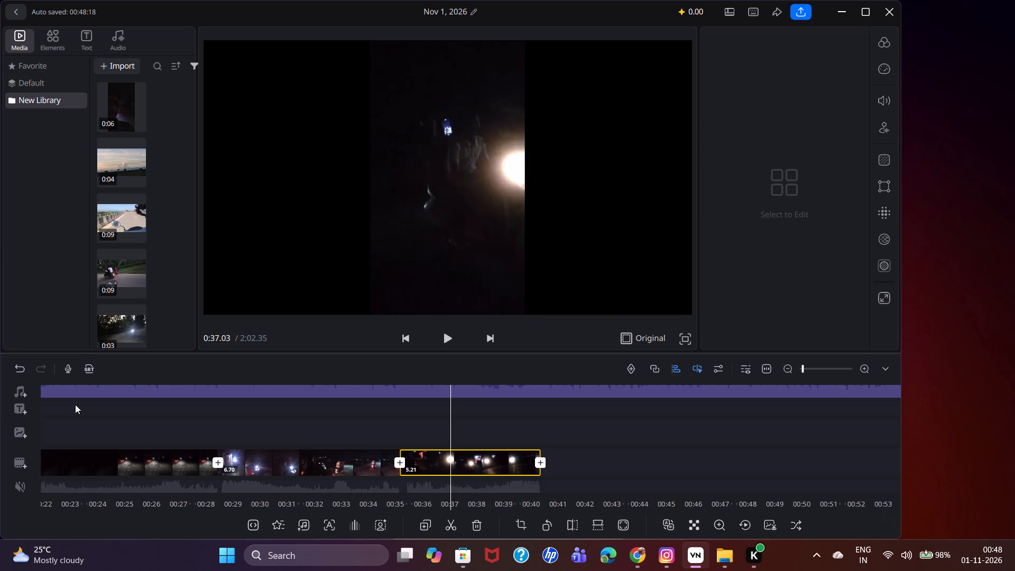
left_click_drag(75, 404, 67, 403)
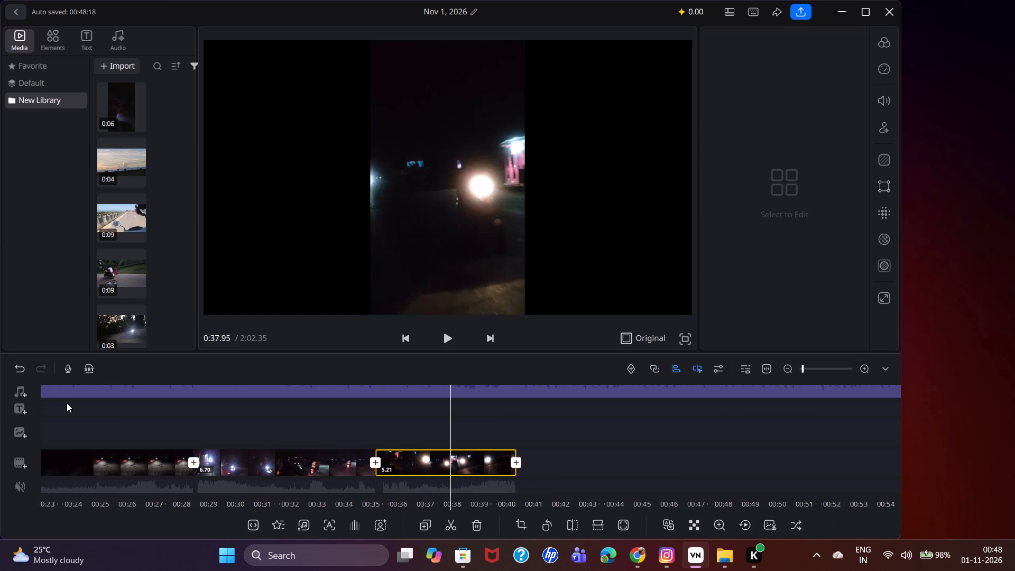
left_click_drag(67, 403, 79, 406)
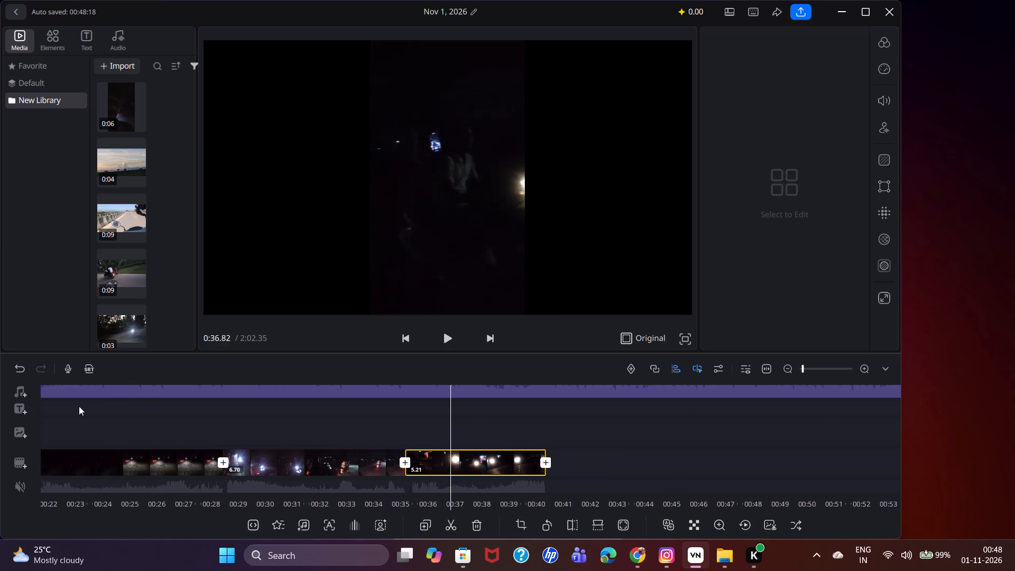
left_click_drag(79, 406, 159, 408)
Import the WhatsApp video dated 2026-11-01 with the scooter thumbnail from the Documents folder into the media library.
scroll(135, 234, "down", 6)
scroll(135, 233, "up", 1)
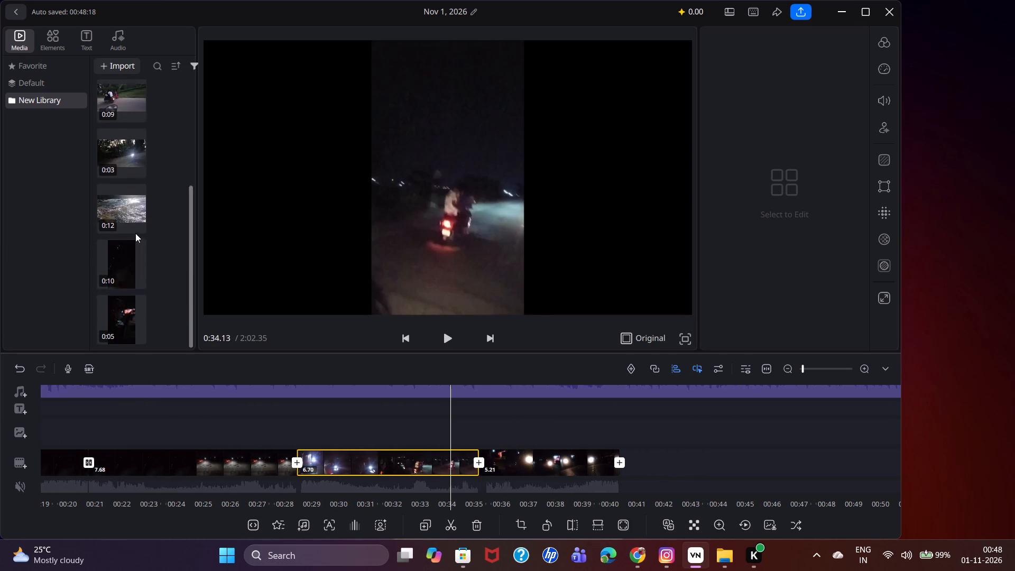
scroll(135, 233, "up", 6)
left_click(114, 68)
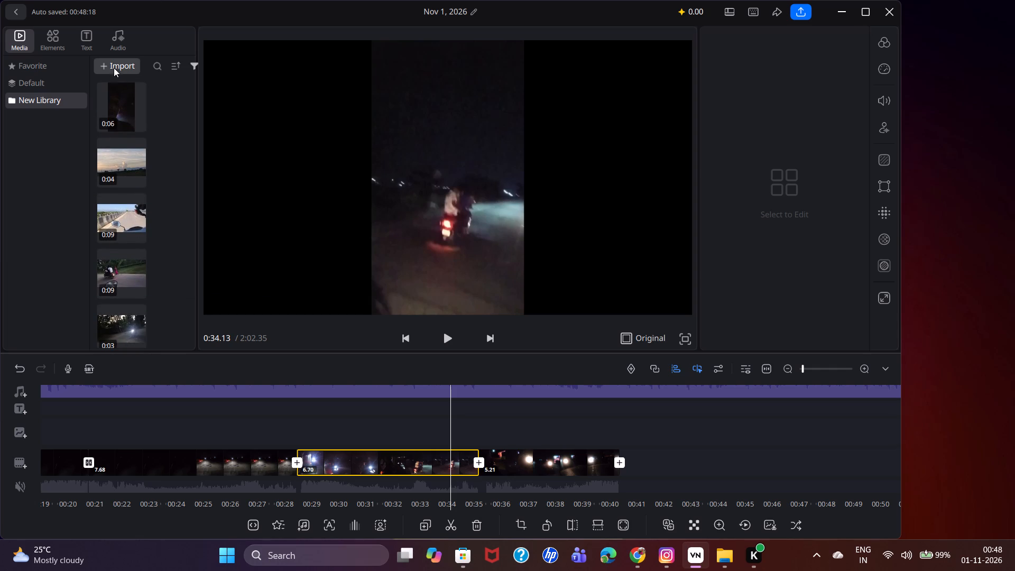
scroll(232, 200, "down", 1)
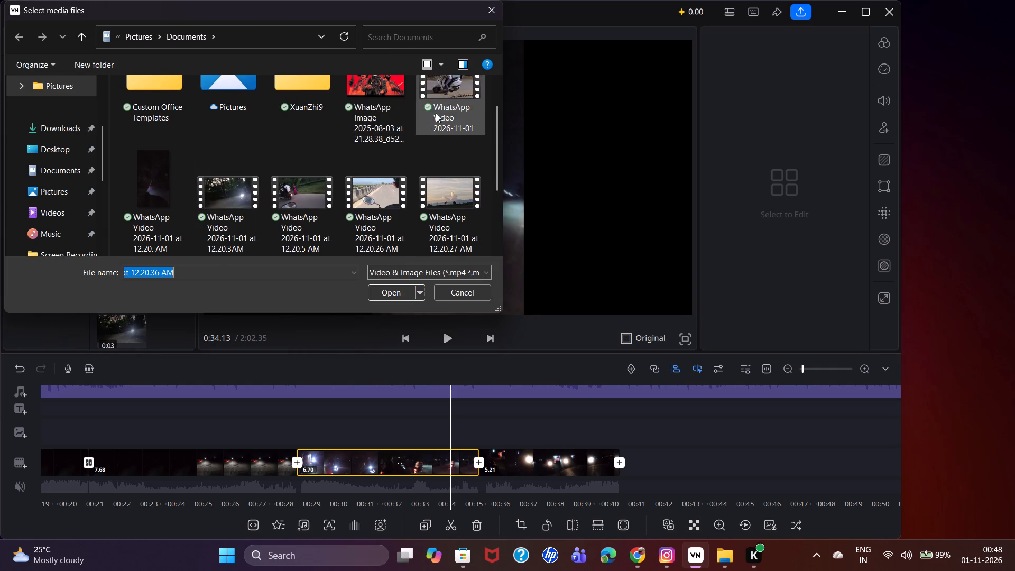
left_click(442, 94)
left_click(395, 298)
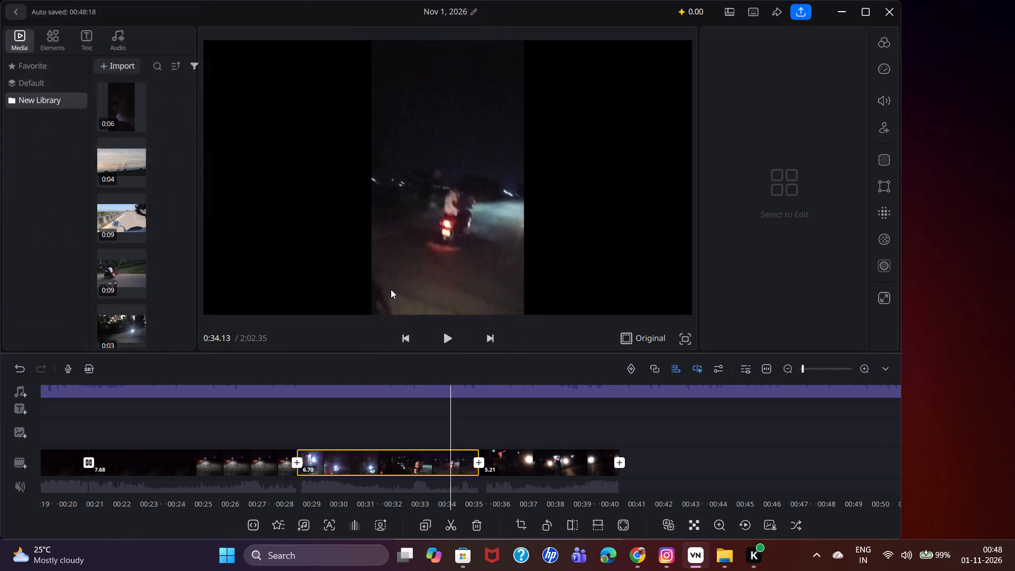
Add the 7-second scooter video from the media library to the end of the main video track.
scroll(155, 252, "down", 5)
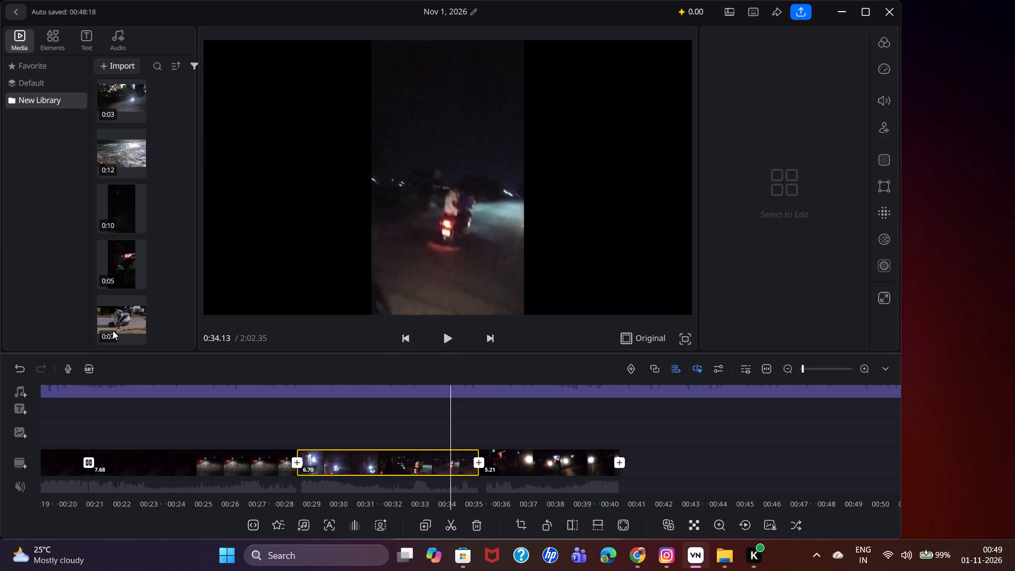
left_click_drag(116, 322, 750, 474)
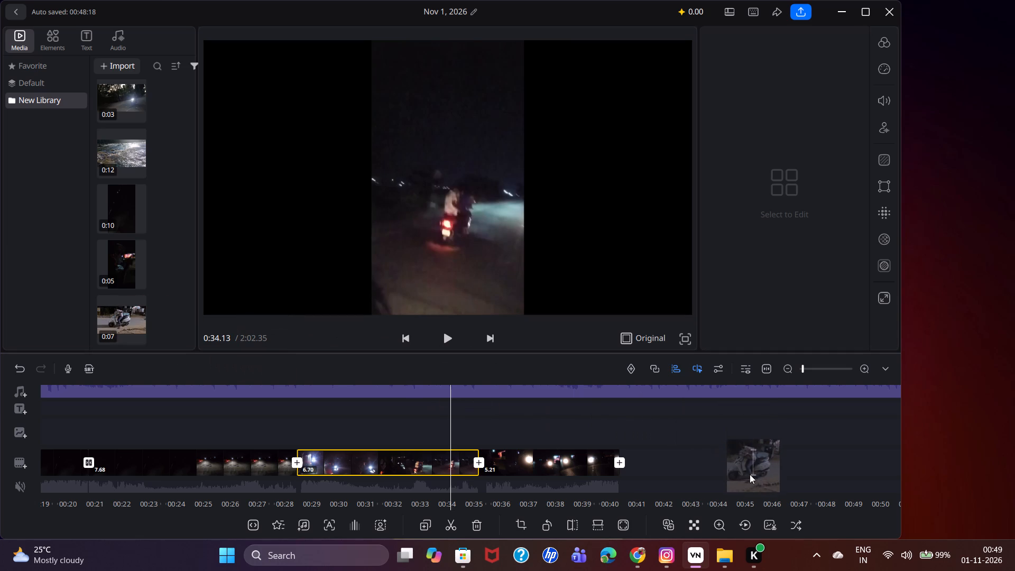
left_click_drag(750, 474, 697, 468)
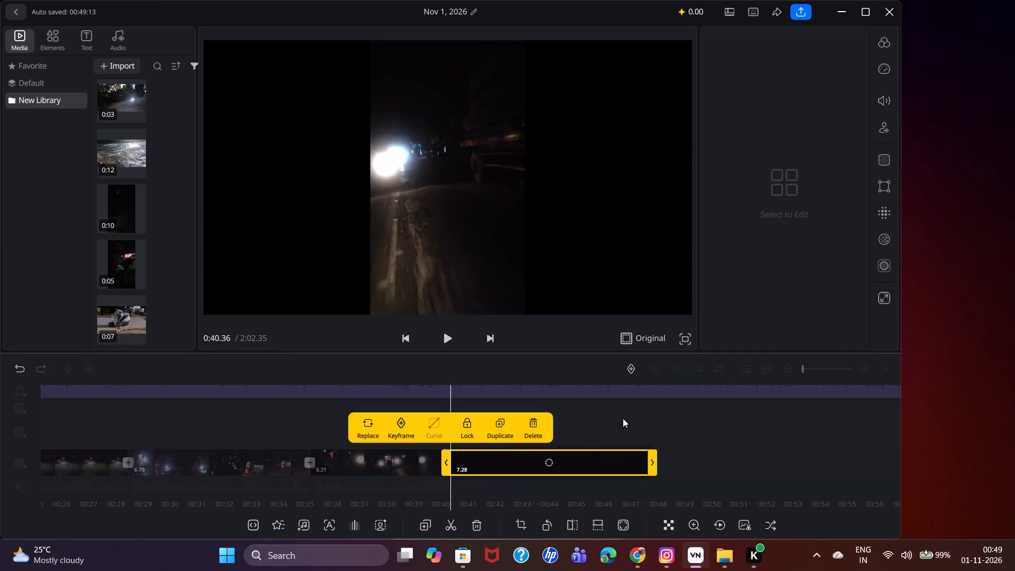
left_click(657, 418)
Scrub and play through the 3.28-second and 7.68-second night clips to find where the dark footage should be cut.
left_click_drag(404, 415, 441, 412)
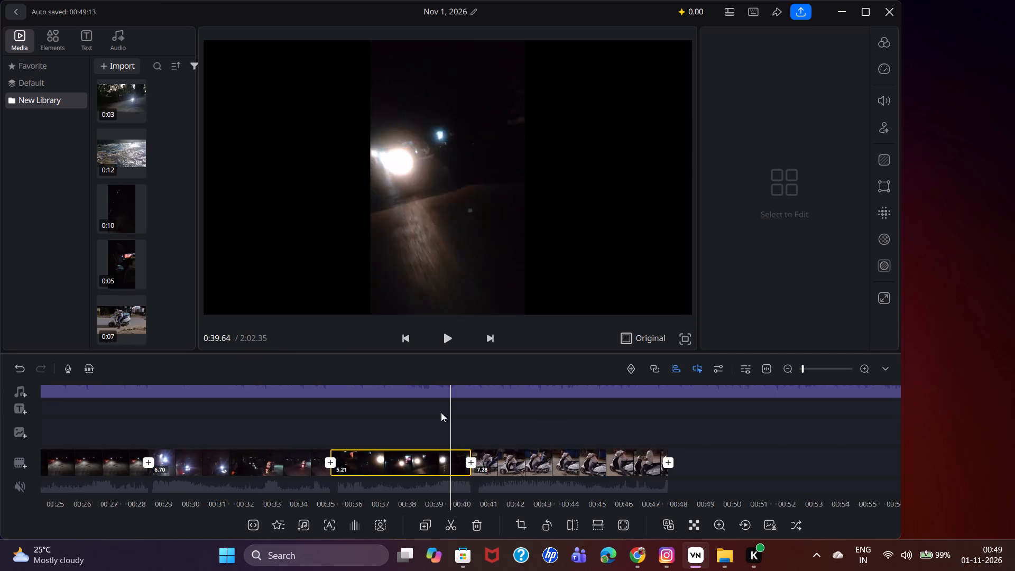
left_click_drag(441, 412, 752, 421)
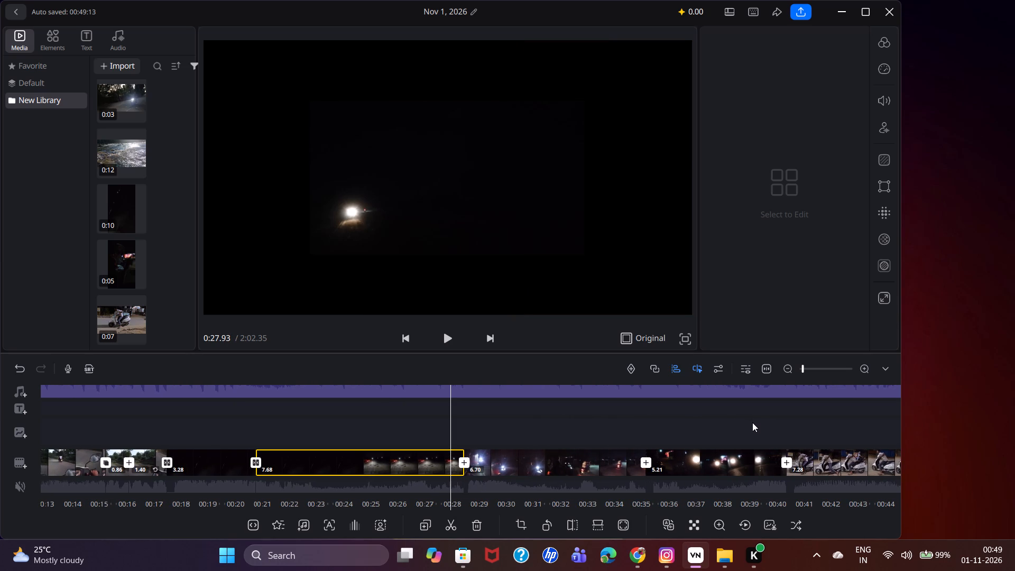
left_click_drag(390, 417, 588, 422)
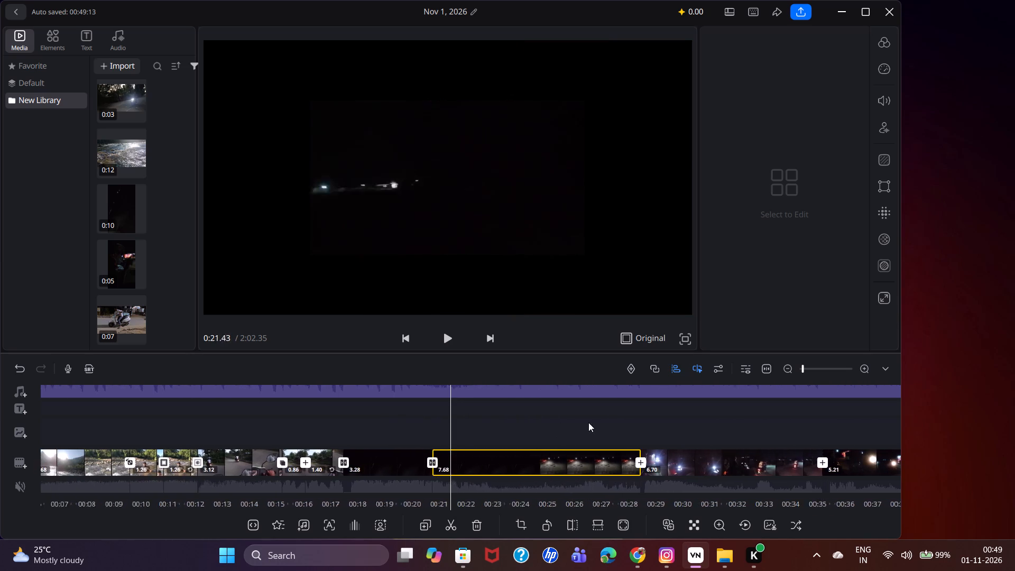
left_click_drag(588, 422, 716, 411)
left_click(446, 335)
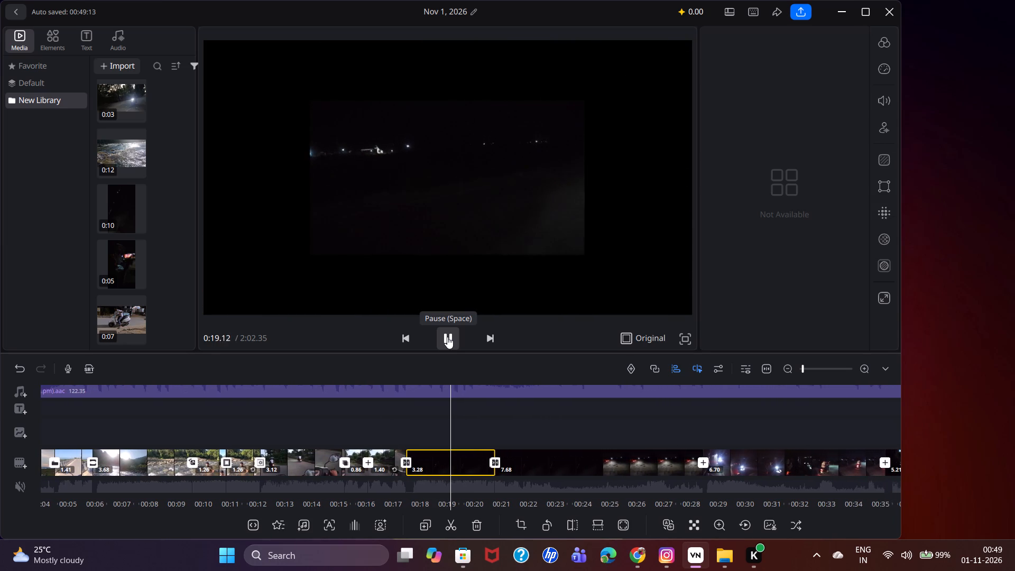
left_click(447, 337)
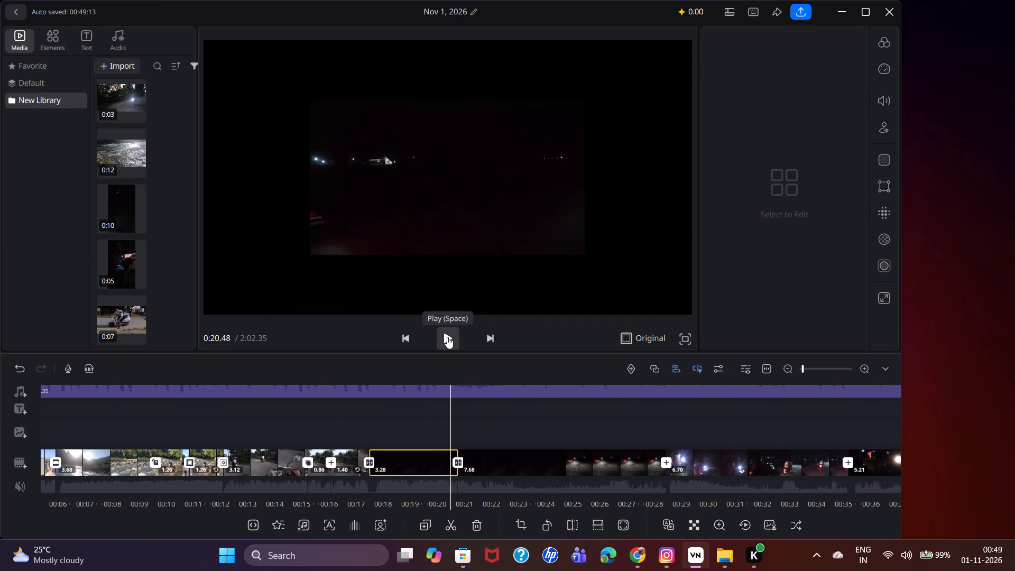
double_click(447, 337)
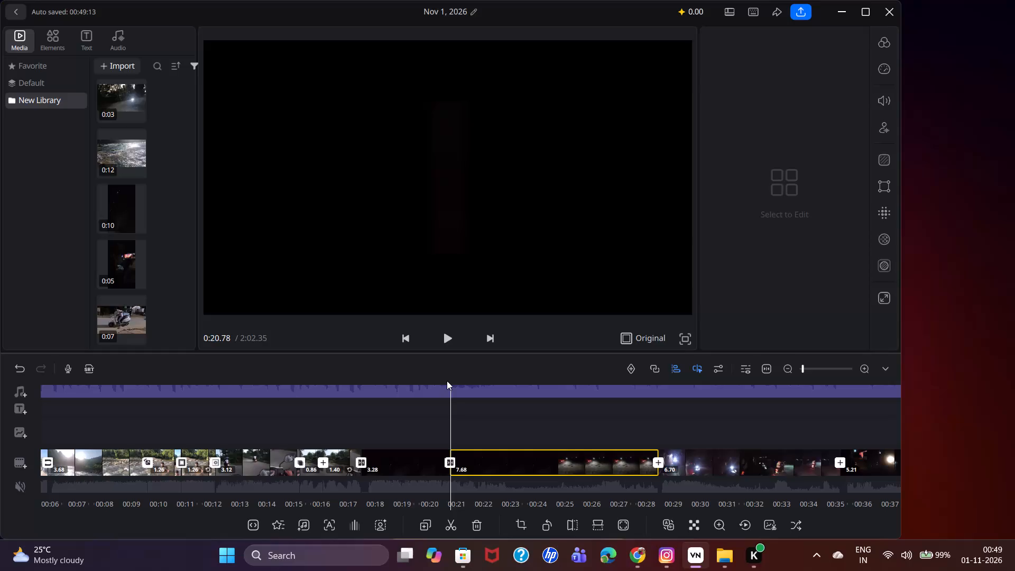
left_click(441, 342)
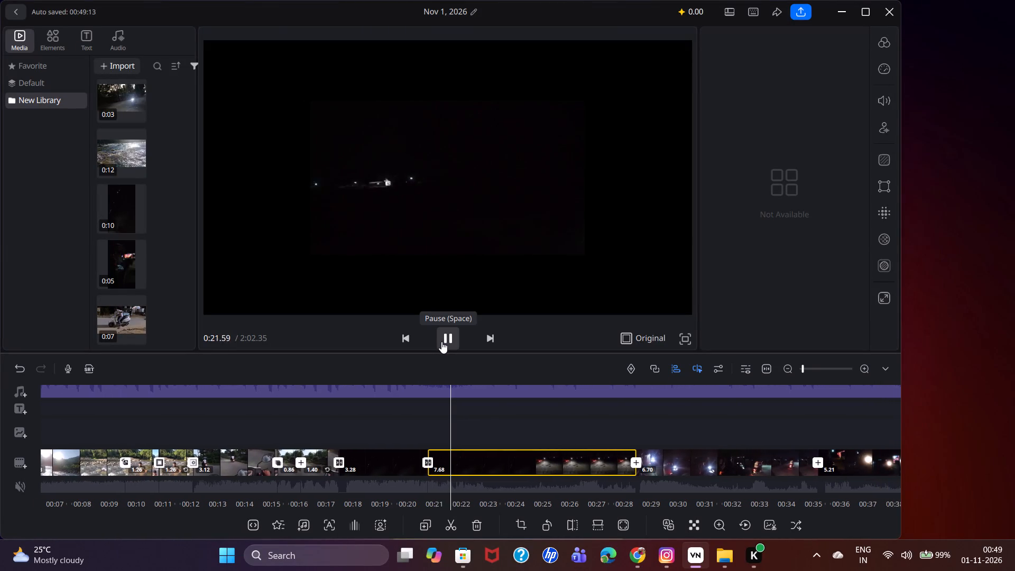
left_click(441, 342)
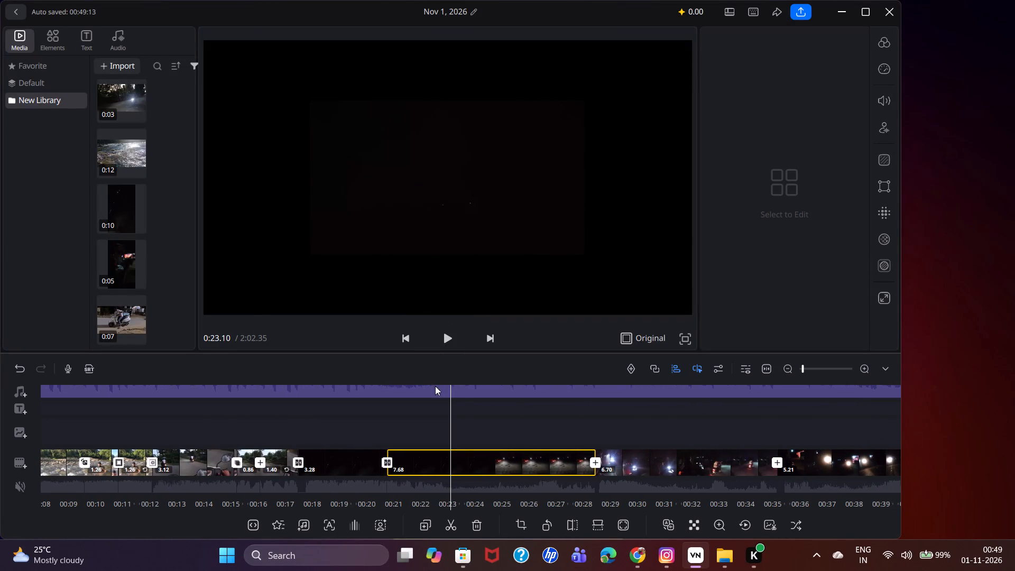
Split the 7.68-second night clip at about 0:22.46 and delete its 5.99-second second part.
left_click_drag(440, 407, 465, 402)
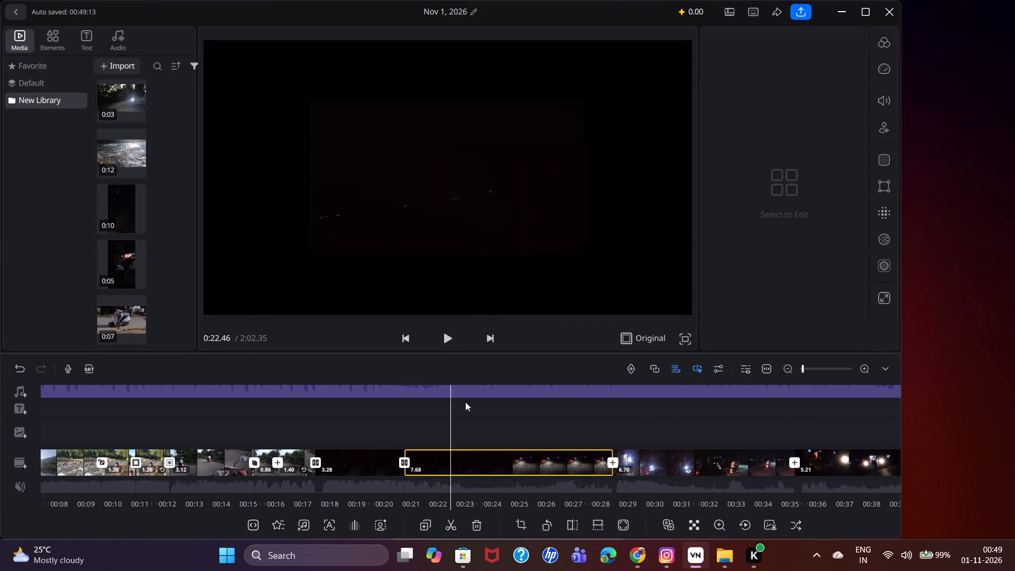
left_click(453, 519)
left_click(483, 464)
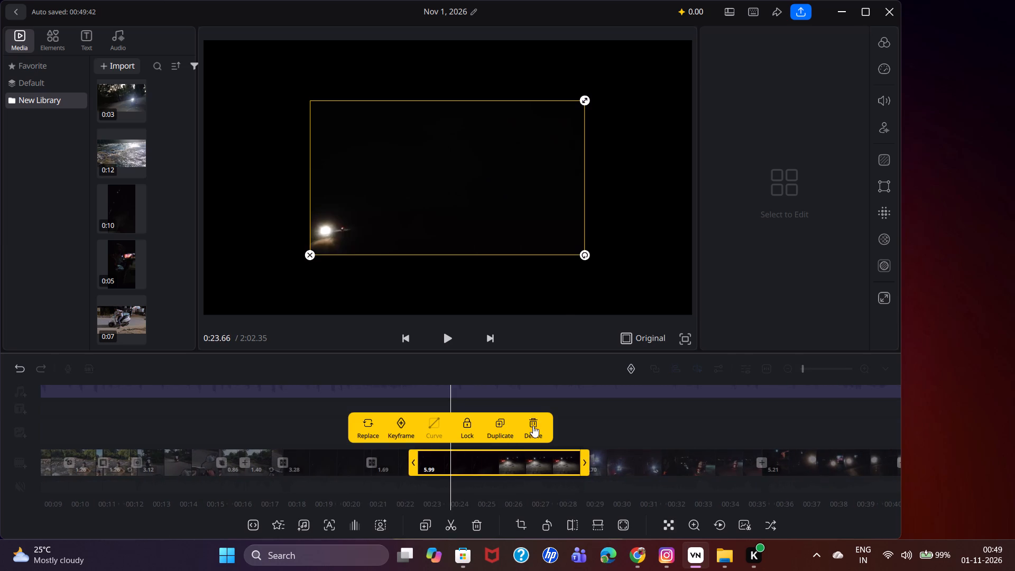
left_click(533, 425)
left_click(588, 418)
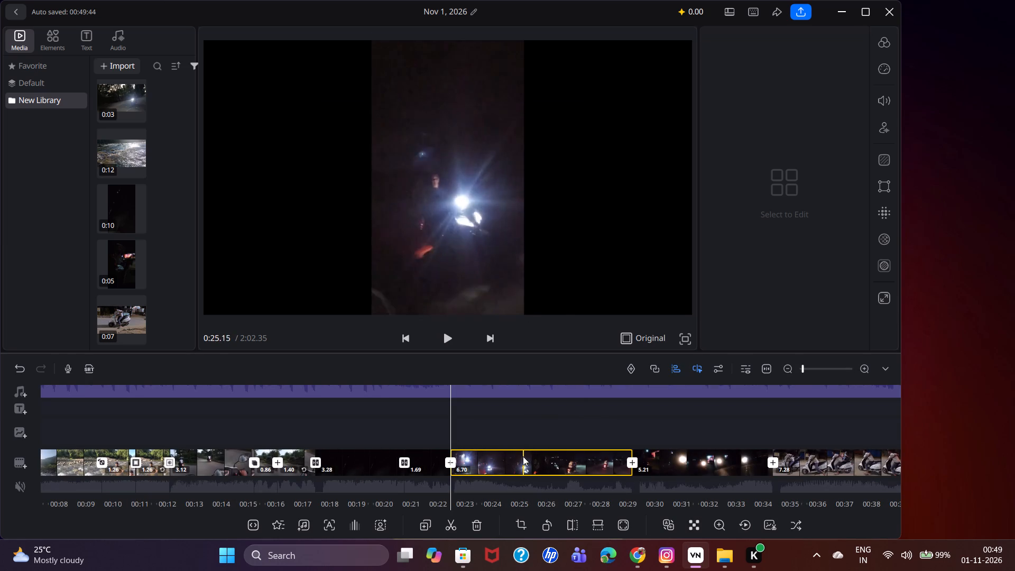
Move the 6.70-second night clip so that it follows the 5.21-second night clip.
left_click_drag(507, 462, 536, 458)
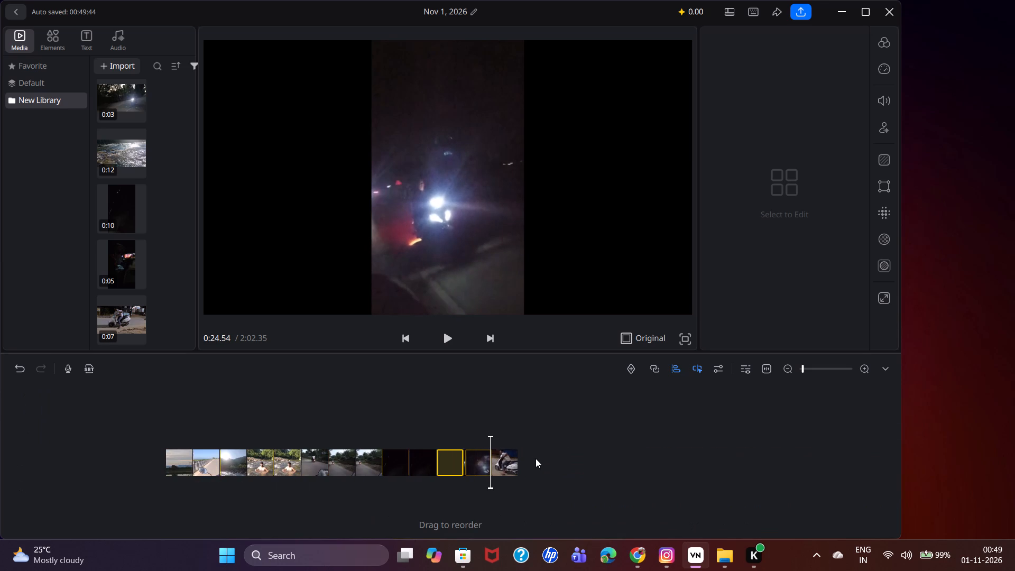
left_click_drag(536, 458, 538, 467)
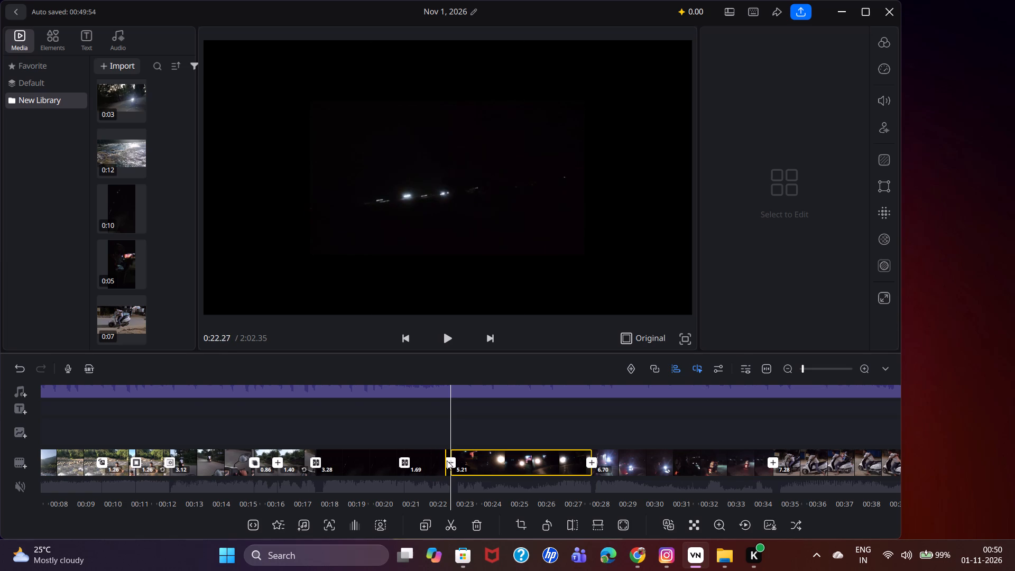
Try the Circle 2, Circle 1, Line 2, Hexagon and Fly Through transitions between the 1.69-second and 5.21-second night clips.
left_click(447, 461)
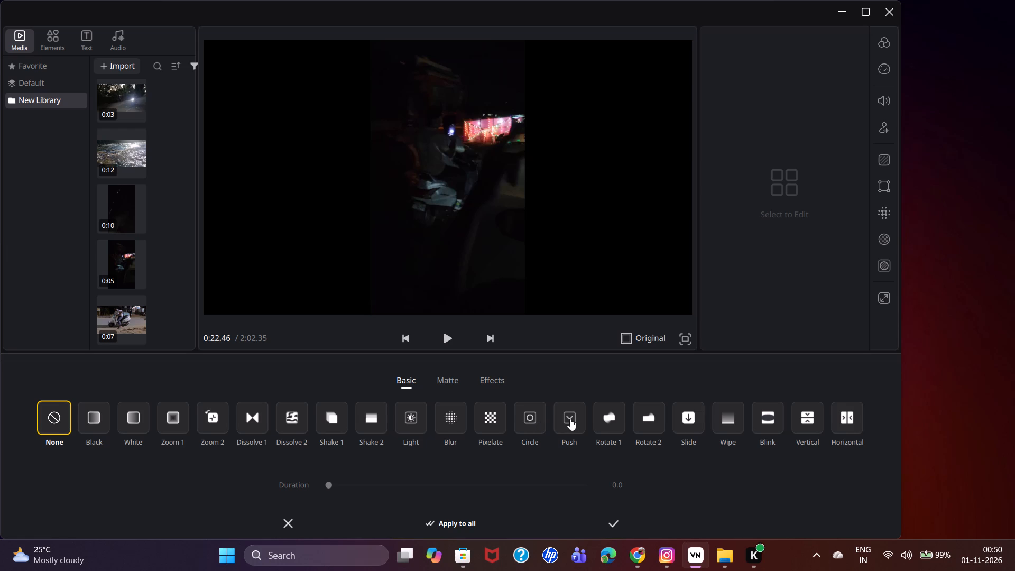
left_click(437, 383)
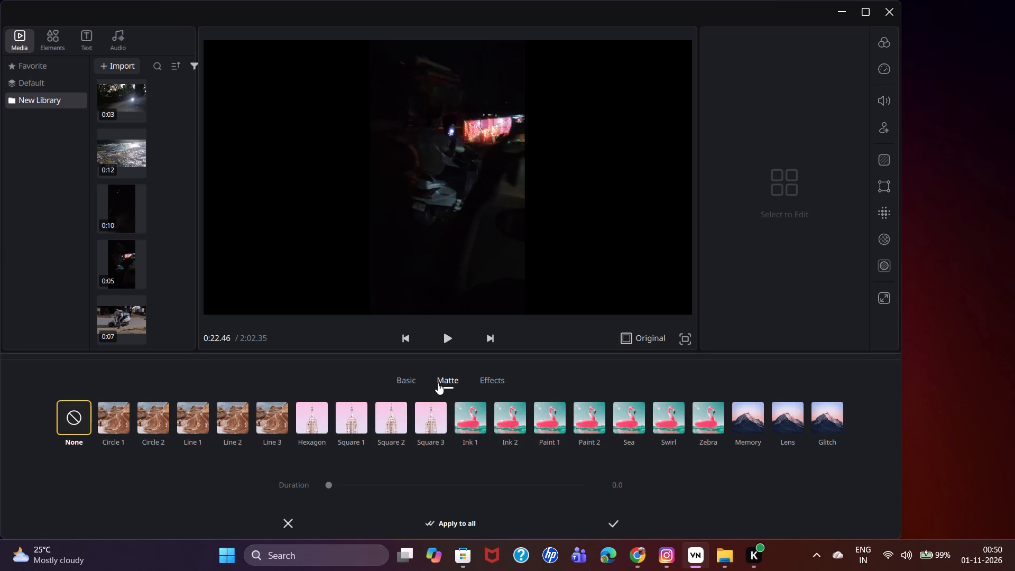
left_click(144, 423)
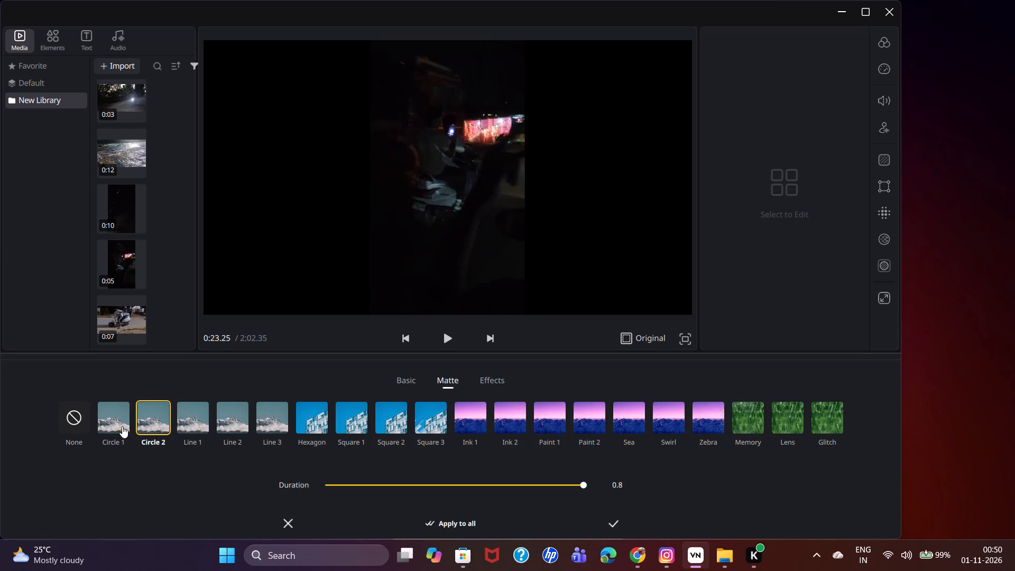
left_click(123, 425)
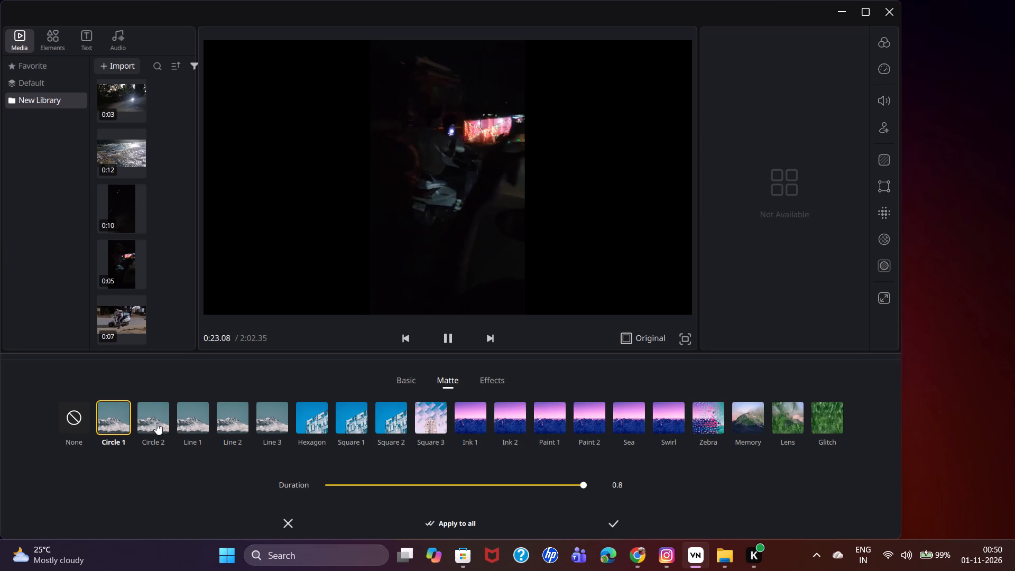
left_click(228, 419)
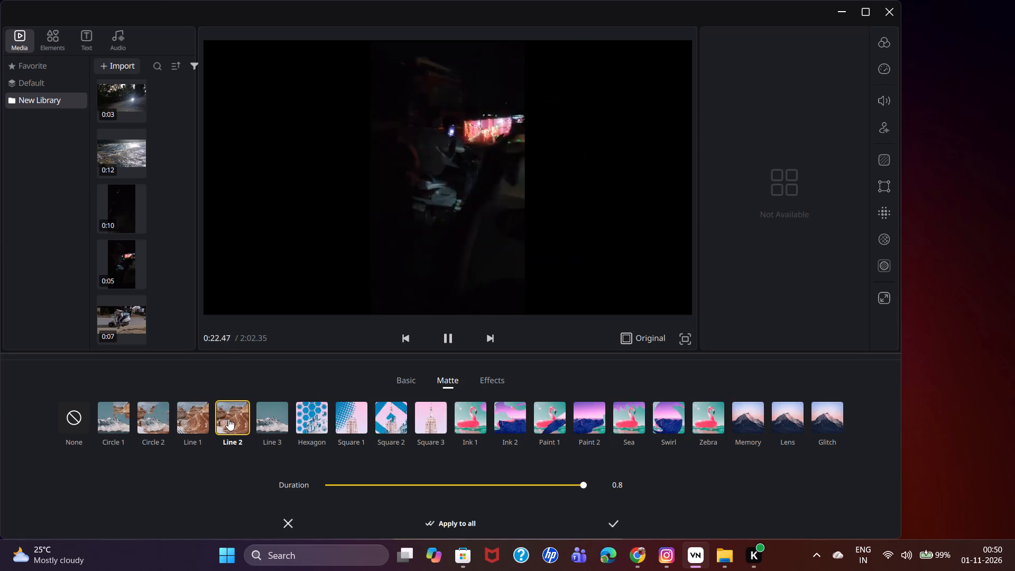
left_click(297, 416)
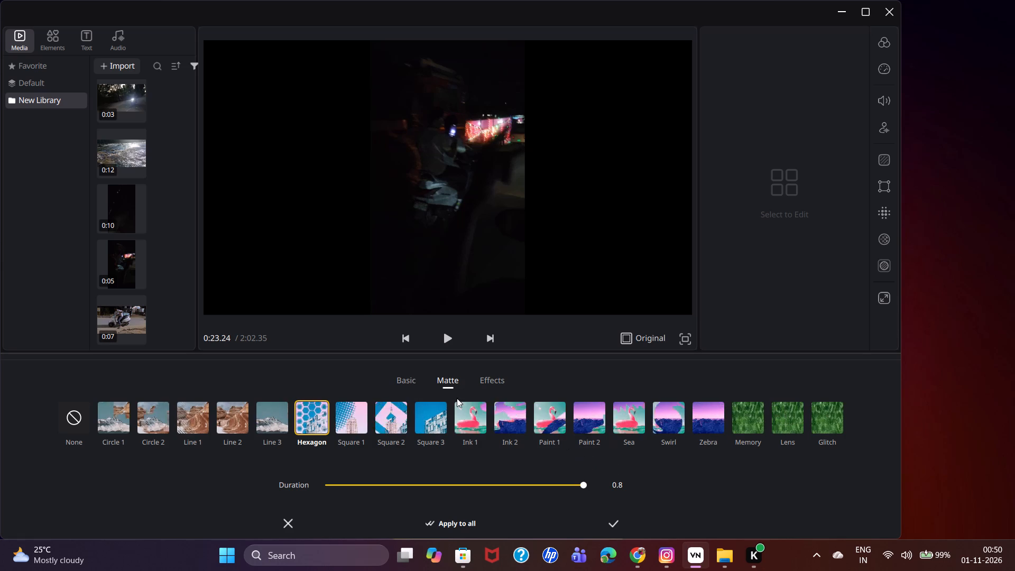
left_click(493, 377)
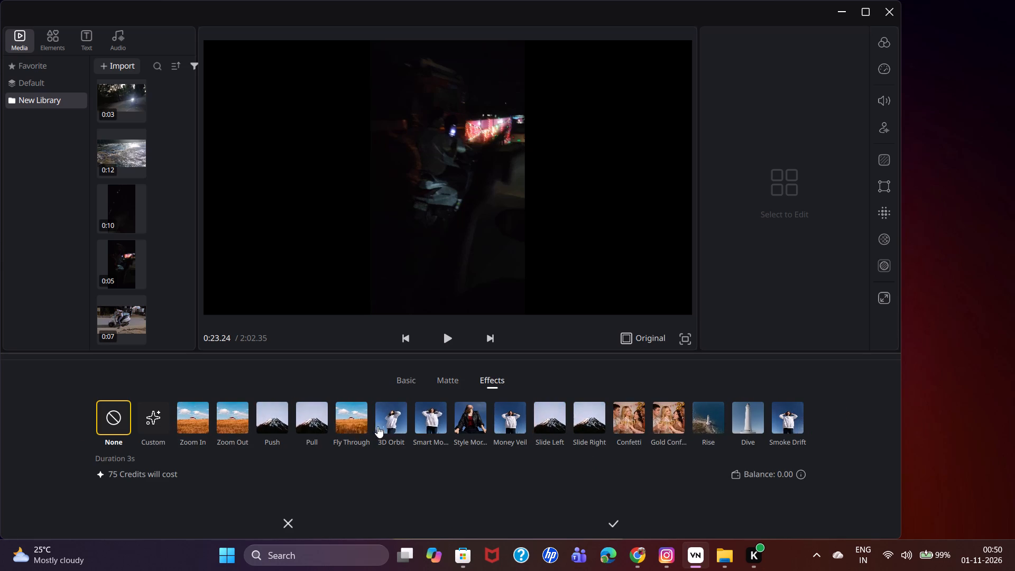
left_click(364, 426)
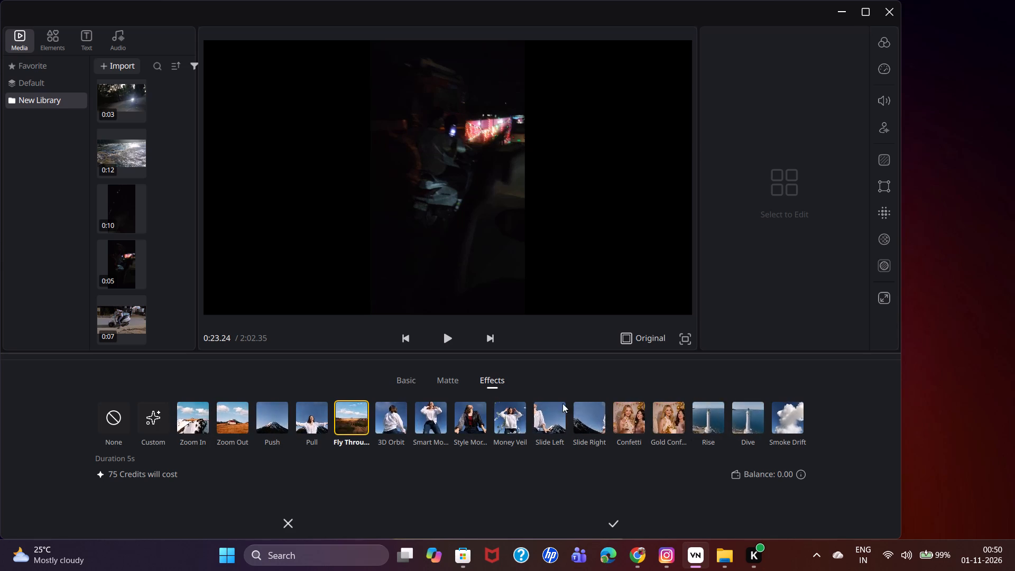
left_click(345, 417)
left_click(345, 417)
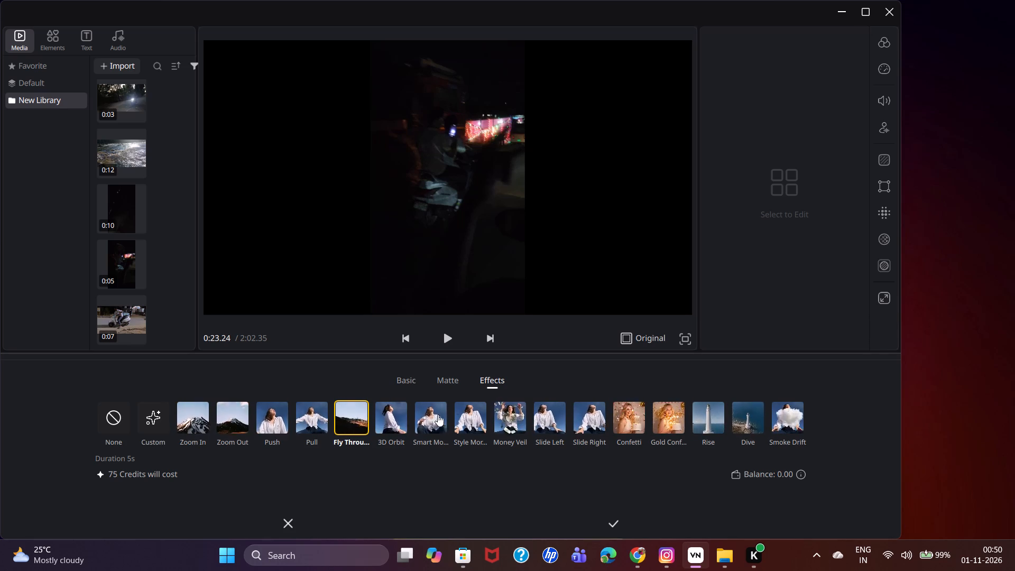
Replay the montage around the night clips and from the beginning to examine the clip order, pacing and transitions.
left_click(447, 334)
left_click(447, 334)
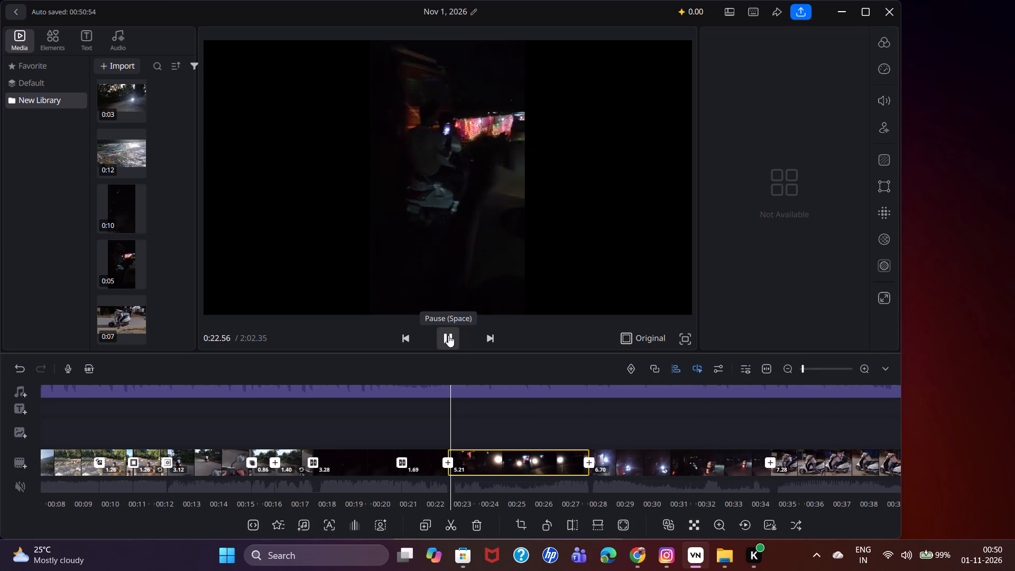
left_click_drag(432, 396, 562, 401)
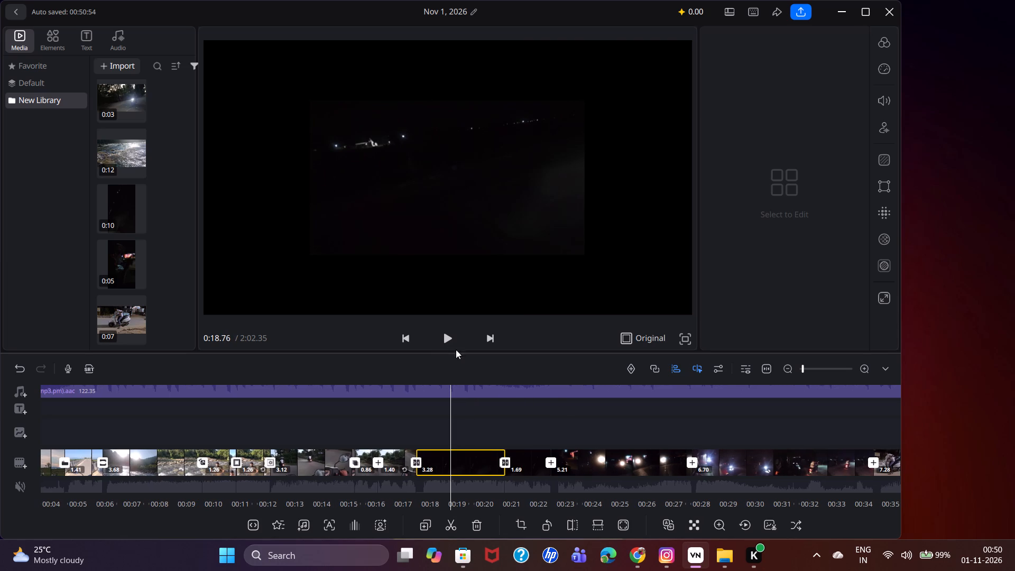
left_click(449, 338)
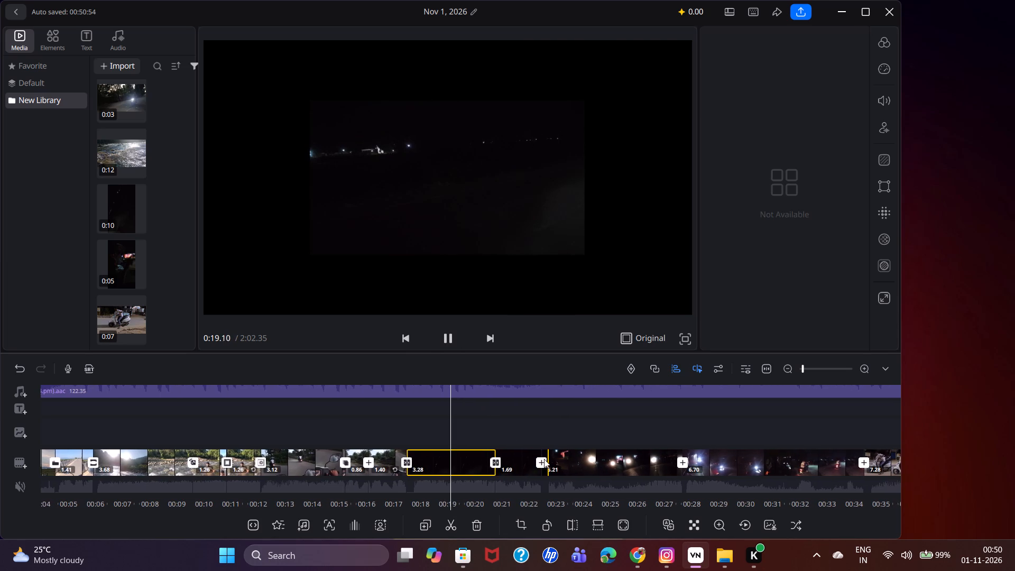
left_click_drag(408, 427, 1014, 377)
left_click_drag(494, 448, 611, 430)
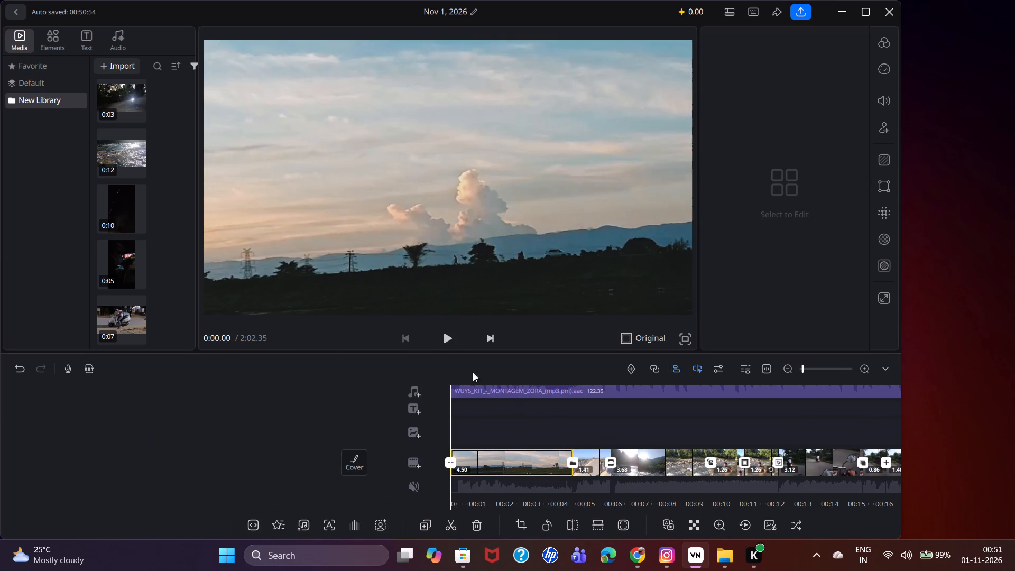
left_click(453, 345)
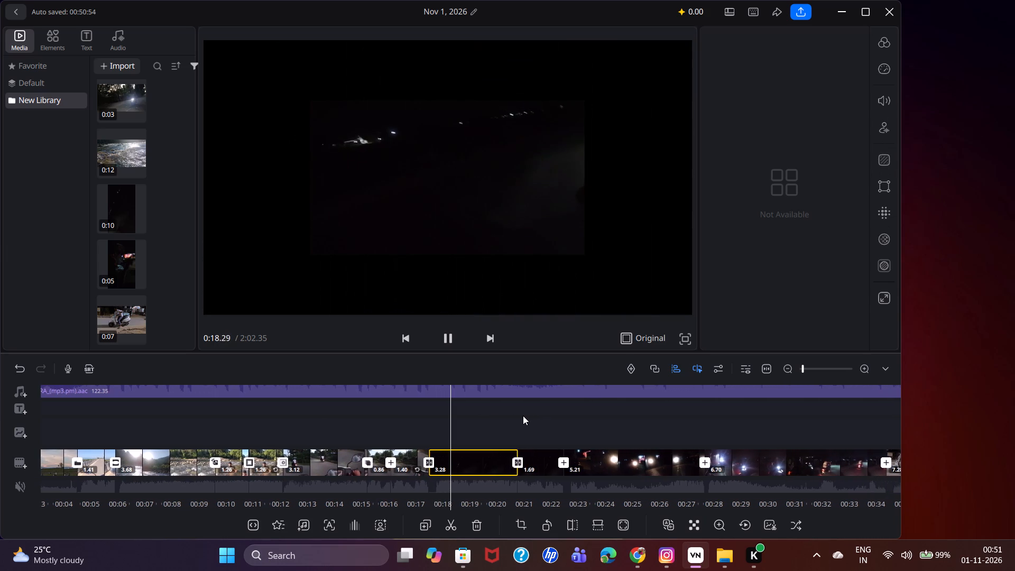
Delete the reversed 1.40-second clip located just before the 3.28-second night clip.
left_click(388, 464)
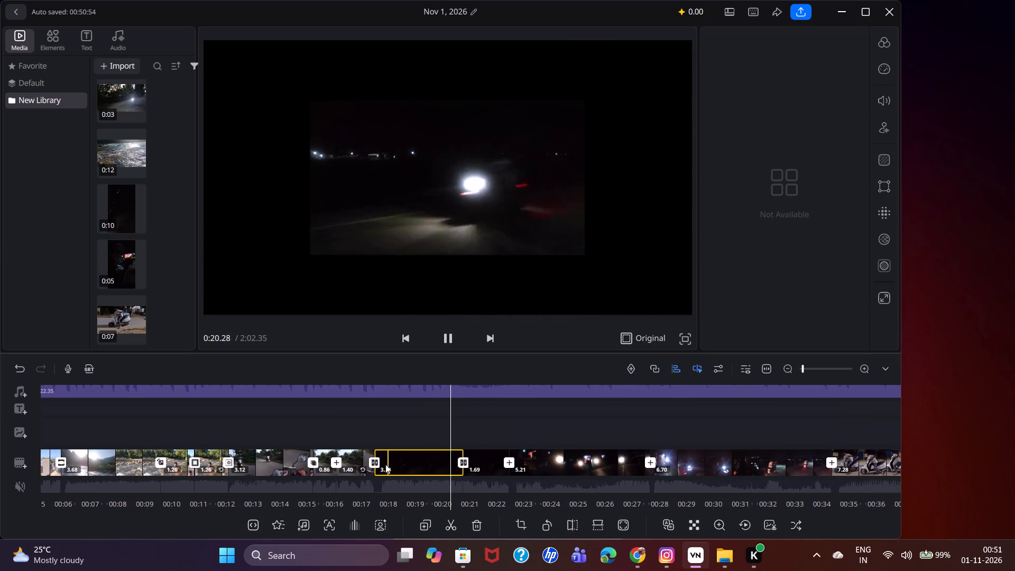
left_click(333, 462)
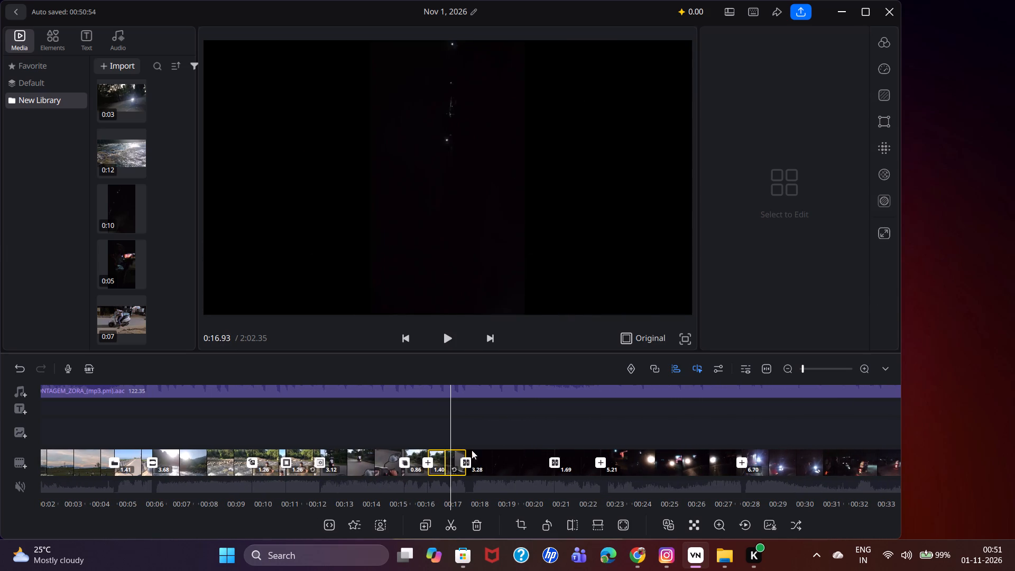
left_click(478, 534)
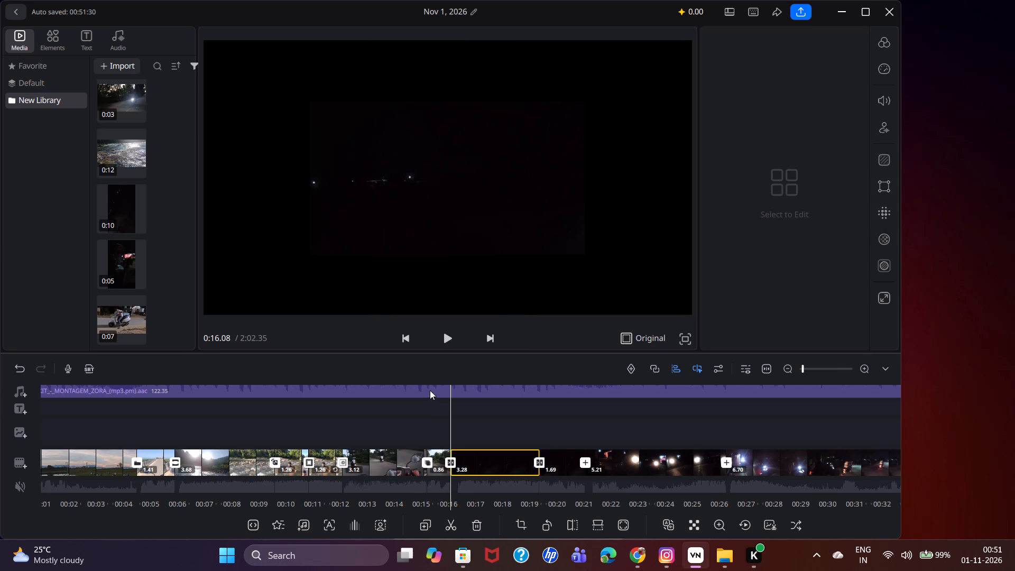
Move the 5.21-second night clip ahead of the 1.69-second night clip, directly after the 3.28-second clip.
left_click(444, 336)
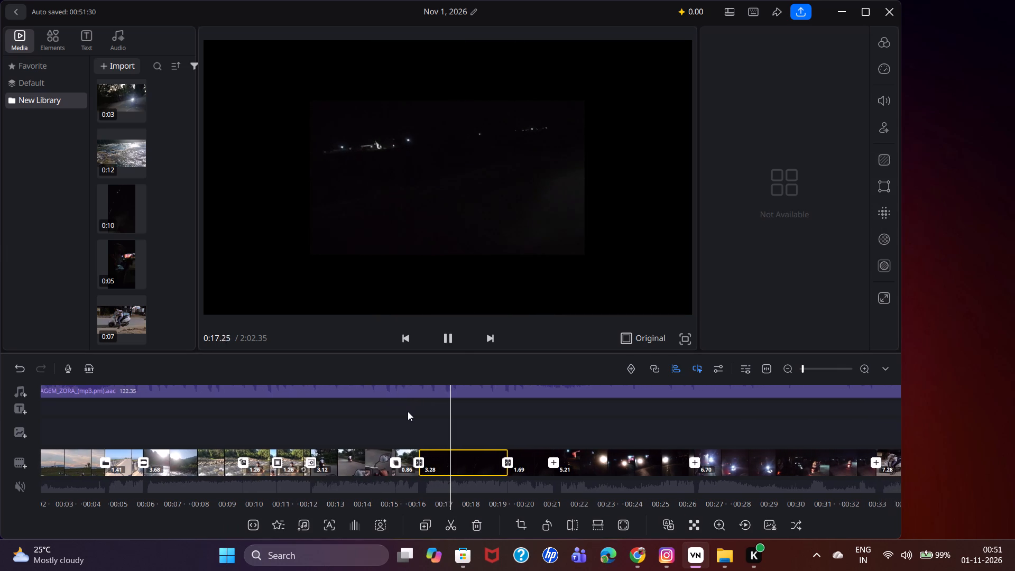
left_click(435, 335)
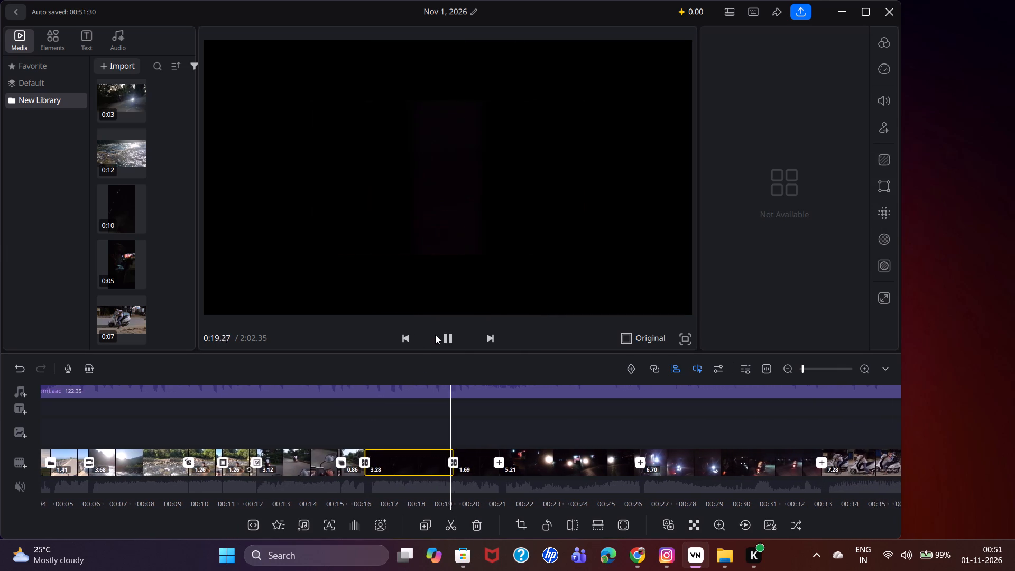
left_click(441, 335)
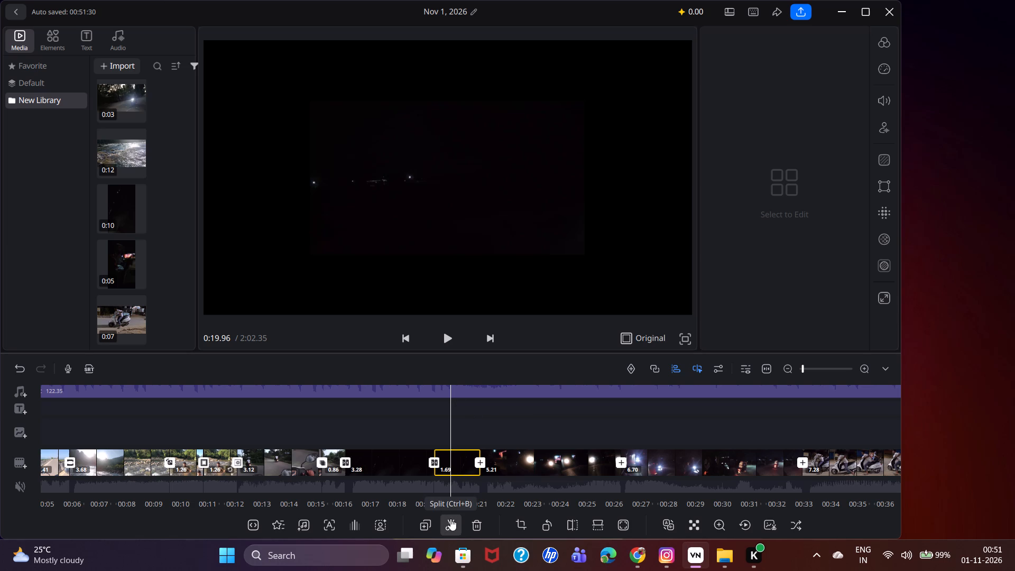
left_click_drag(526, 458, 512, 459)
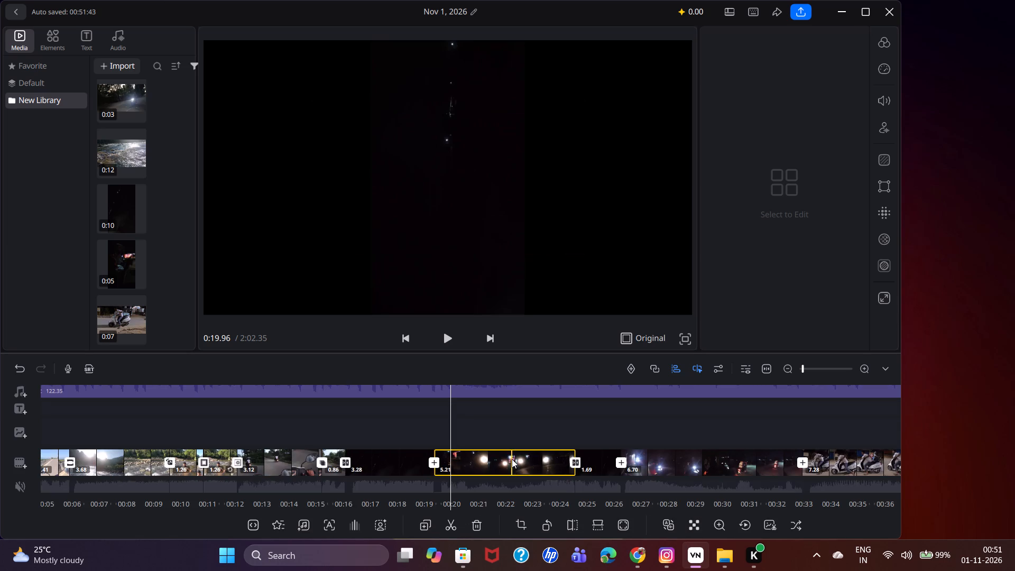
Play back the junction between the 3.28-second and 5.21-second night clips to examine the new clip order.
left_click(428, 416)
left_click_drag(452, 414, 470, 415)
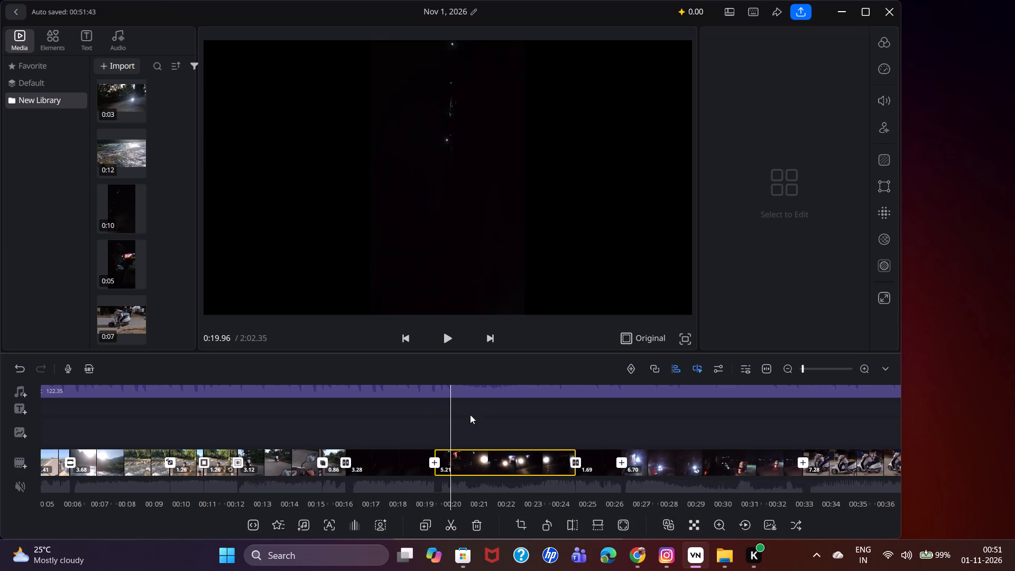
left_click_drag(470, 415, 484, 415)
left_click(447, 346)
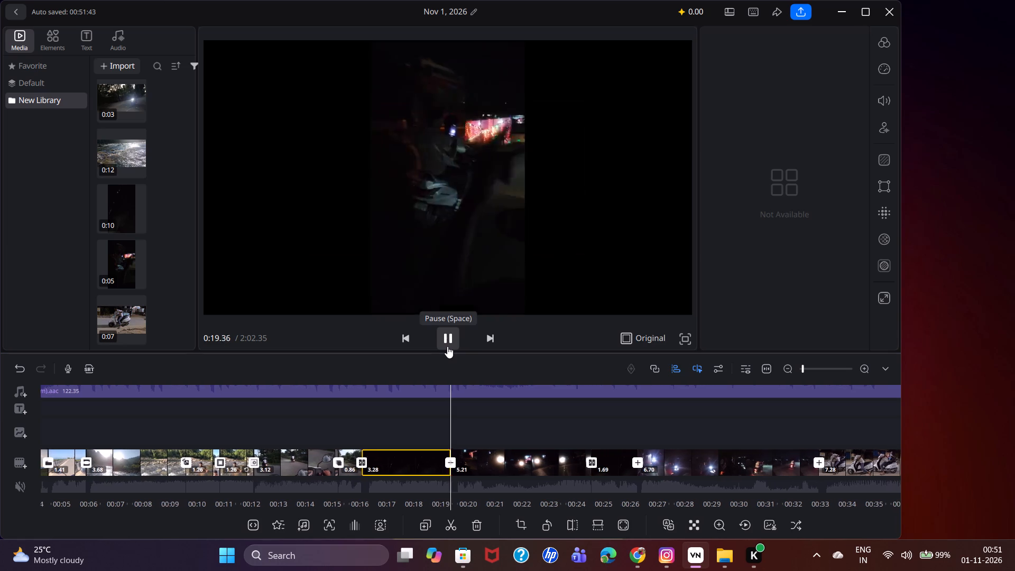
left_click_drag(486, 449, 599, 439)
left_click(439, 343)
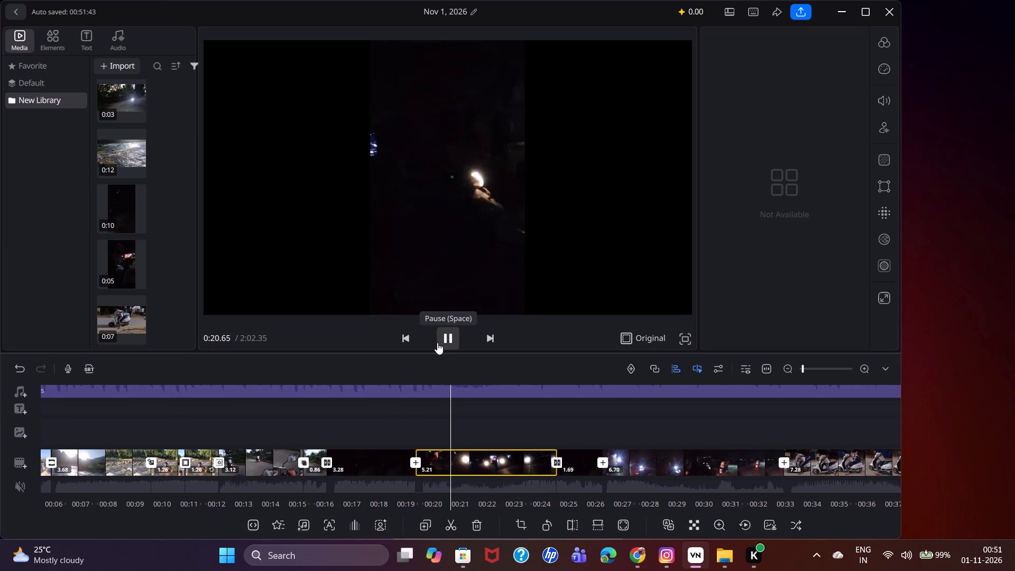
left_click(437, 343)
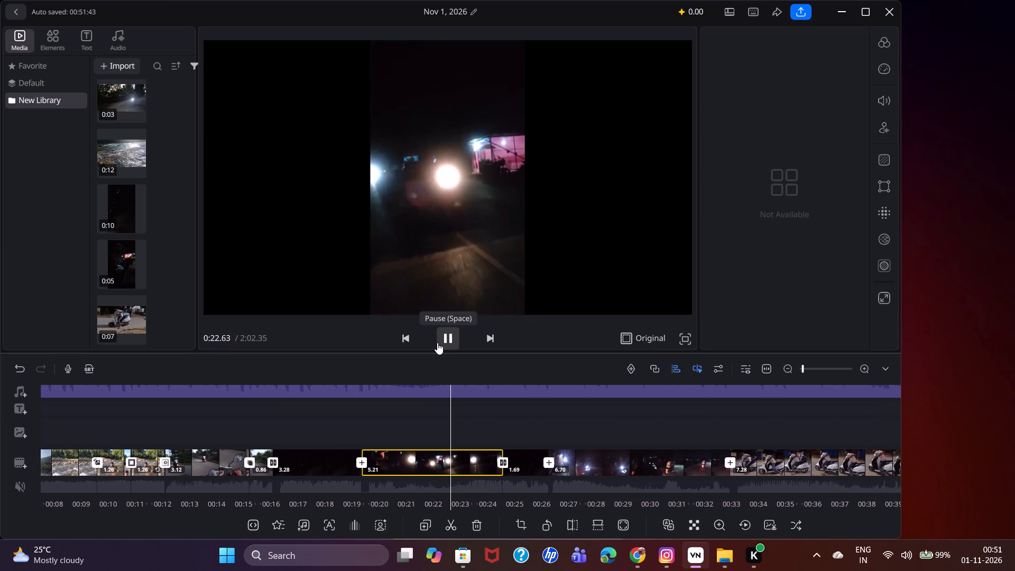
double_click(437, 343)
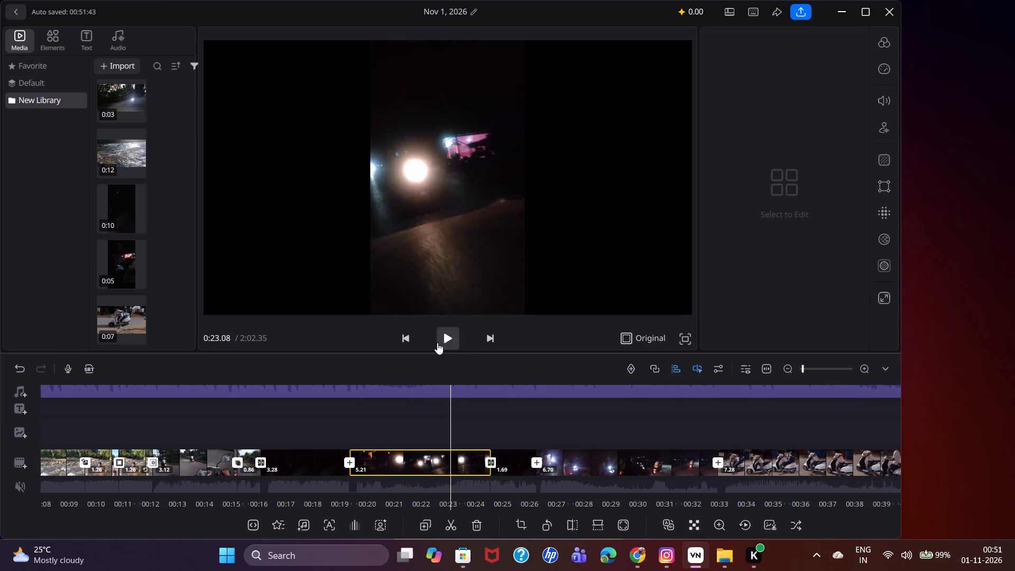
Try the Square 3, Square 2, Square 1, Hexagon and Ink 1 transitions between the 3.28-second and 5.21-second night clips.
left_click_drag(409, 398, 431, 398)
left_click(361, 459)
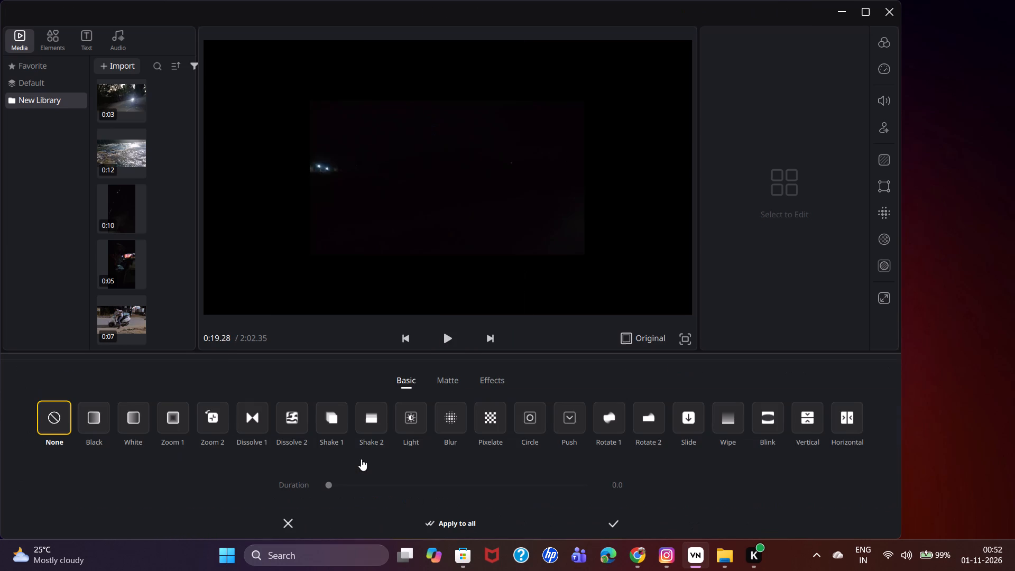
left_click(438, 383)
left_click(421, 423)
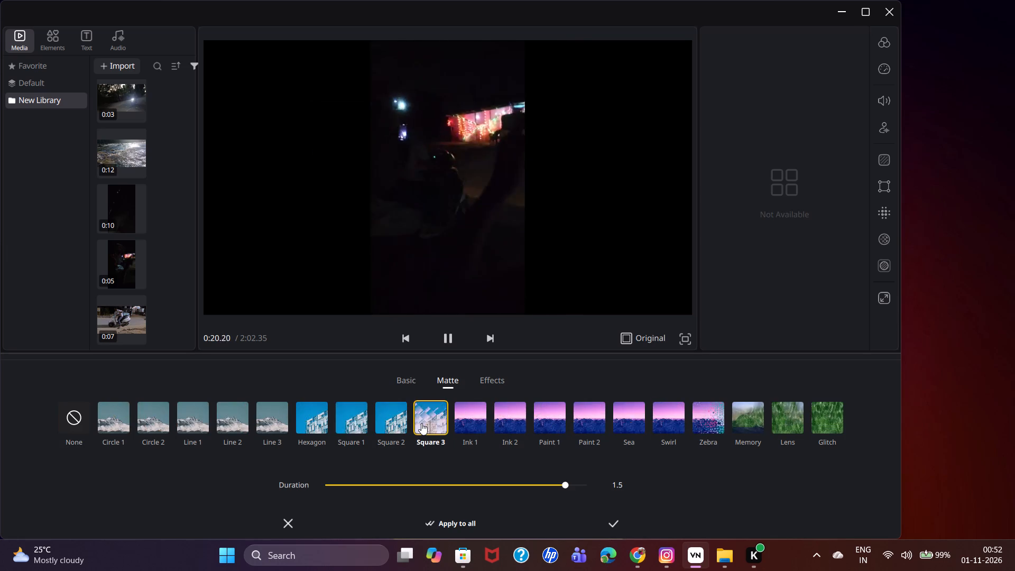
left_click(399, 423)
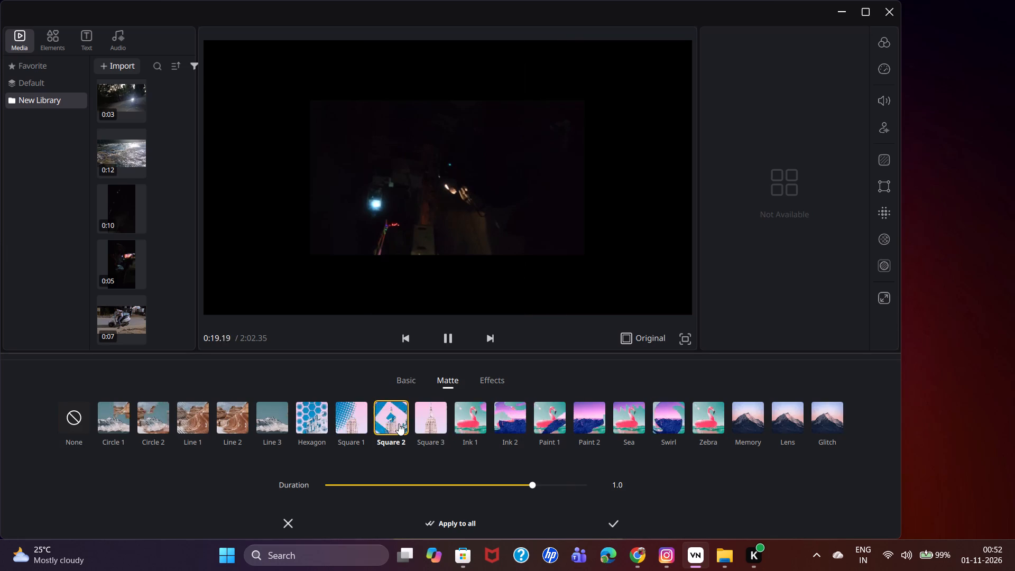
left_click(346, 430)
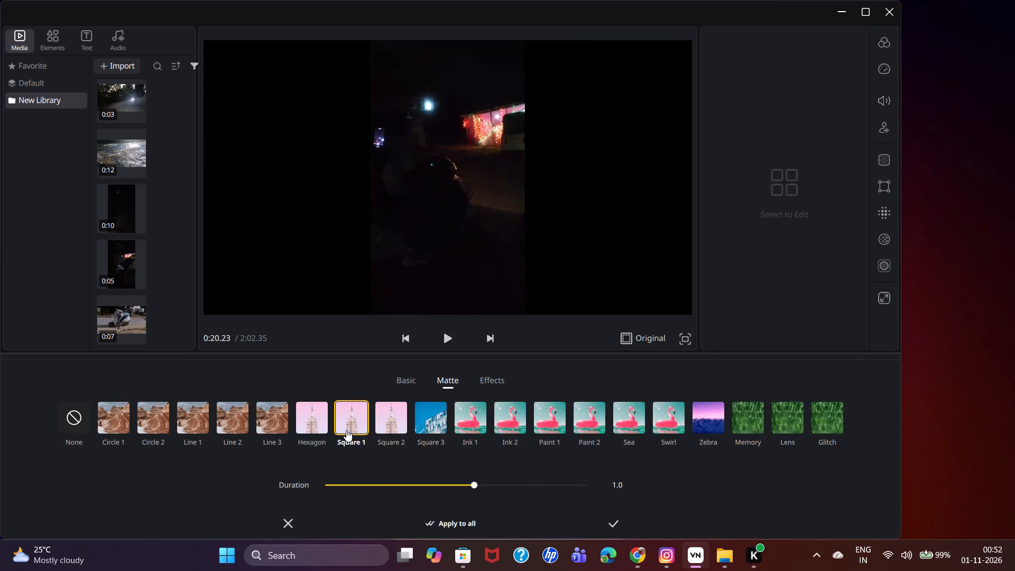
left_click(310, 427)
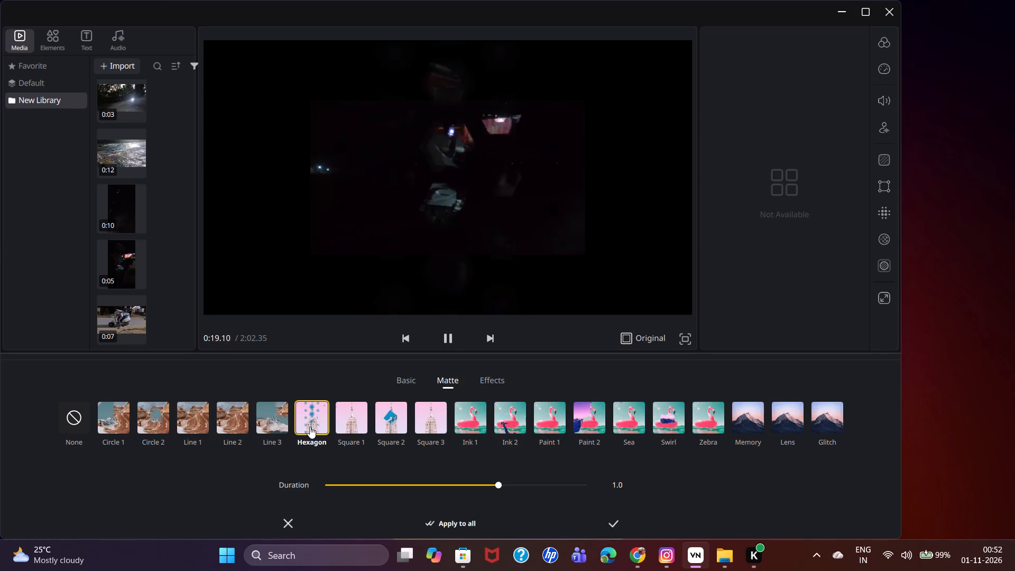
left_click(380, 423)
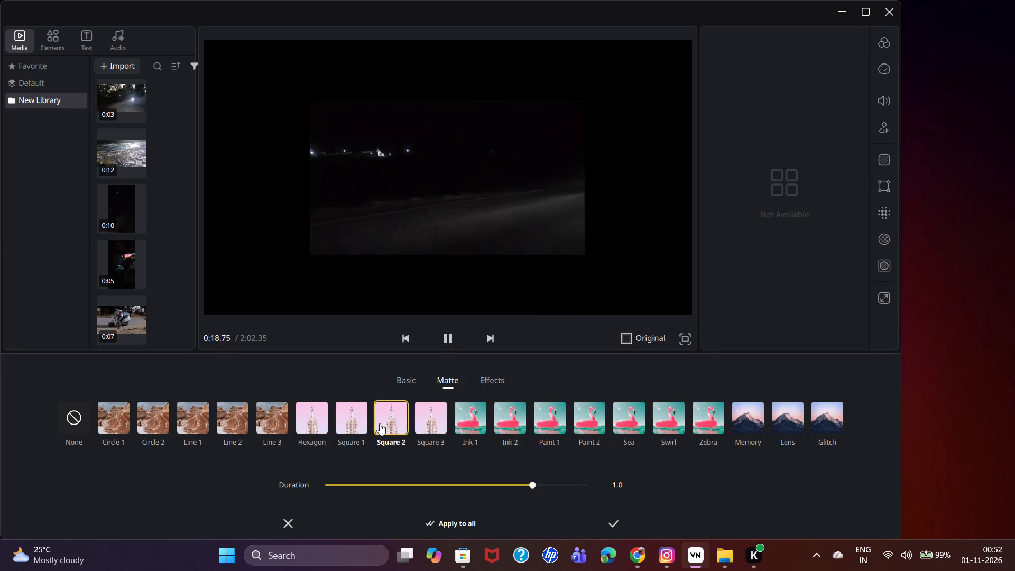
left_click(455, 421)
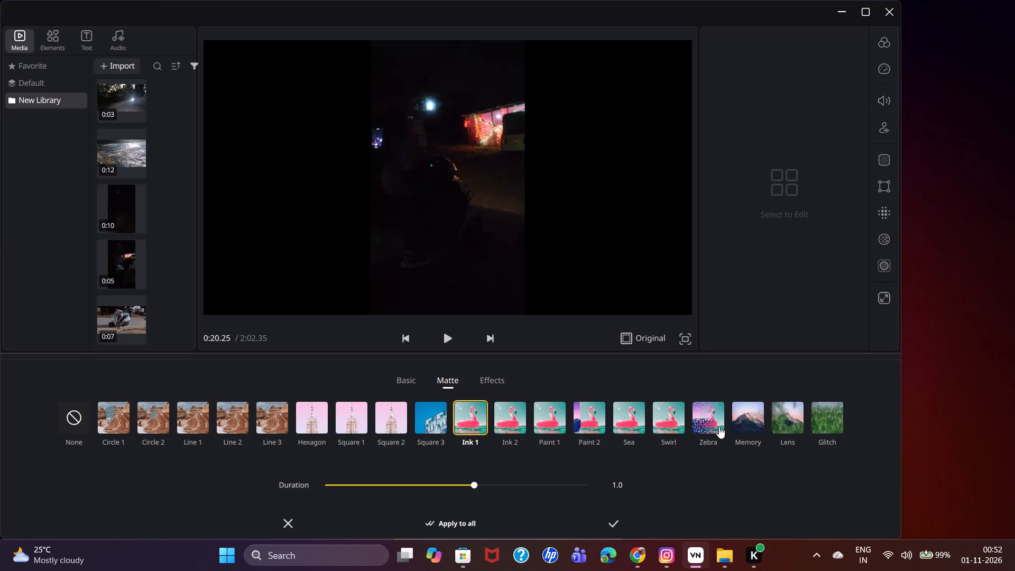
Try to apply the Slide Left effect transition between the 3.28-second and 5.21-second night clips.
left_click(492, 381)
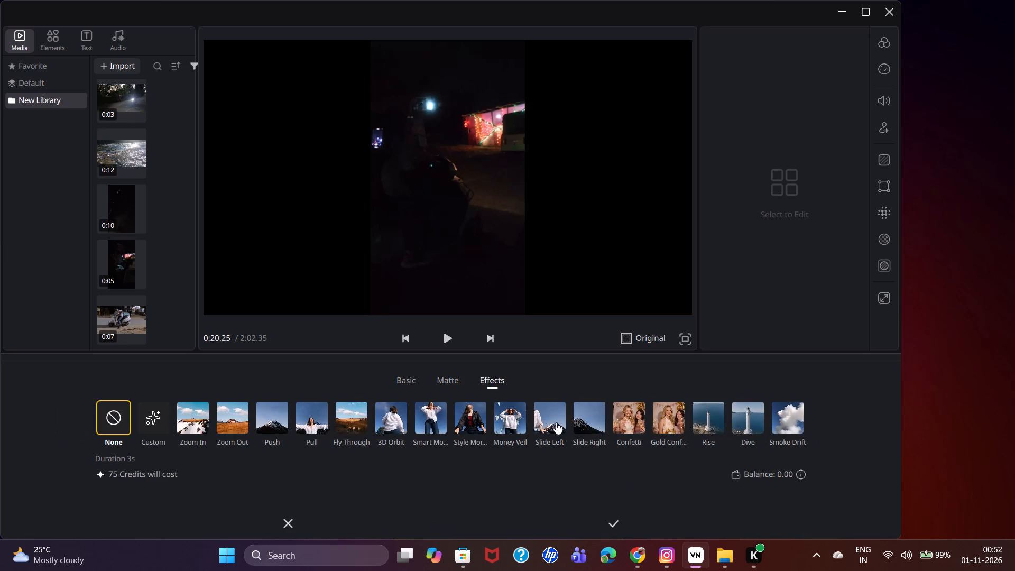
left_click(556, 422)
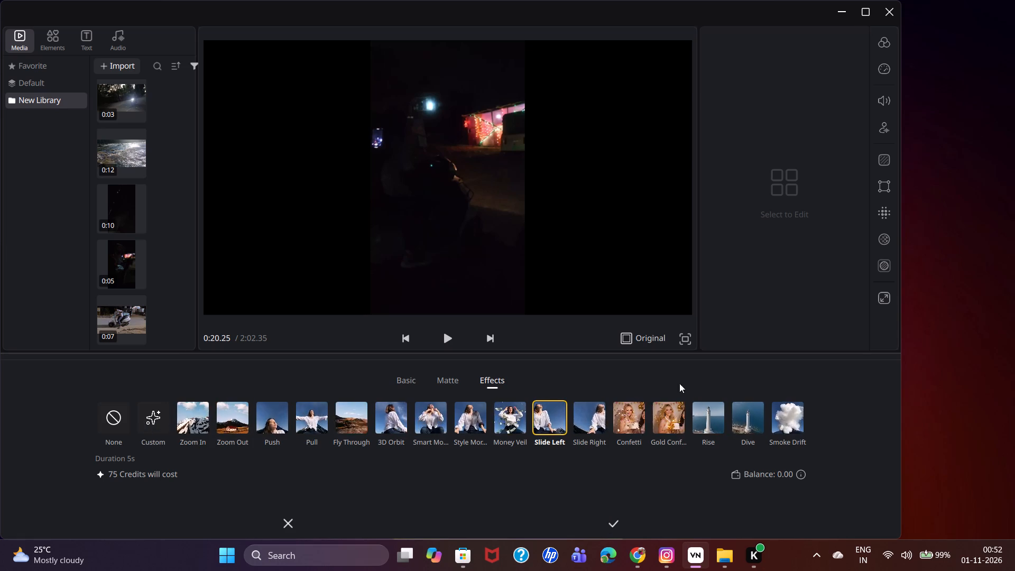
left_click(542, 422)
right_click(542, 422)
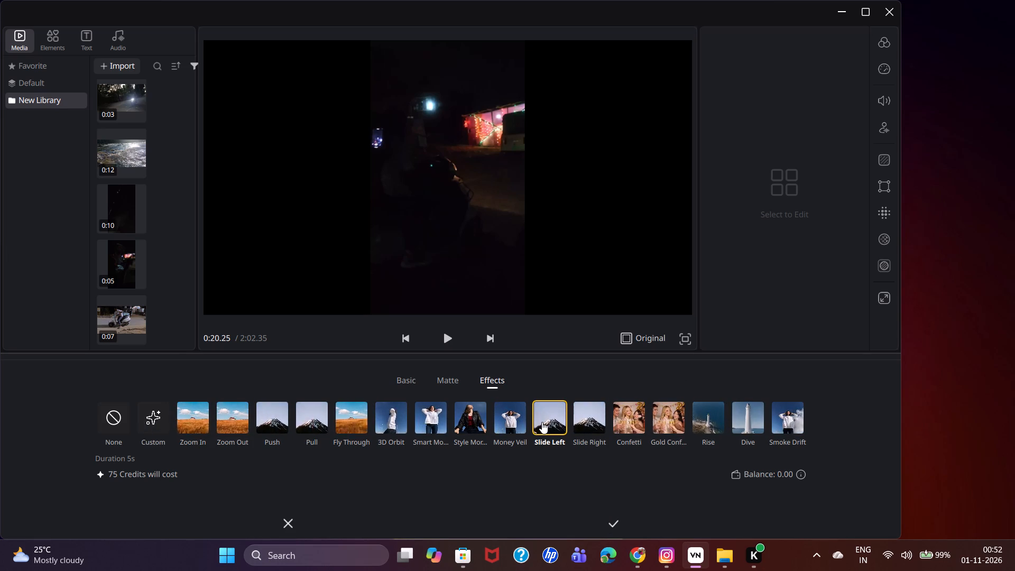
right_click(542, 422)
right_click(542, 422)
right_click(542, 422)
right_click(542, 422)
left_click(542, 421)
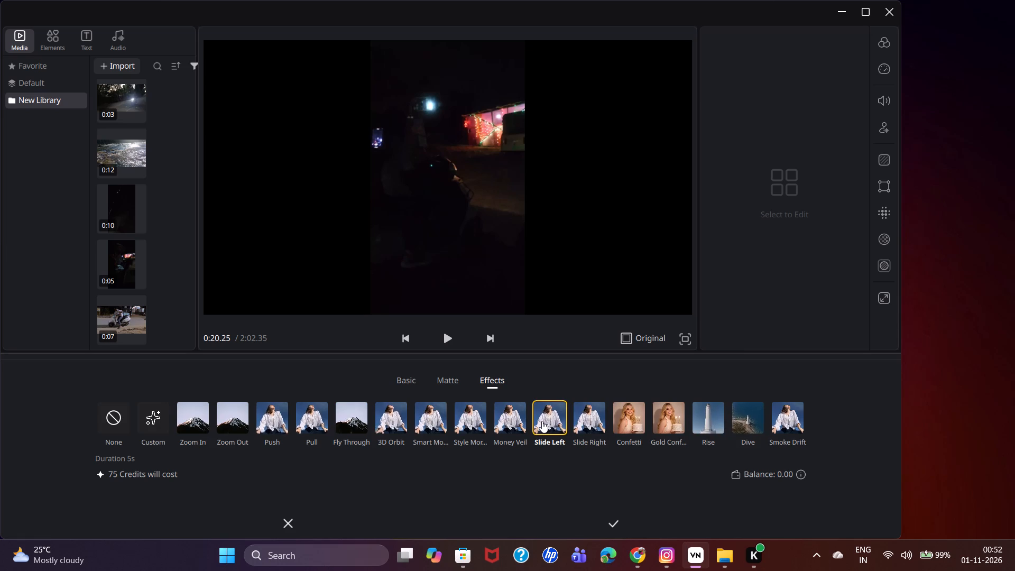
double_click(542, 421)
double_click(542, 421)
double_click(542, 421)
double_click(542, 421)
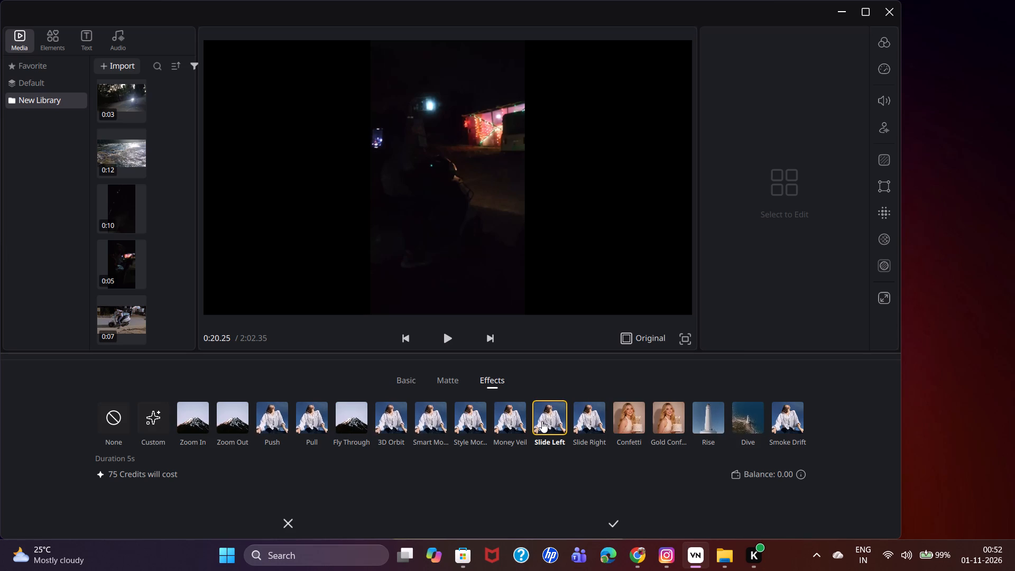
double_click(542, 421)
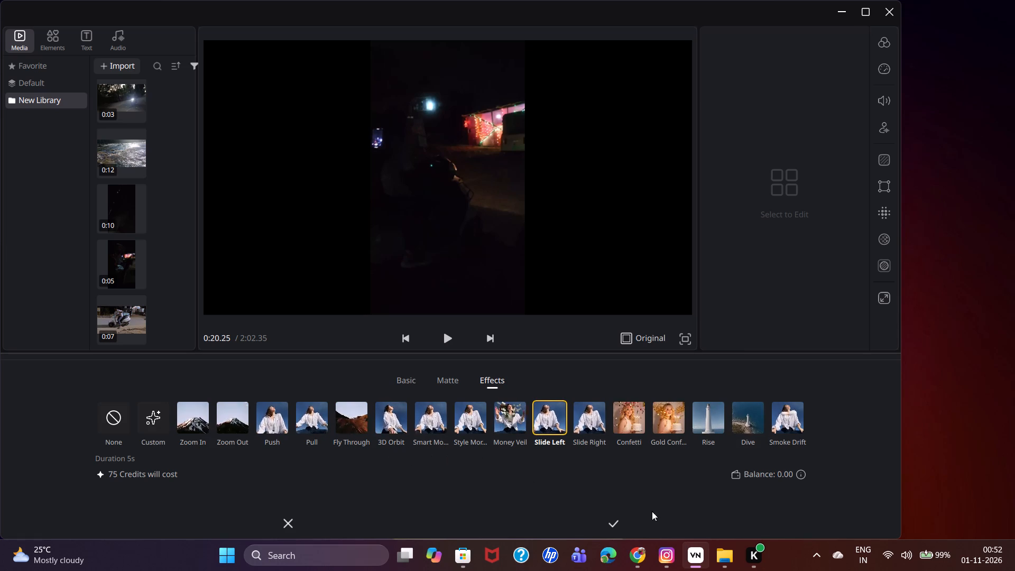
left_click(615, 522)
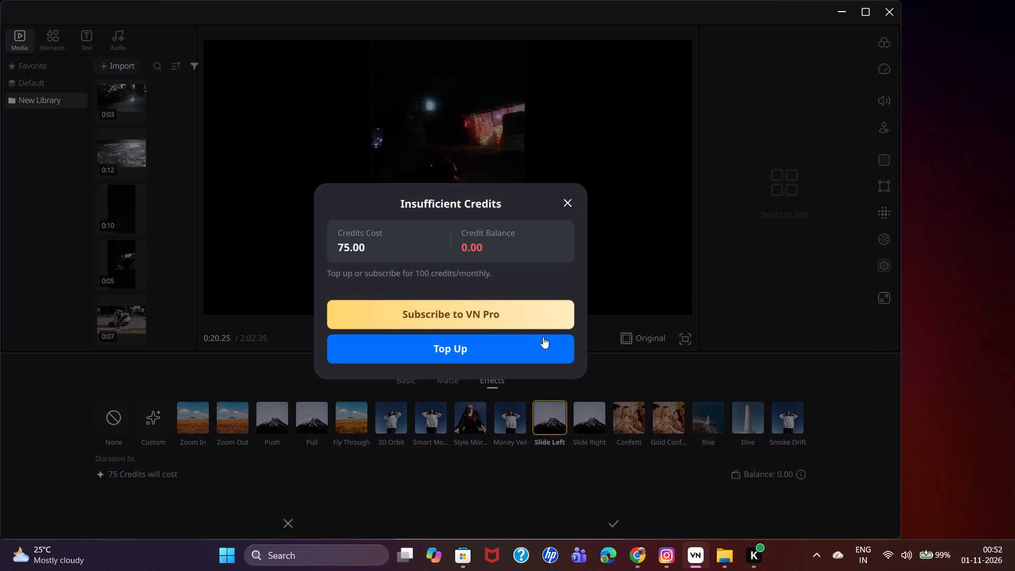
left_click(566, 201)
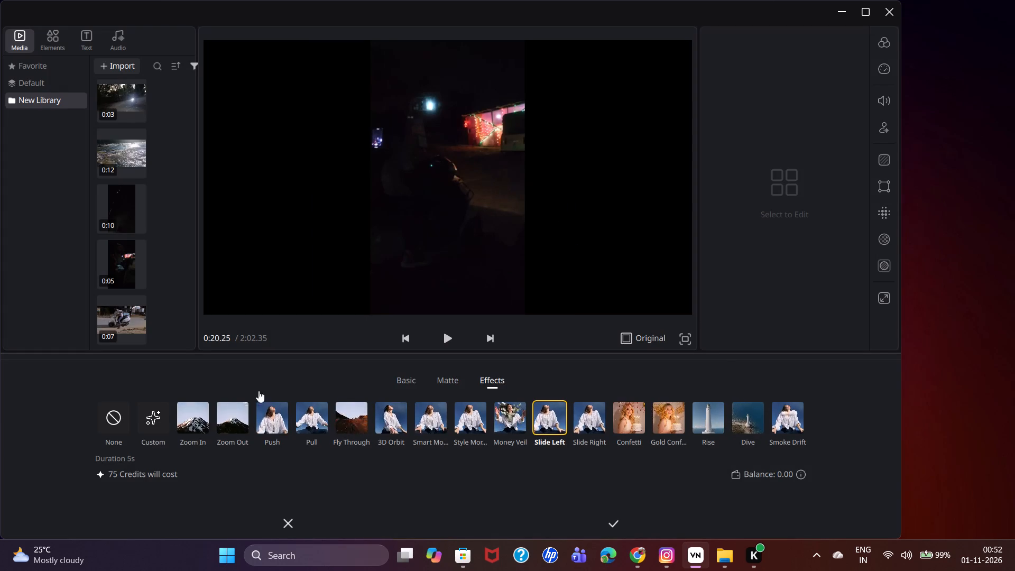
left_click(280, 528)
Split the 5.21-second night clip into a 3.90-second part and a 1.31-second part, after the headlight shot.
left_click_drag(441, 401, 492, 406)
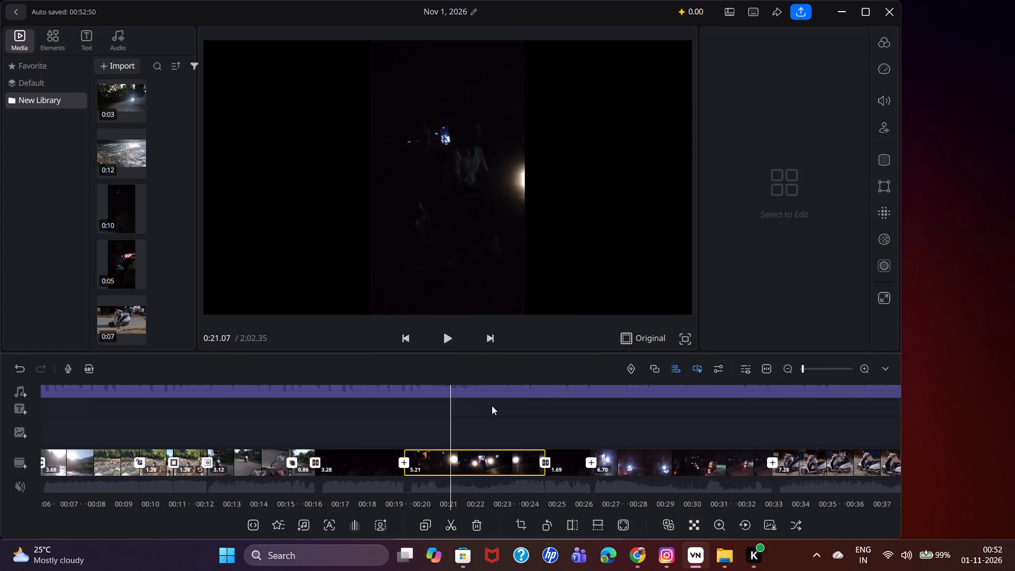
left_click_drag(493, 406, 659, 418)
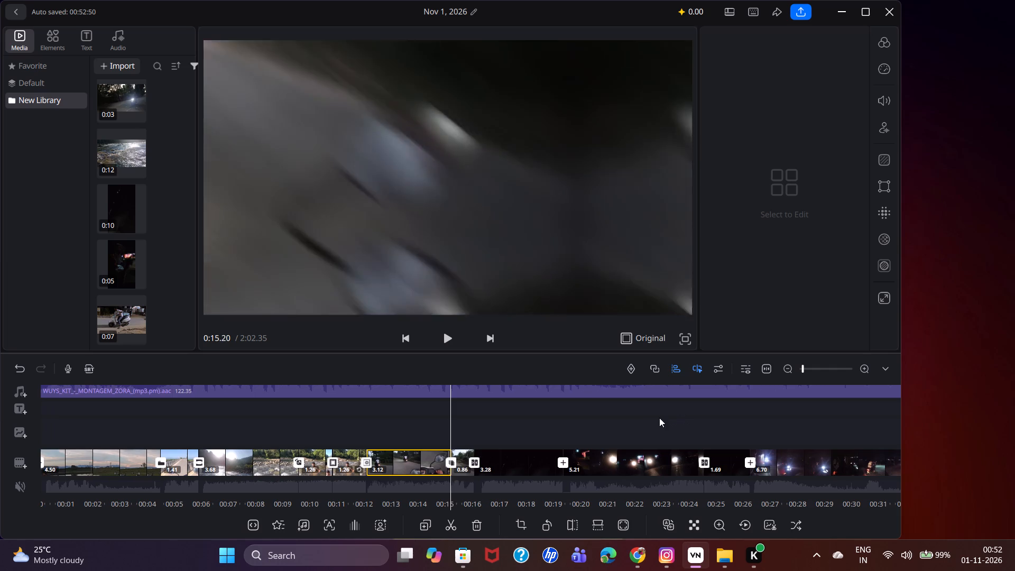
left_click_drag(659, 418, 620, 420)
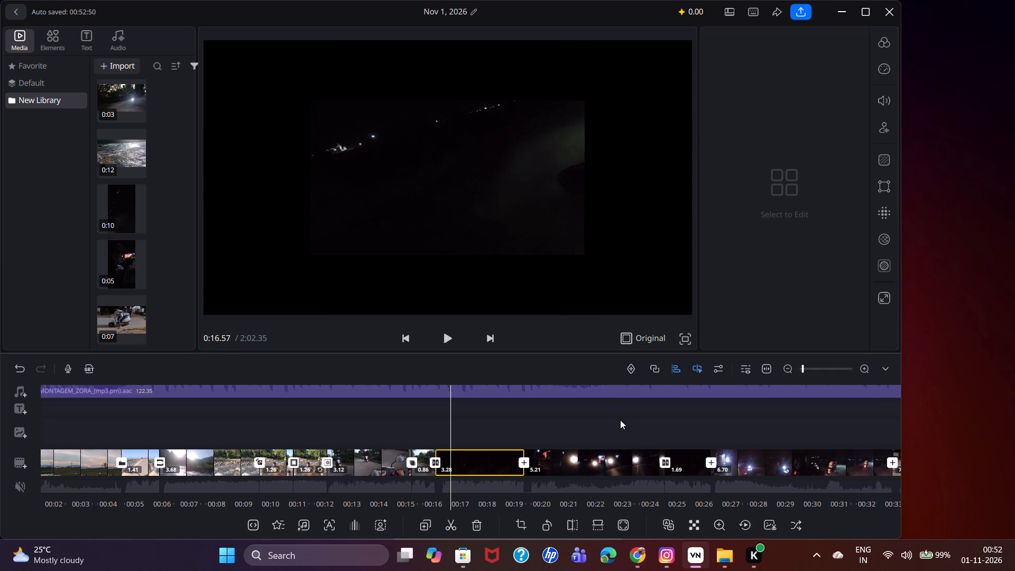
left_click_drag(620, 420, 592, 420)
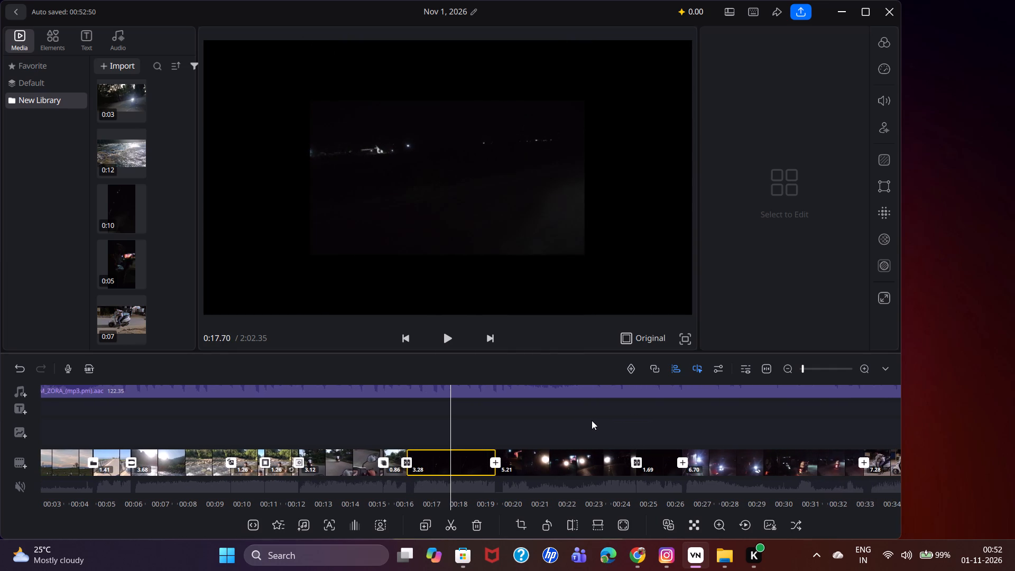
left_click_drag(592, 420, 548, 421)
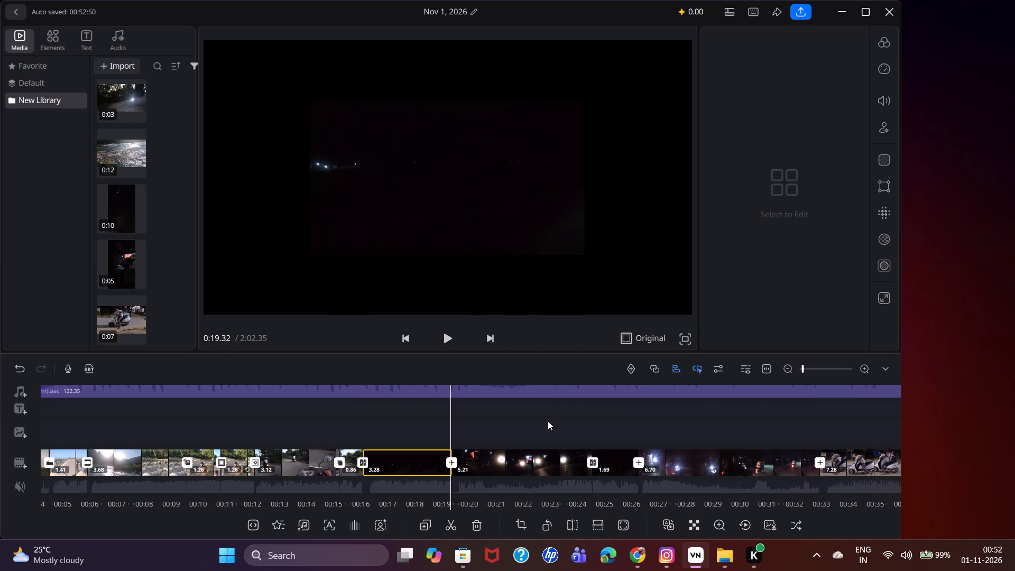
left_click_drag(548, 421, 544, 421)
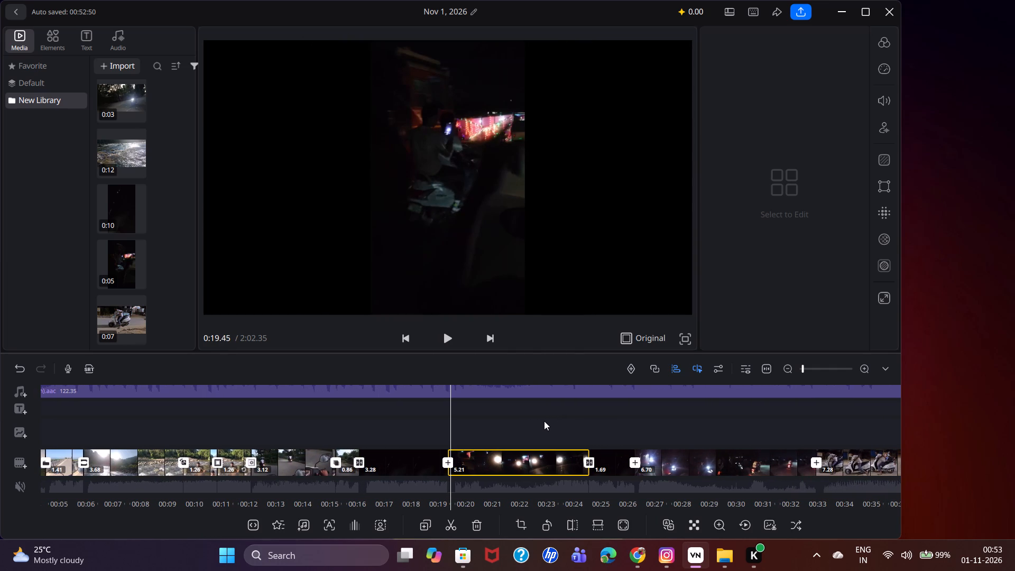
left_click_drag(544, 421, 520, 422)
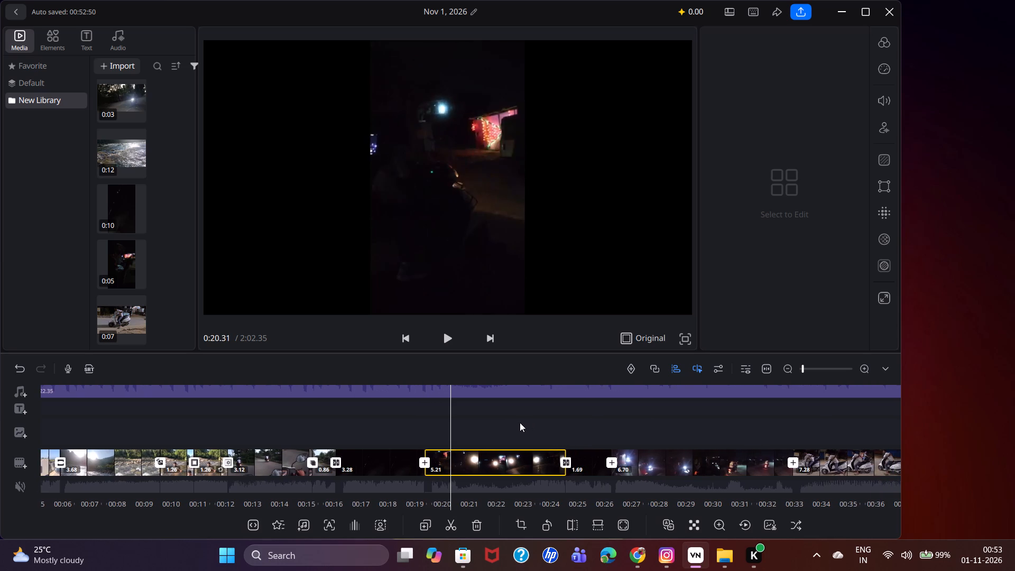
left_click_drag(520, 422, 476, 426)
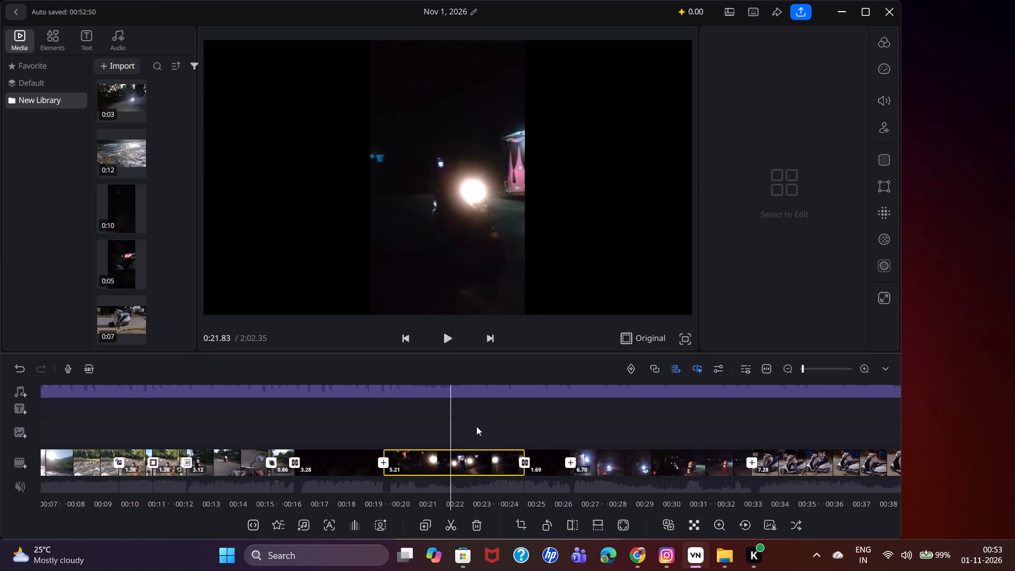
left_click_drag(476, 426, 441, 427)
left_click(452, 529)
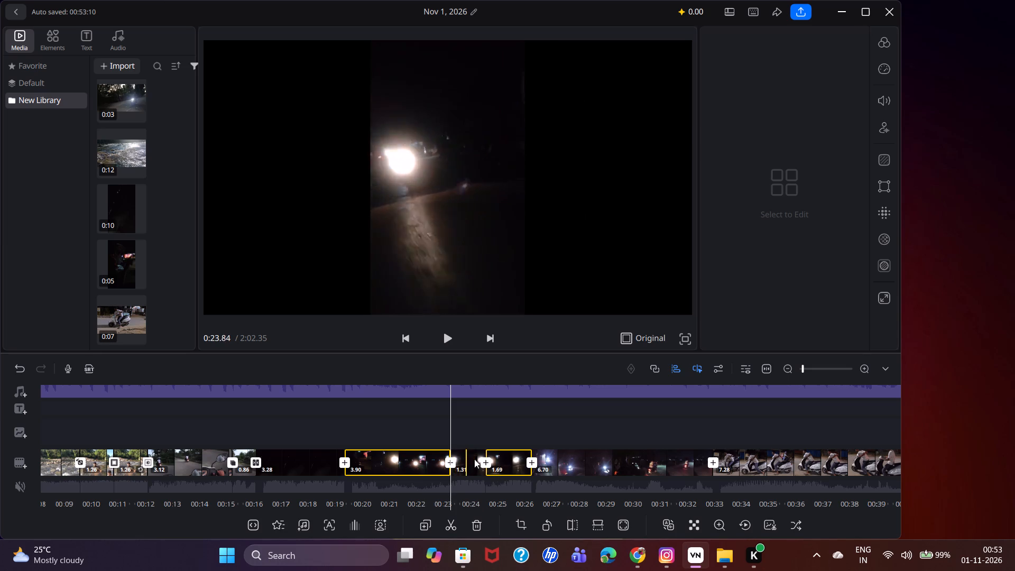
Delete the 1.31-second part that follows the 3.90-second night clip.
left_click(474, 459)
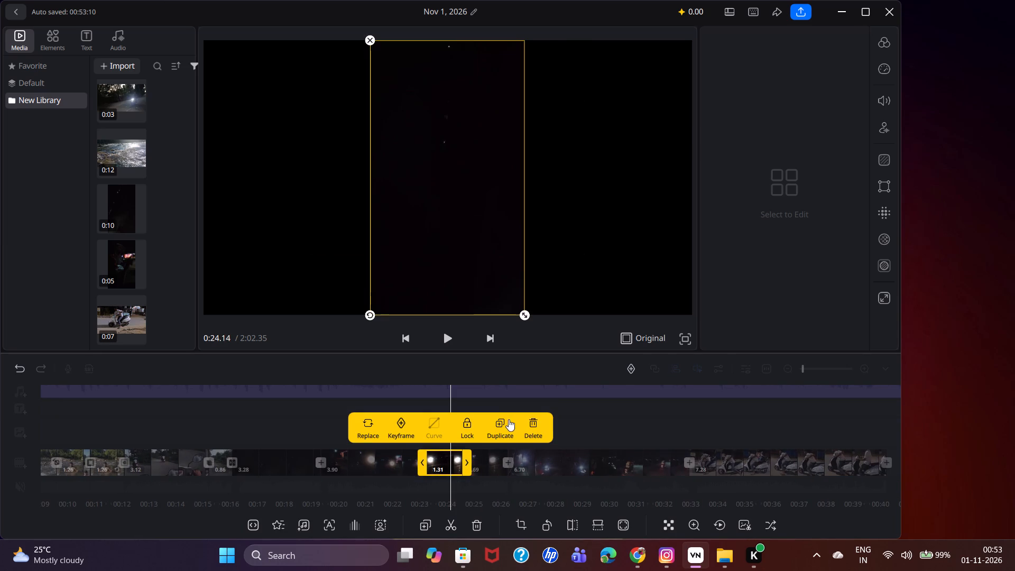
left_click(526, 419)
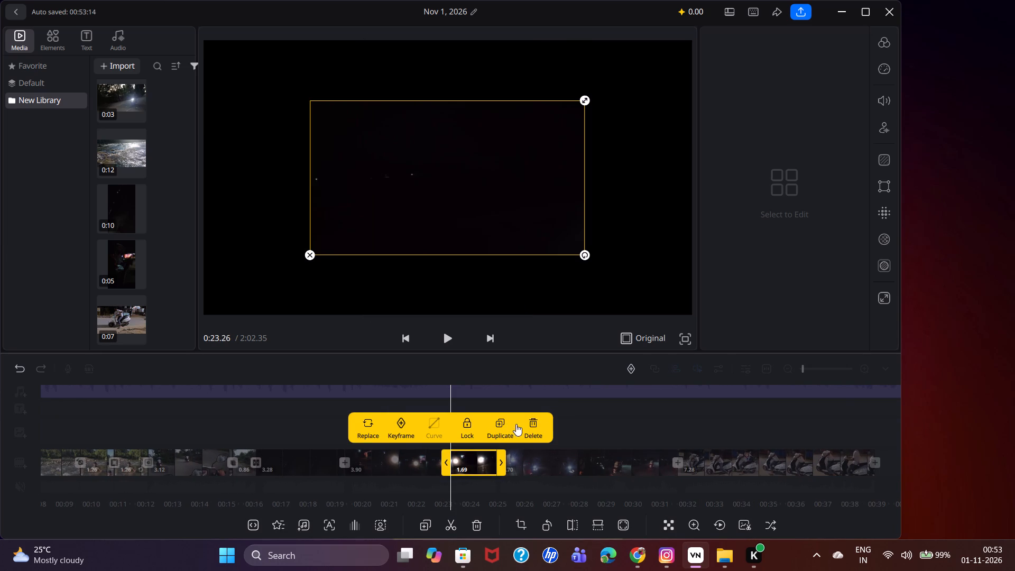
Check the footage after the 3.90-second night clip and delete the 1.69-second clip that precedes the 6.70-second clip.
left_click(309, 425)
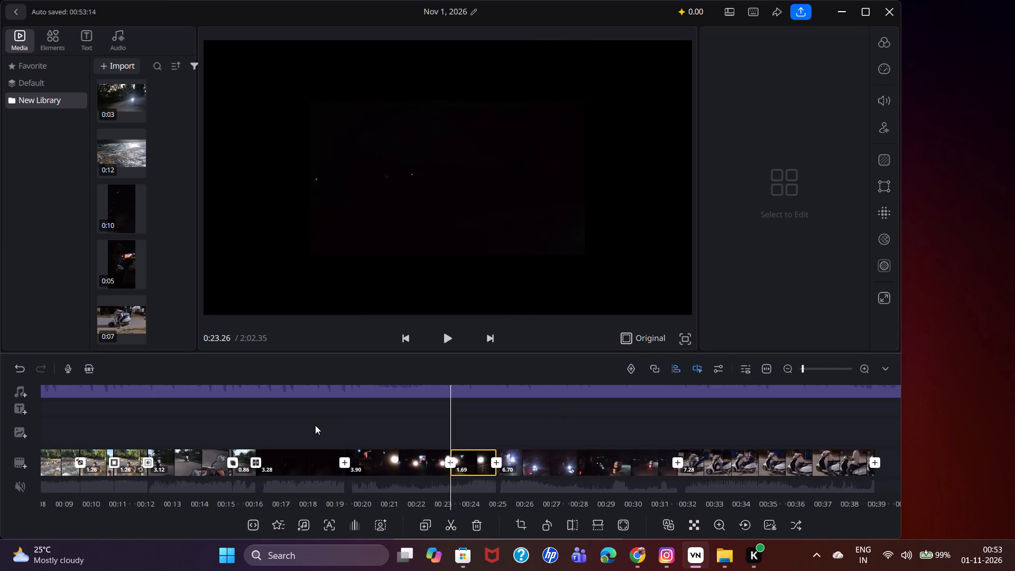
left_click_drag(349, 426, 386, 431)
left_click(442, 340)
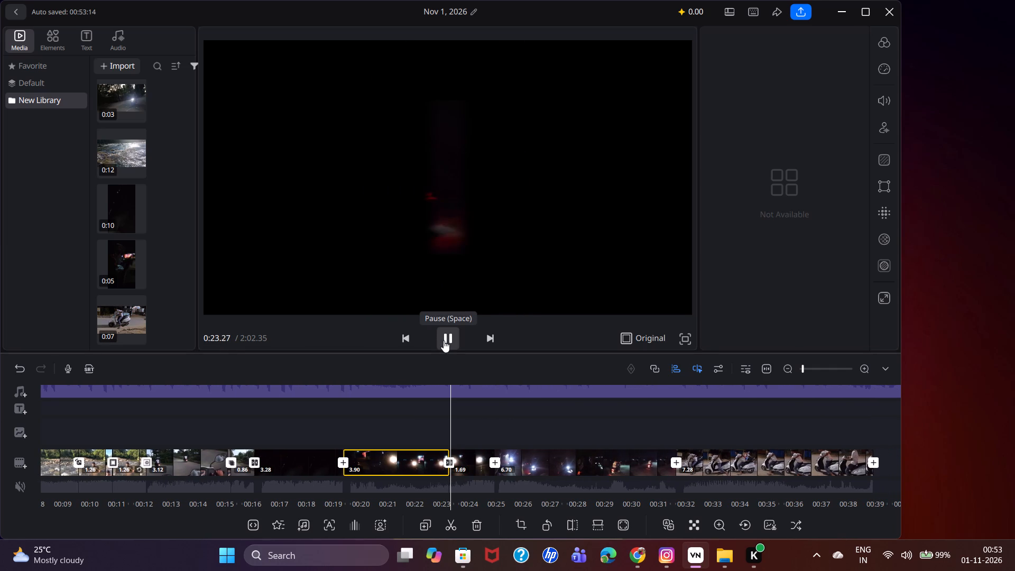
left_click(444, 340)
left_click(444, 340)
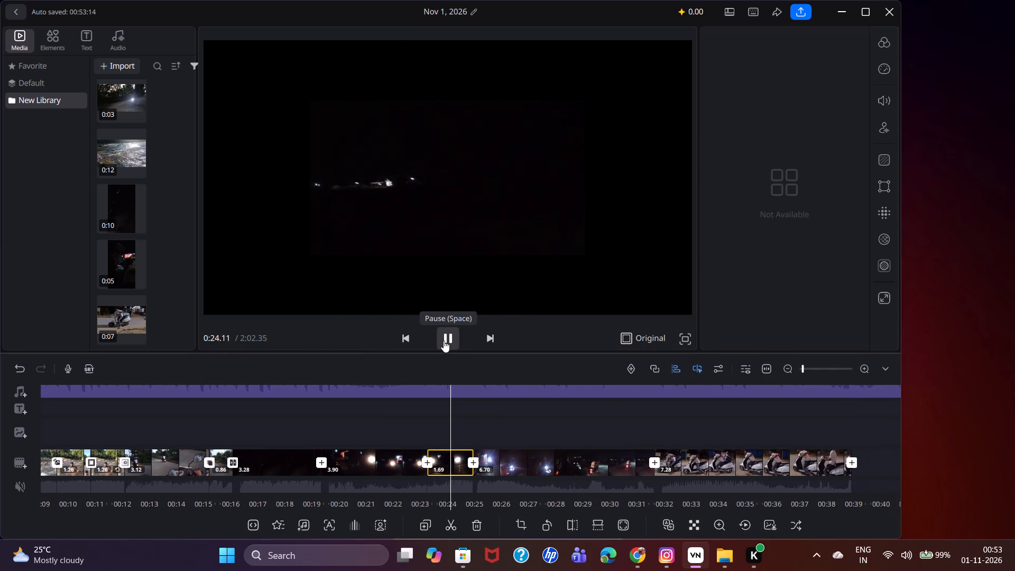
left_click(428, 460)
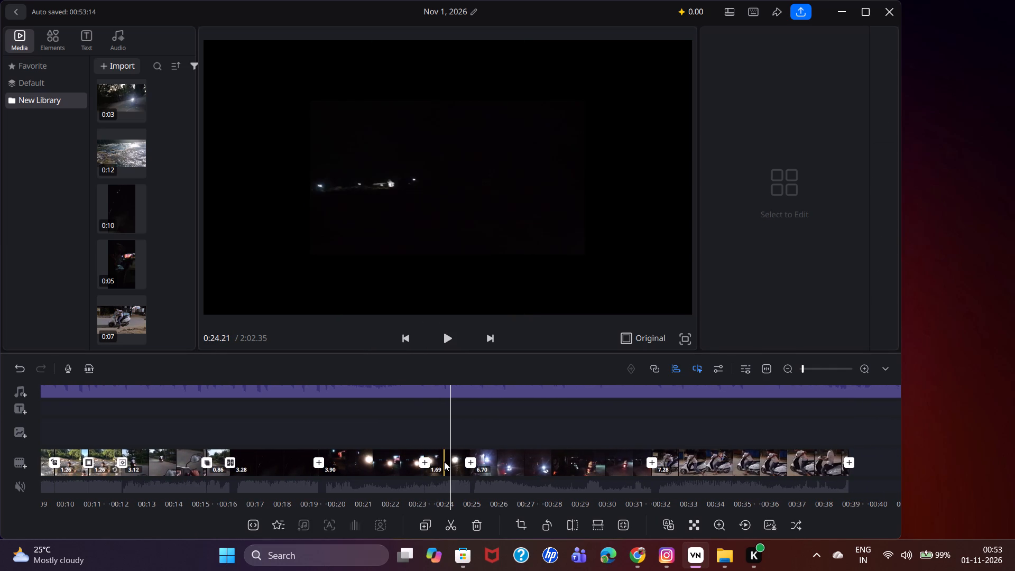
left_click(444, 462)
left_click(437, 427)
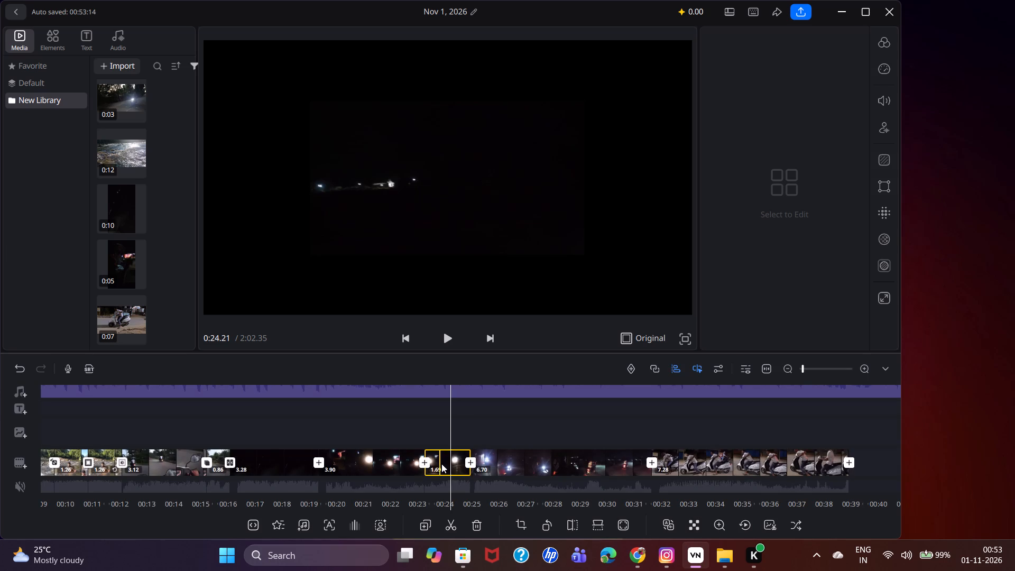
left_click(475, 523)
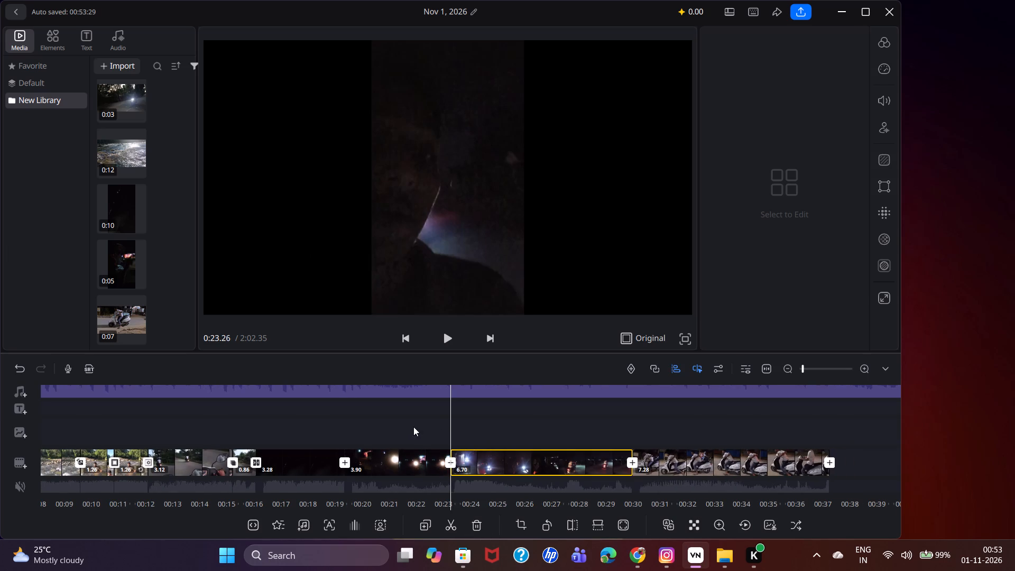
Play back the cut between the 3.90-second and 6.70-second night clips.
left_click_drag(417, 425, 451, 419)
left_click(446, 344)
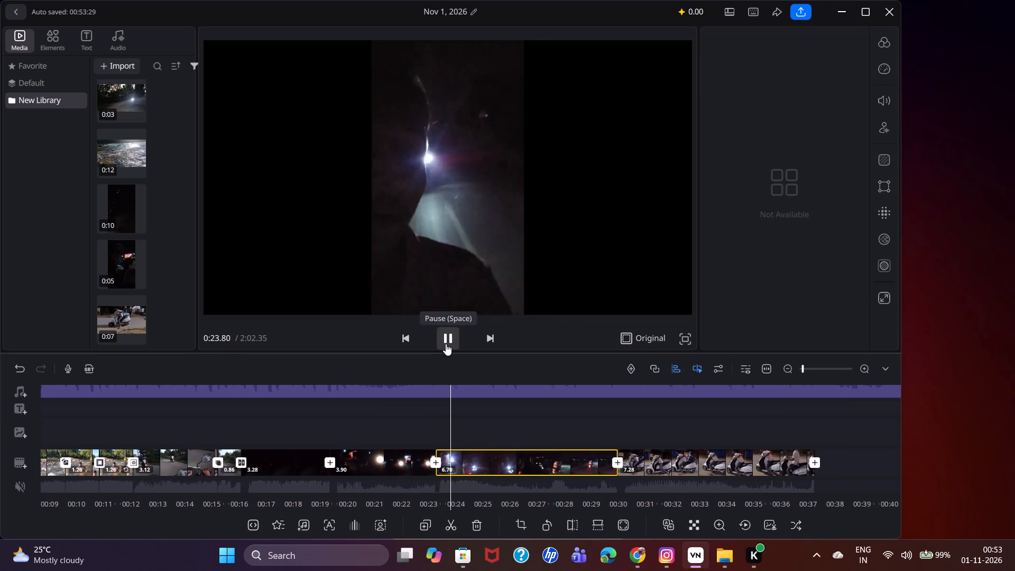
left_click_drag(437, 421, 476, 420)
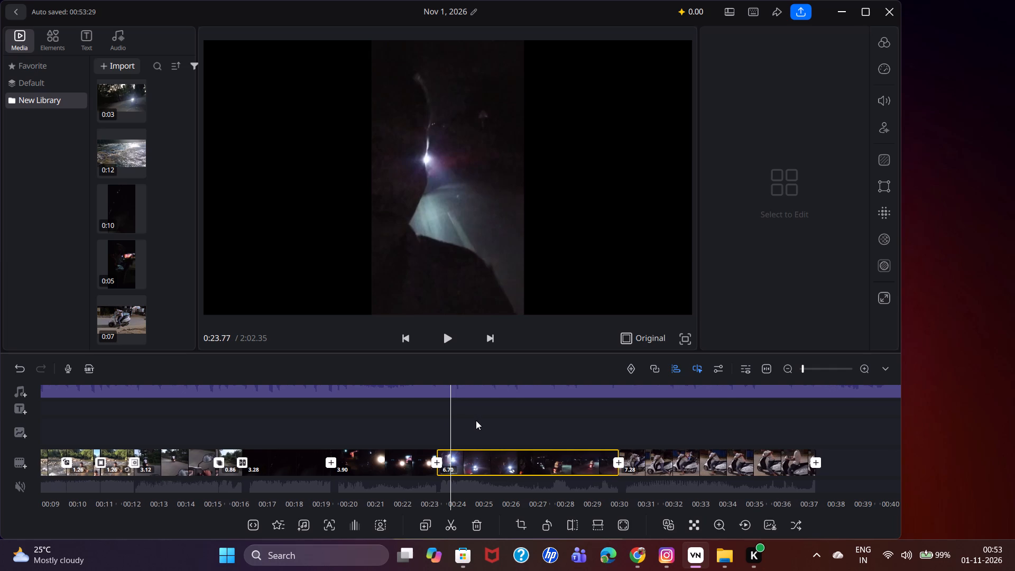
Examine the frames on both sides of the cut between the 3.90-second and 6.70-second night clips.
left_click_drag(476, 420, 486, 423)
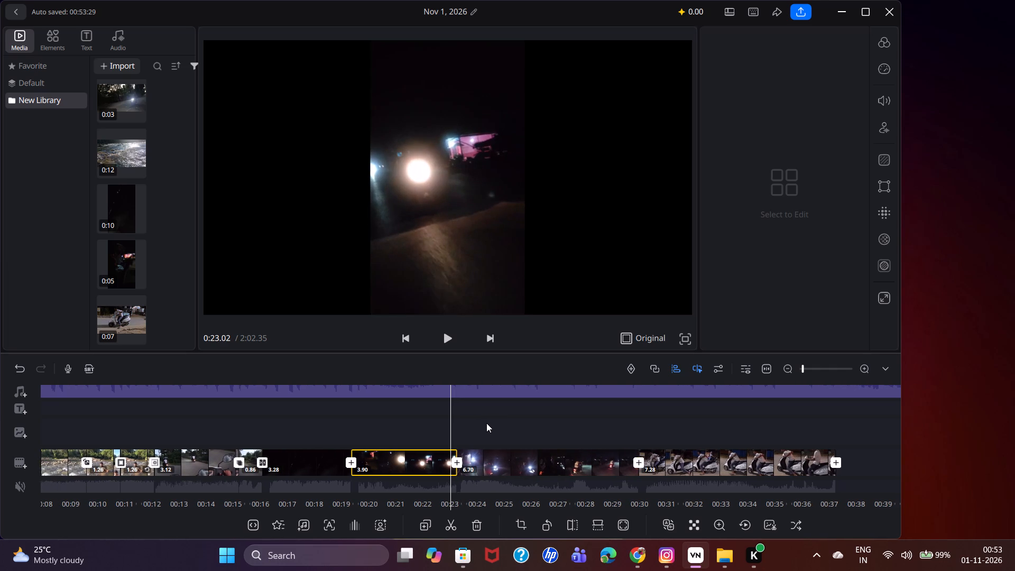
left_click_drag(486, 423, 482, 426)
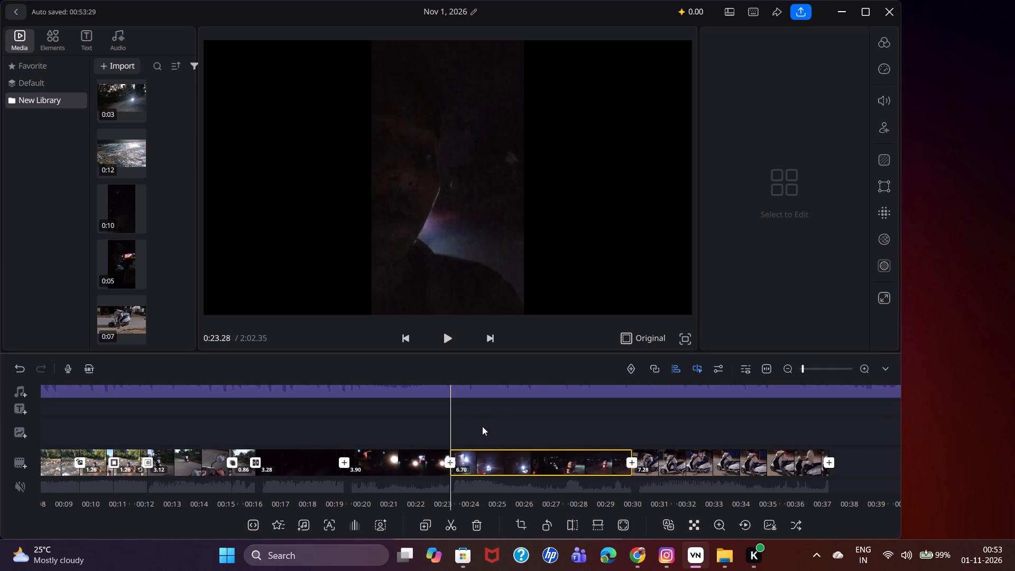
left_click_drag(482, 426, 486, 425)
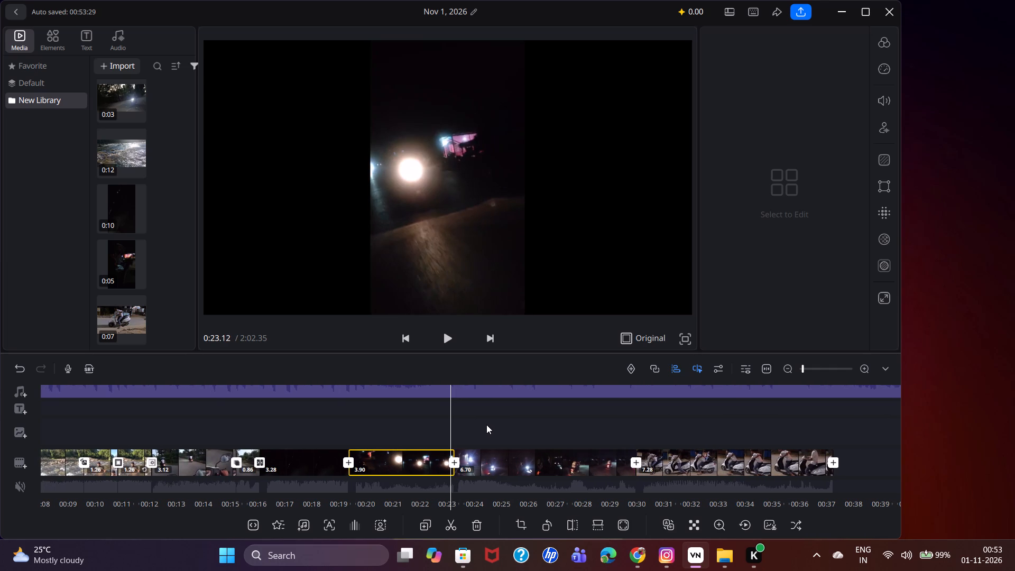
left_click_drag(486, 425, 490, 425)
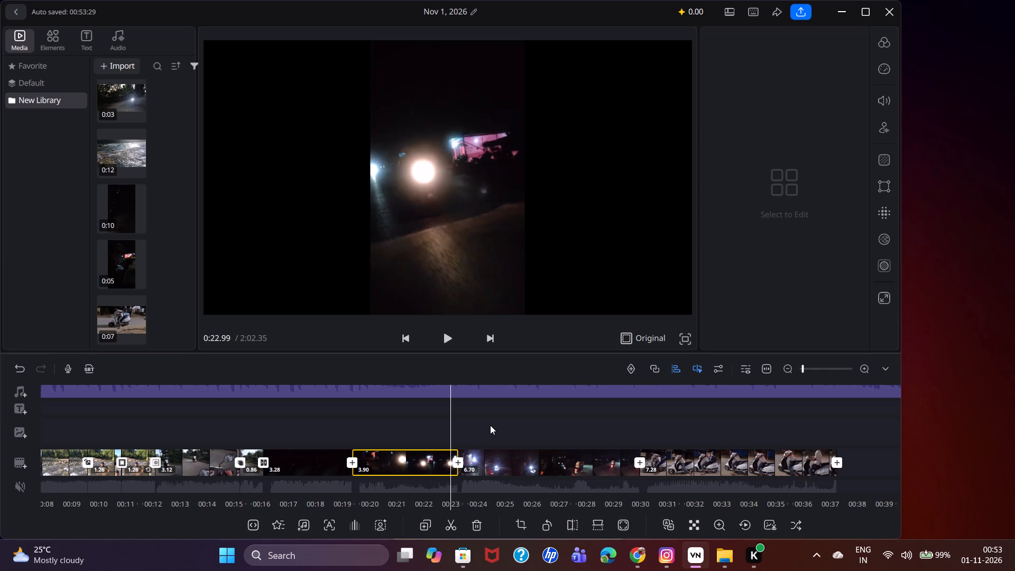
left_click_drag(490, 425, 488, 426)
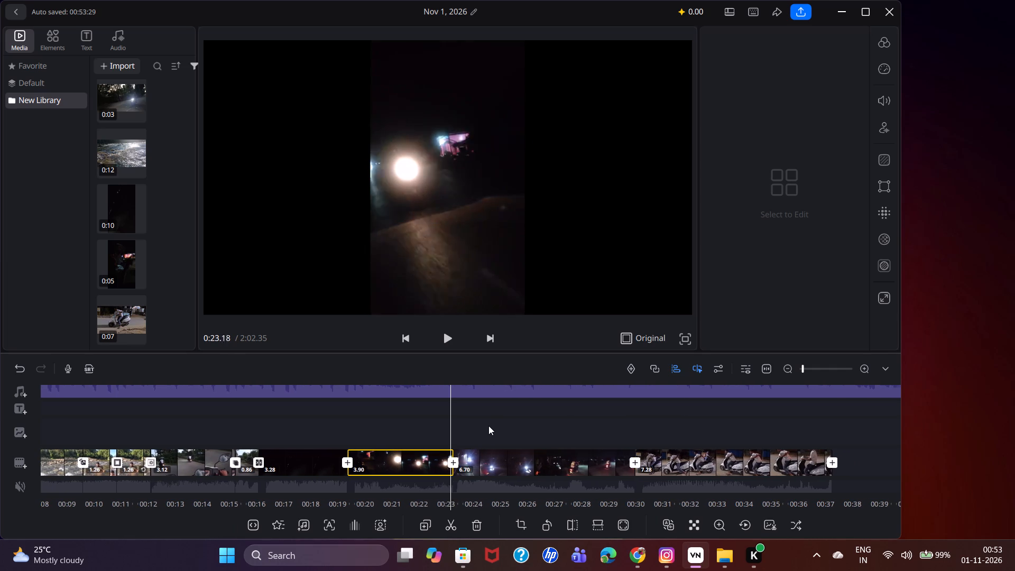
left_click_drag(488, 426, 489, 426)
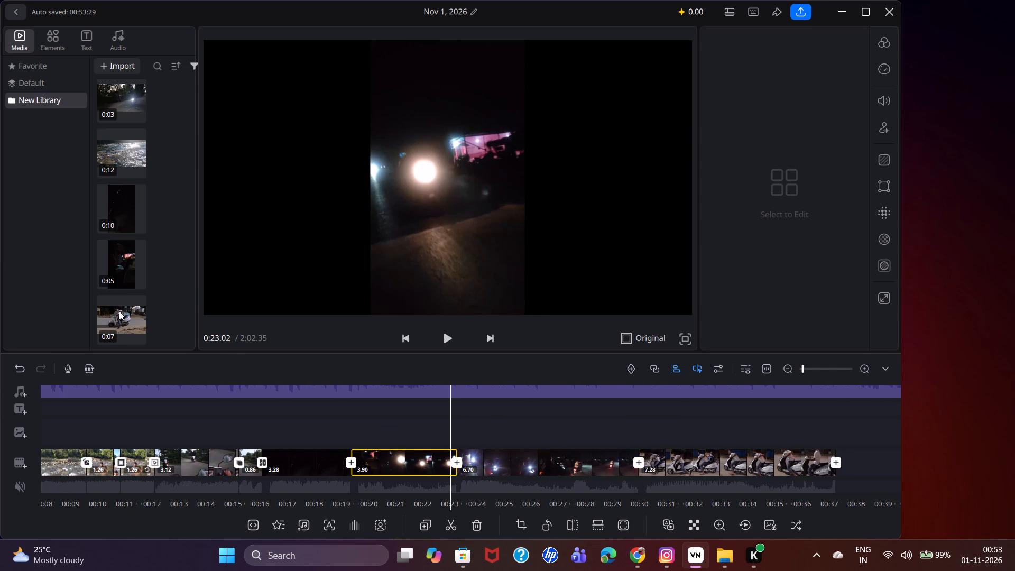
Insert the 0:05 night clip from the media library between the 3.90-second and 6.70-second clips.
scroll(119, 311, "down", 1)
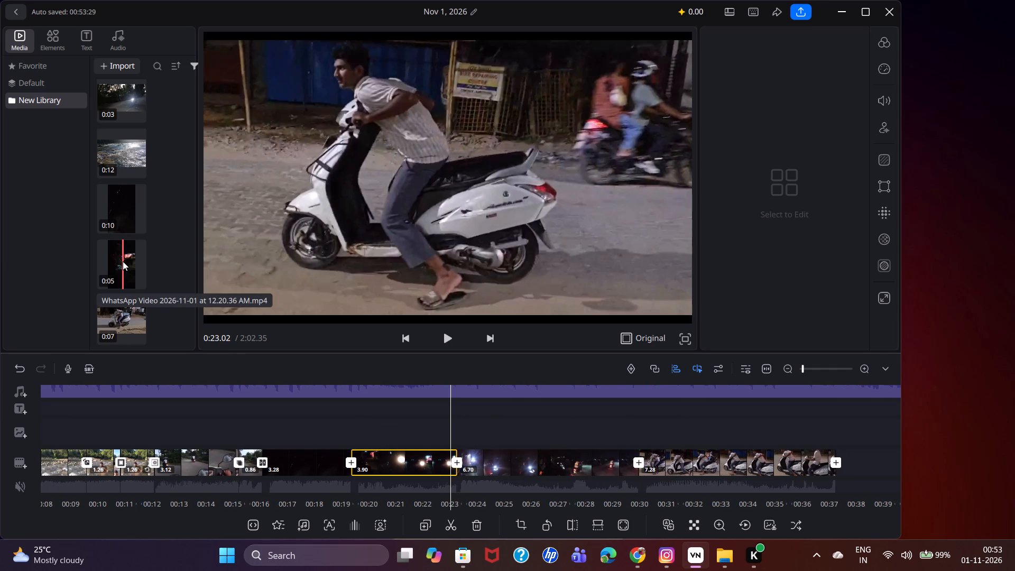
left_click(123, 261)
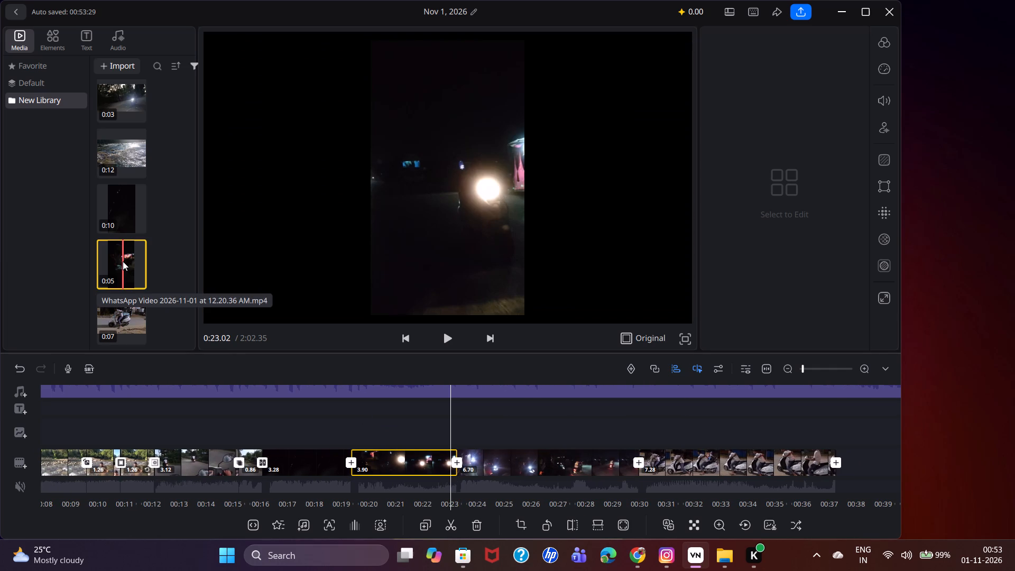
left_click_drag(123, 261, 237, 349)
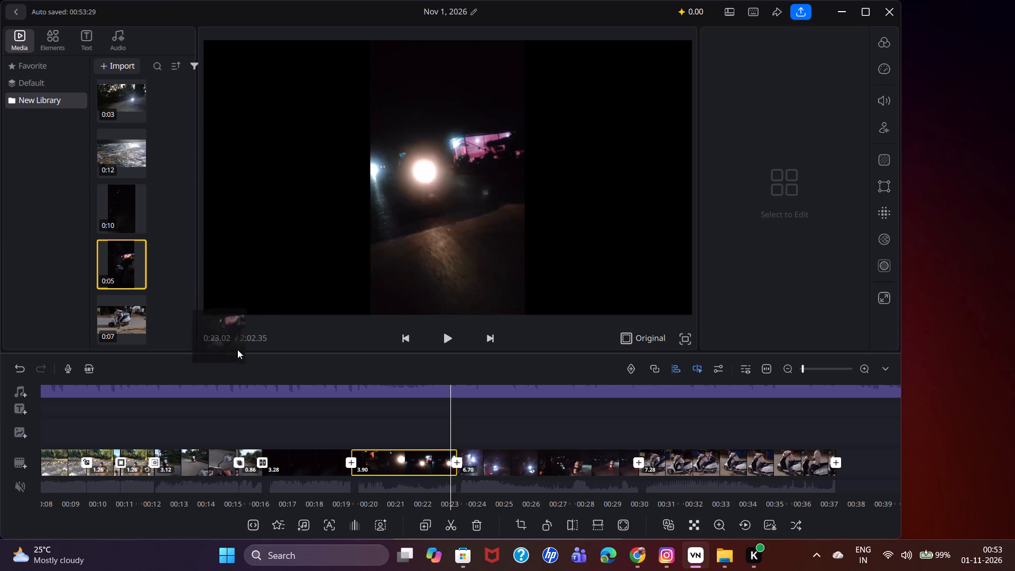
left_click_drag(237, 349, 404, 456)
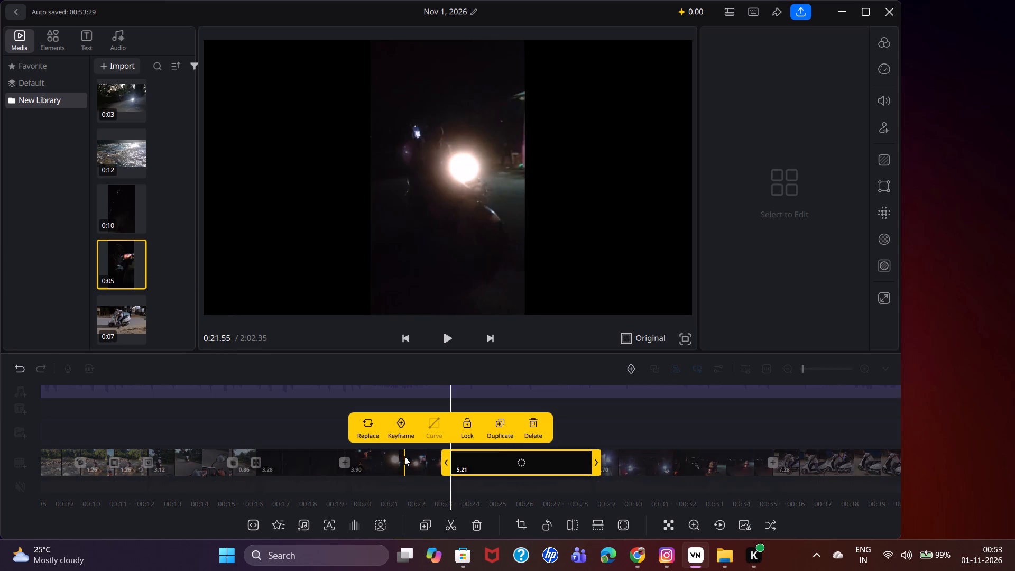
Delete the trimmed 3.90-second night clip that precedes the newly inserted 5.21-second clip.
left_click(418, 452)
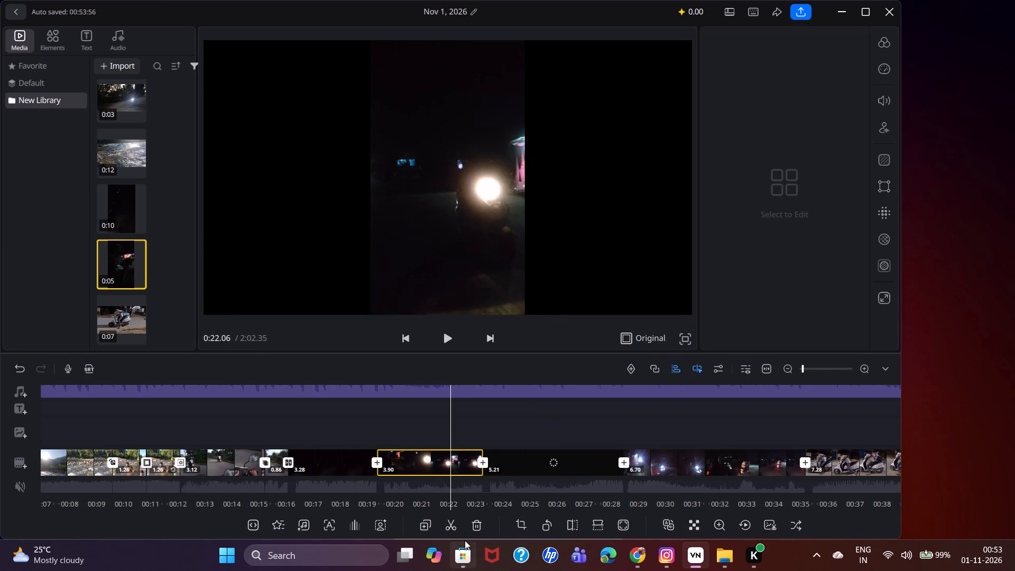
left_click(467, 531)
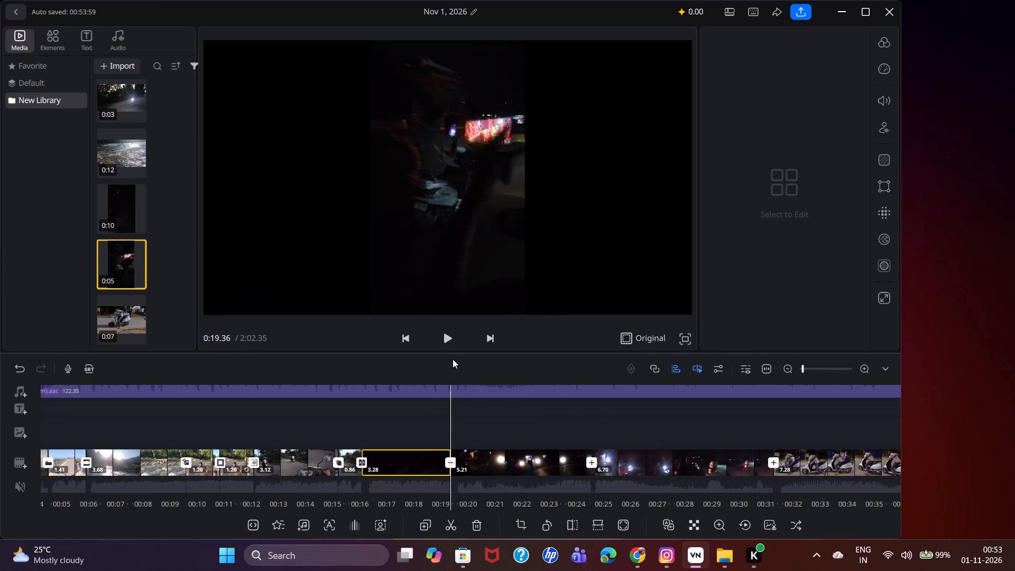
Play back the 5.21-second night clip from its start, pausing around the headlight shot.
left_click(448, 335)
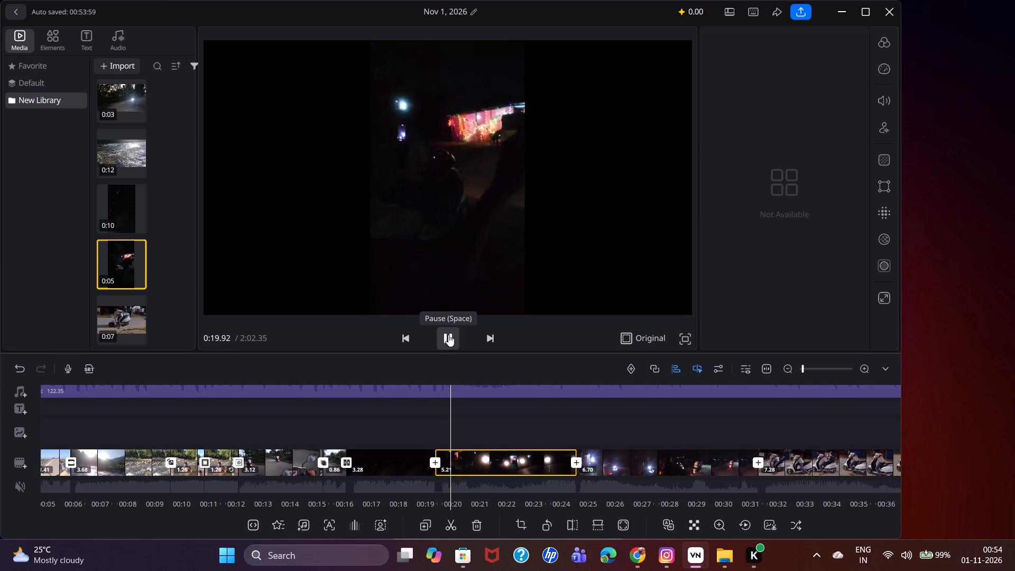
left_click(448, 335)
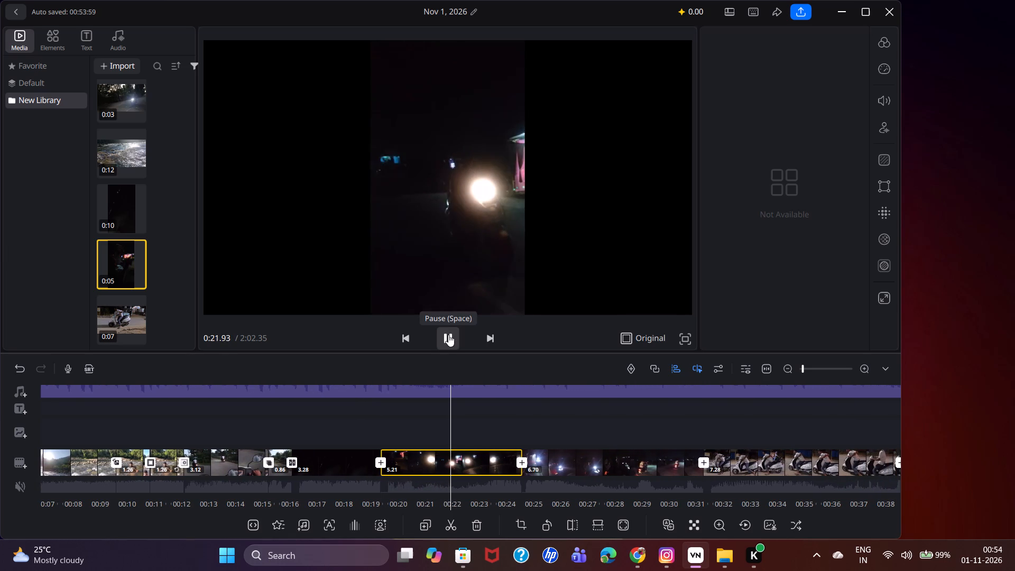
left_click(448, 335)
left_click(448, 335)
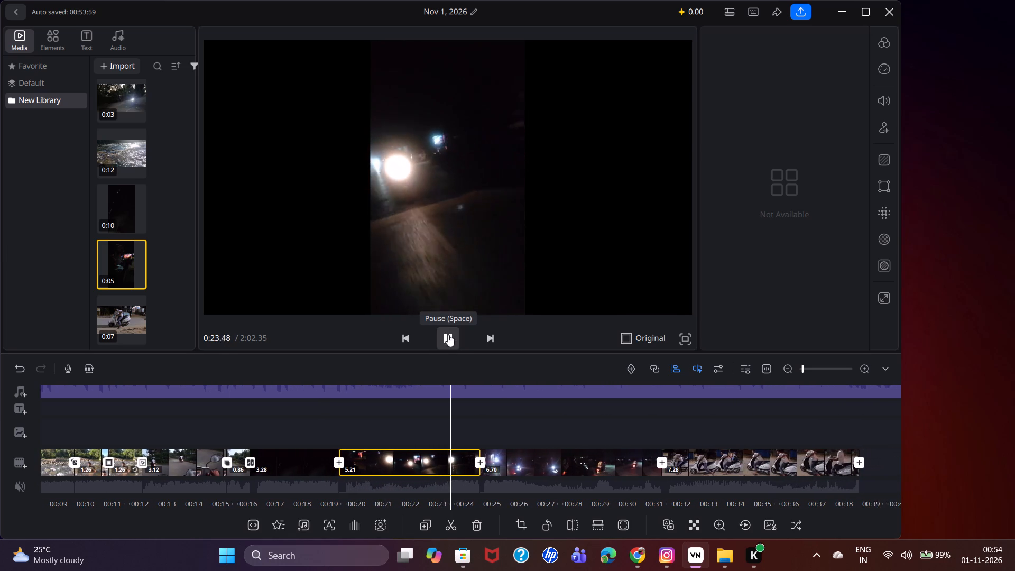
left_click(448, 335)
left_click(448, 335)
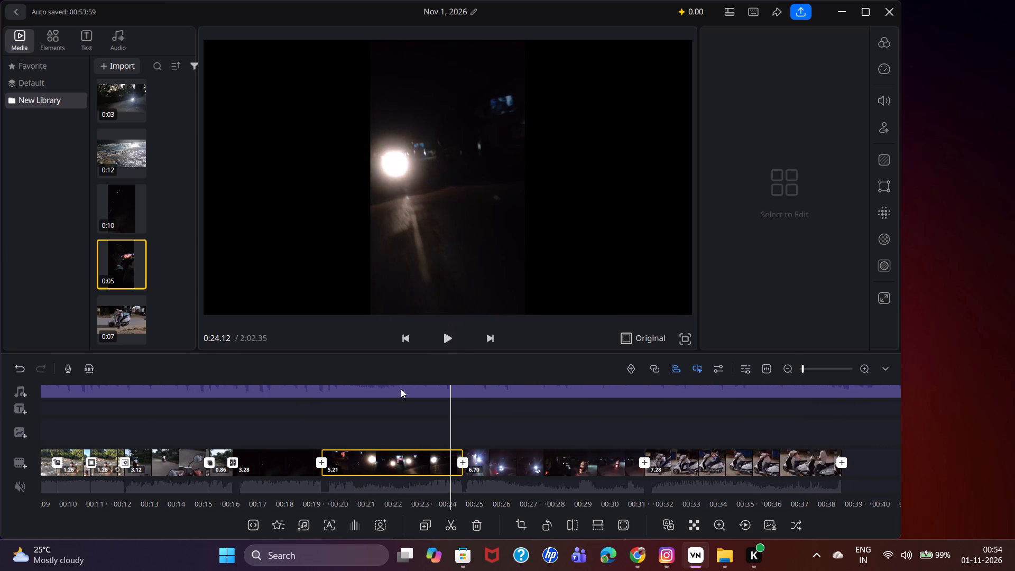
Play back the 3.28-second clip and the 5.21-second night clip to examine their cut and the headlight shot.
left_click_drag(379, 400, 566, 415)
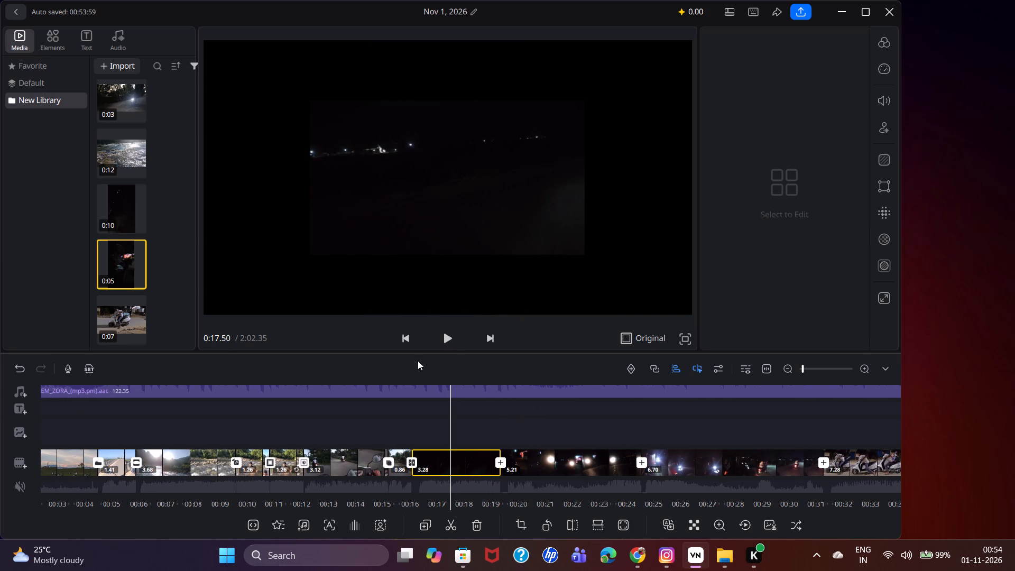
left_click(449, 342)
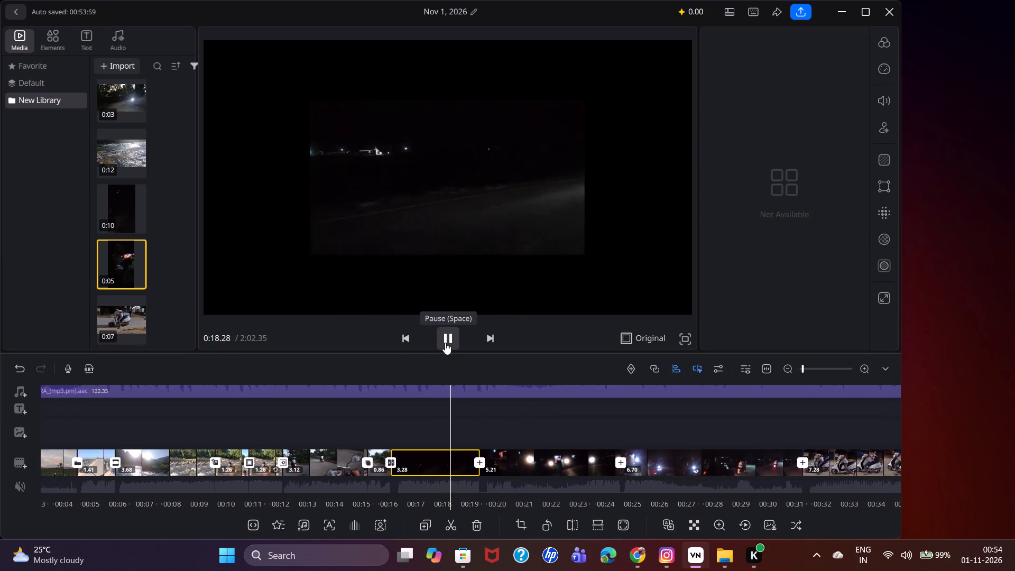
left_click(445, 343)
left_click(445, 343)
left_click(445, 343)
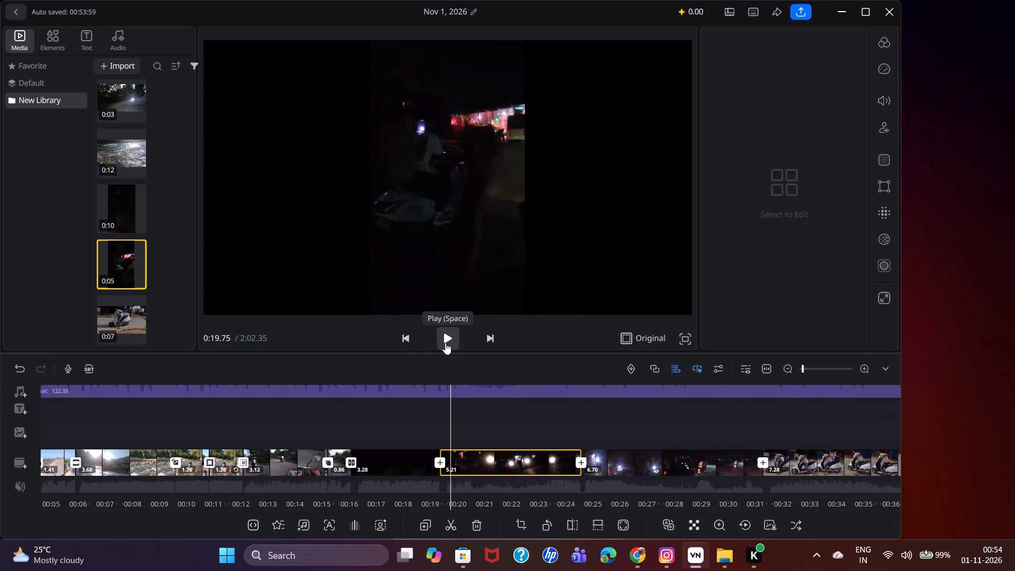
left_click(445, 343)
left_click(445, 343)
left_click(445, 343)
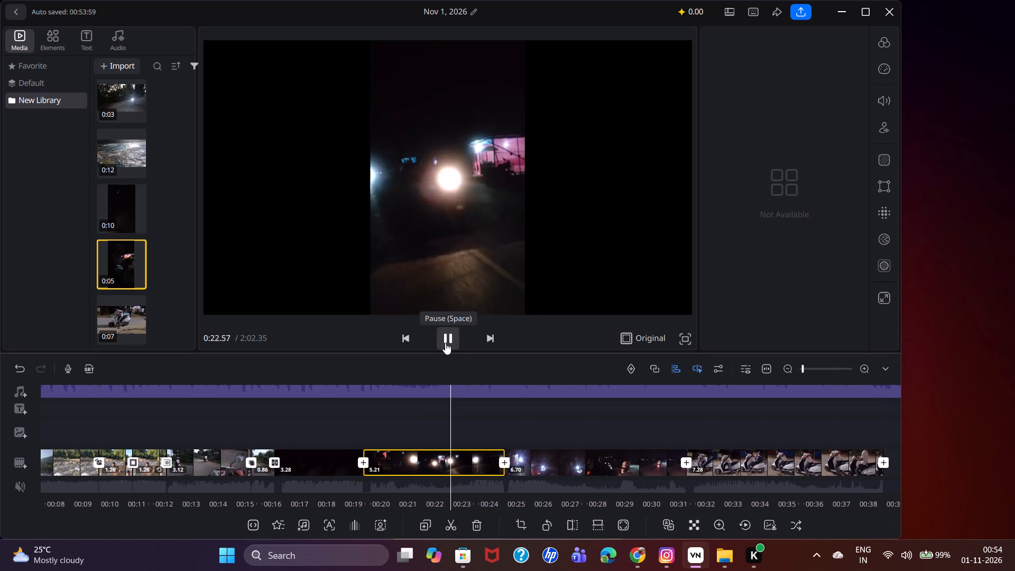
left_click(445, 343)
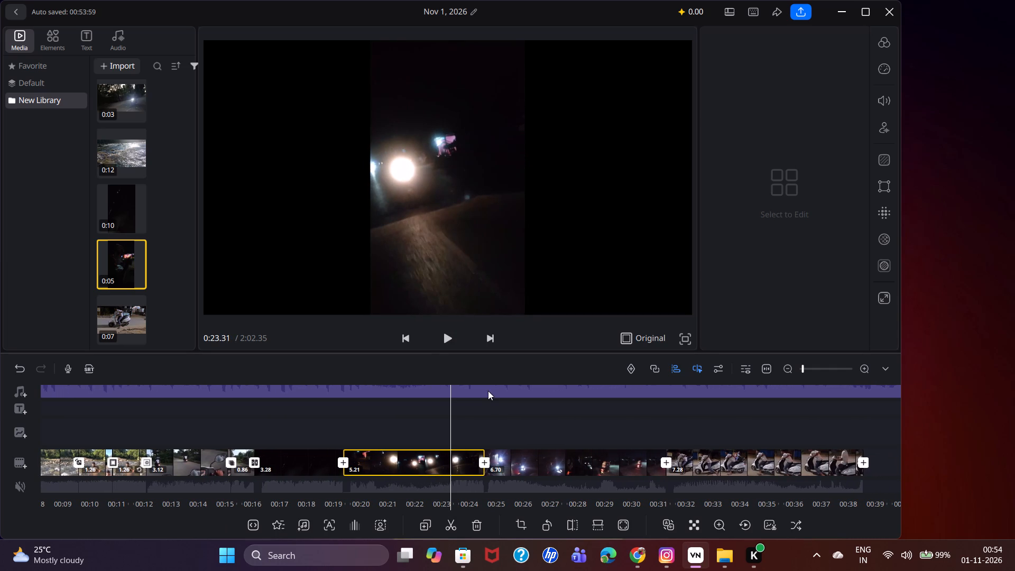
Split the 5.21-second night clip at the headlight shot into a 3.50-second part and a 1.71-second part.
left_click_drag(494, 408, 472, 412)
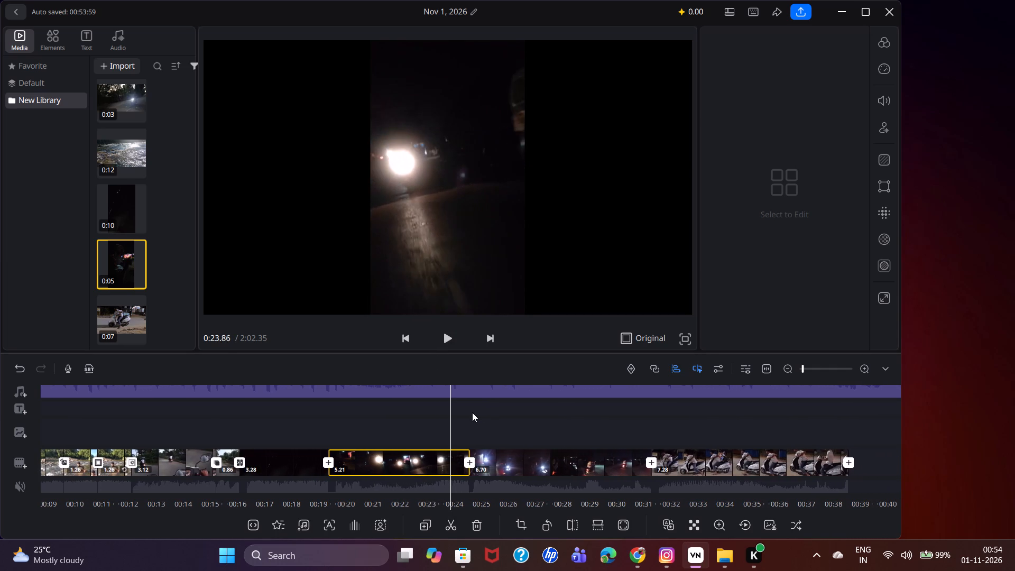
left_click_drag(472, 412, 453, 418)
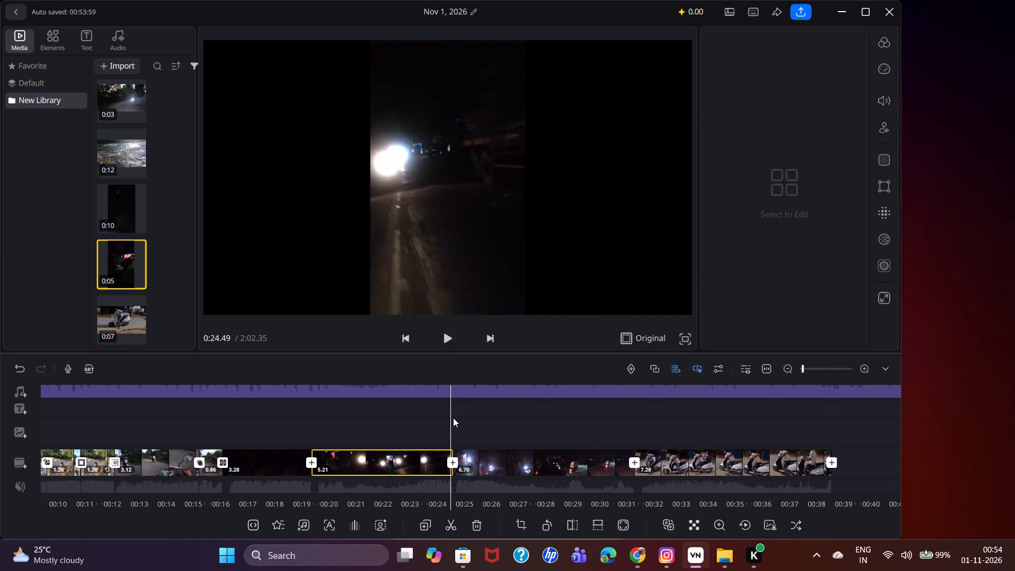
left_click_drag(453, 418, 467, 419)
left_click_drag(467, 419, 473, 419)
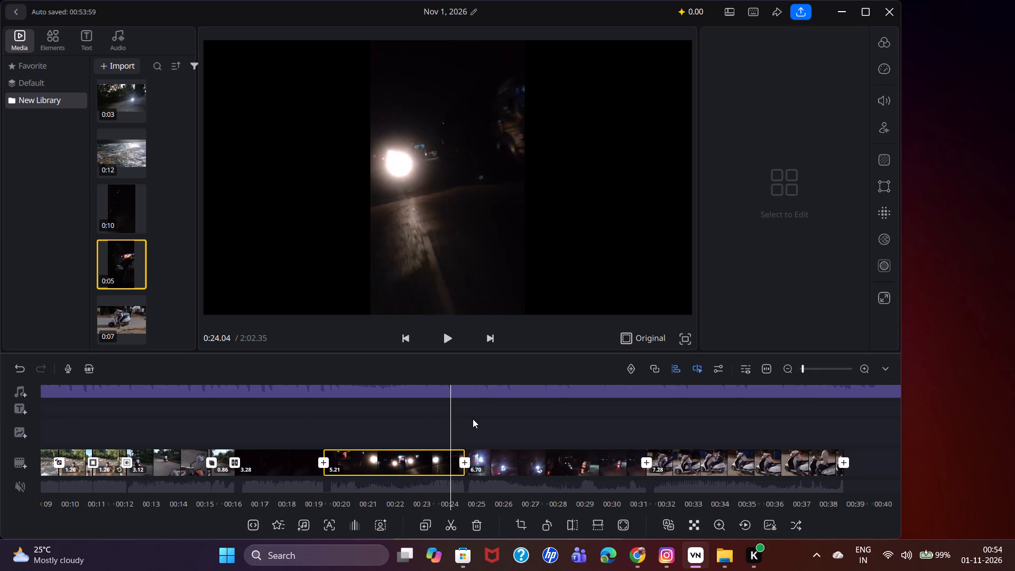
left_click_drag(473, 419, 556, 414)
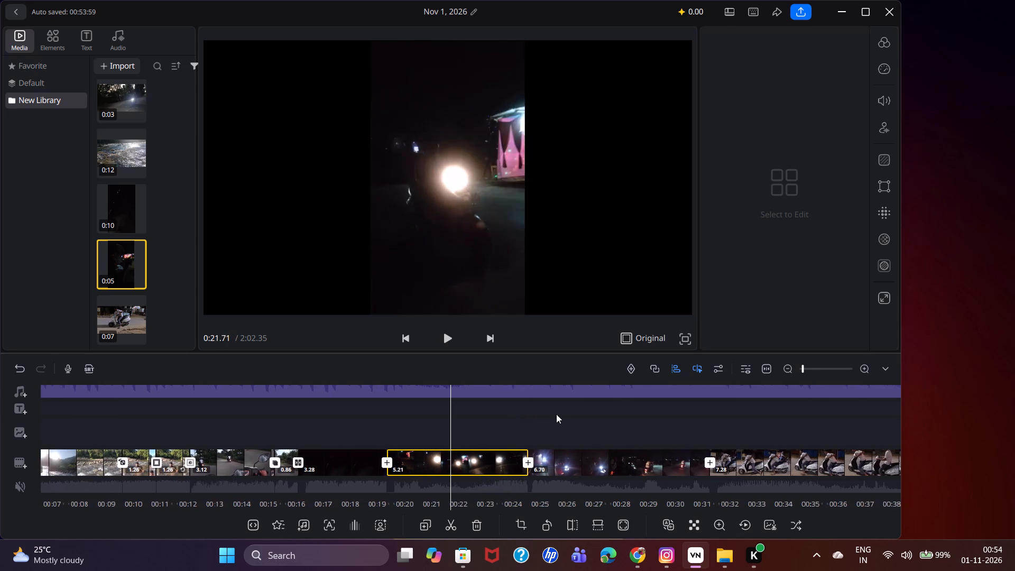
left_click_drag(556, 414, 542, 417)
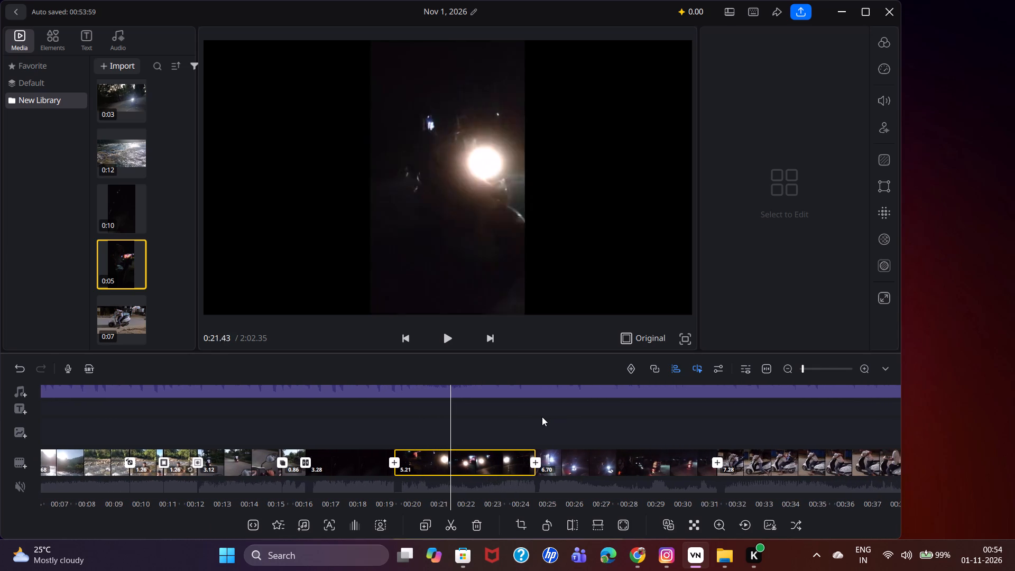
left_click_drag(542, 417, 507, 417)
left_click(447, 529)
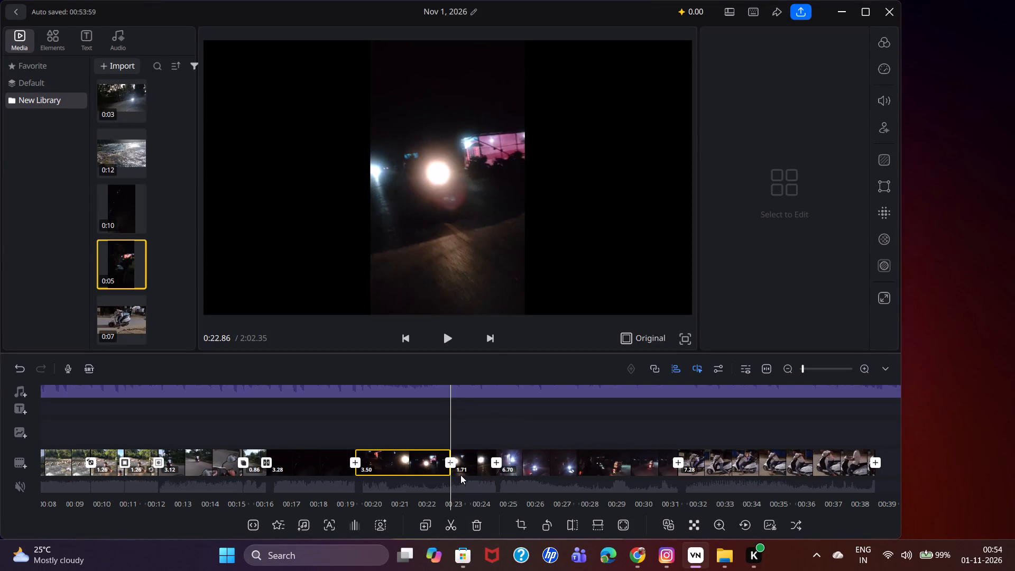
Delete the 1.71-second part that follows the 3.50-second night clip.
left_click(464, 466)
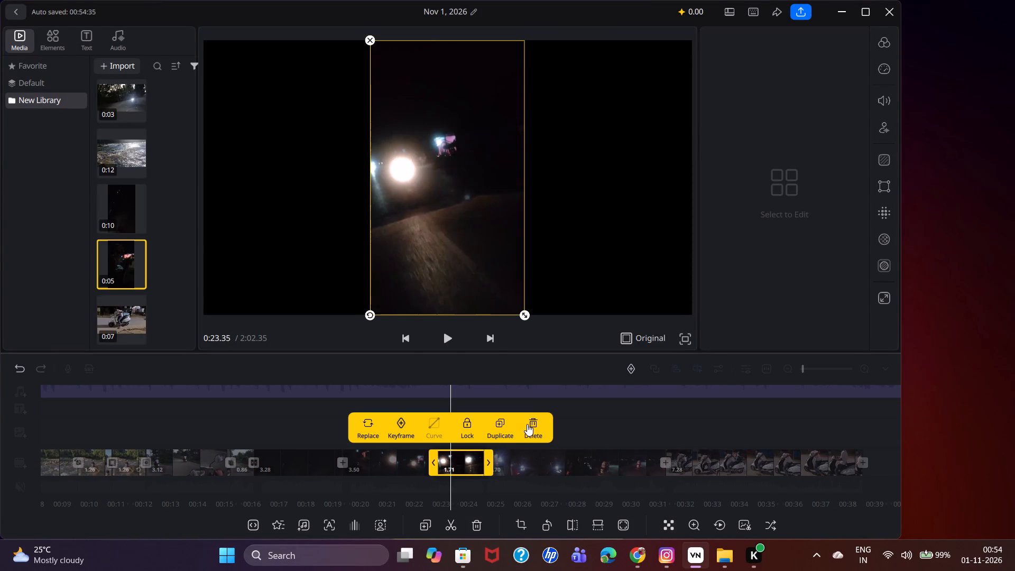
left_click(527, 424)
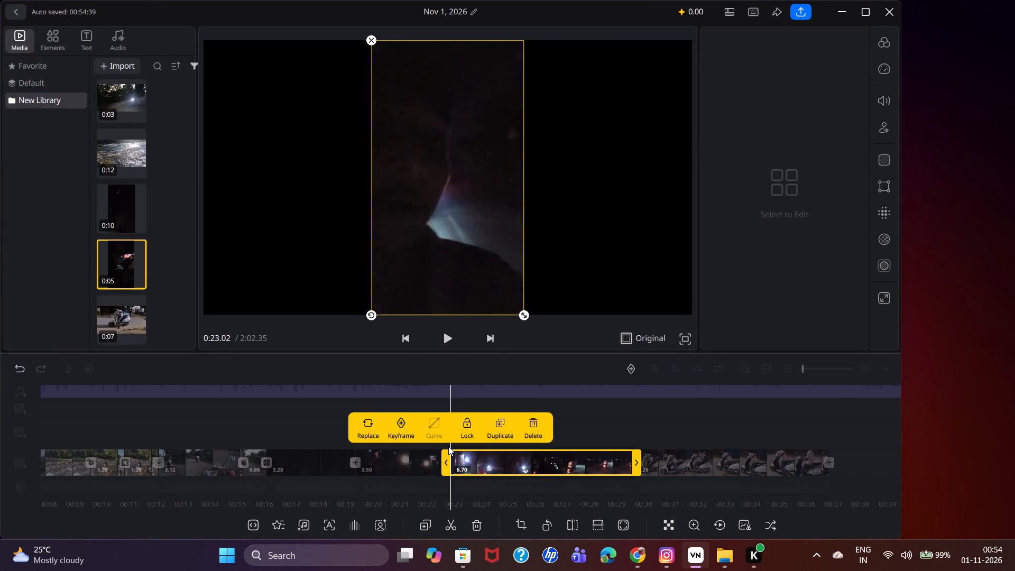
left_click(328, 428)
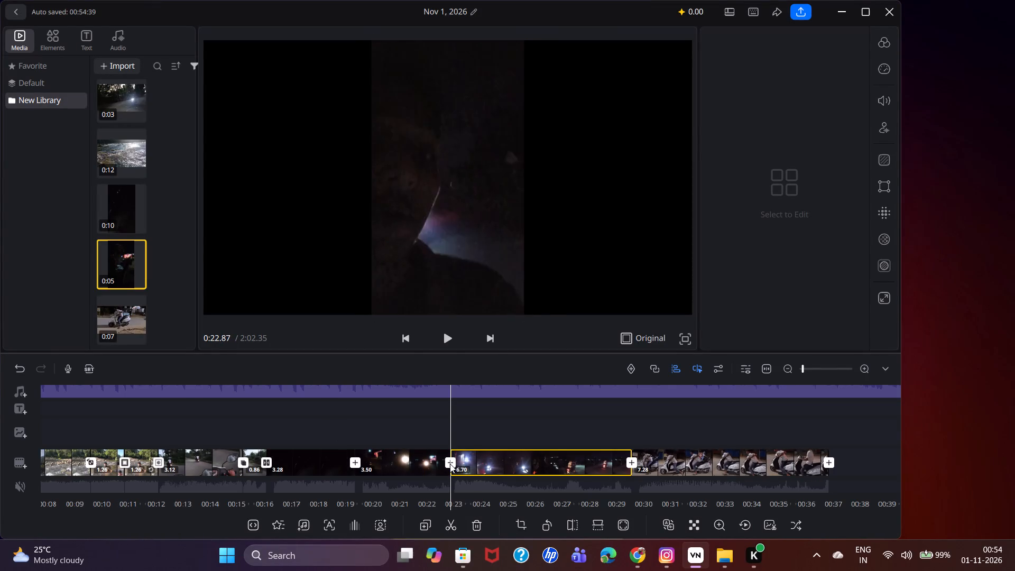
Try the Light transition between the 3.50-second and 6.70-second night clips, and apply Rotate 1 there instead.
left_click(450, 464)
left_click(416, 424)
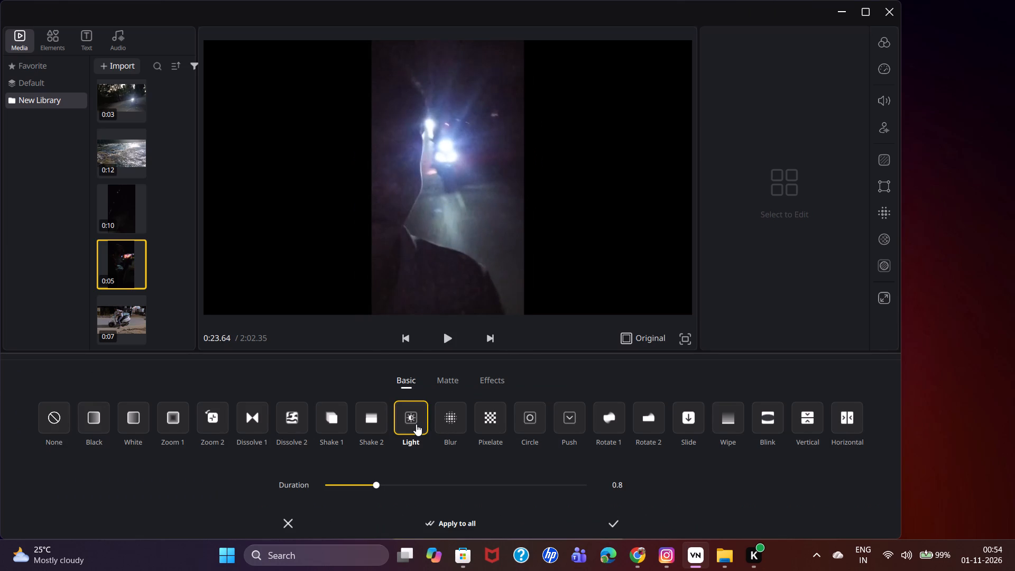
left_click(601, 423)
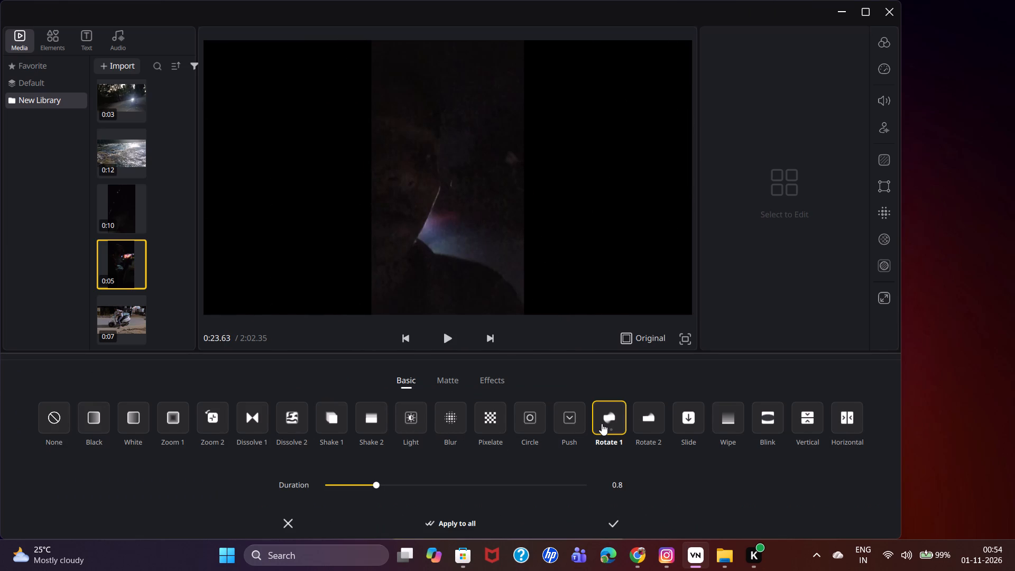
left_click(615, 522)
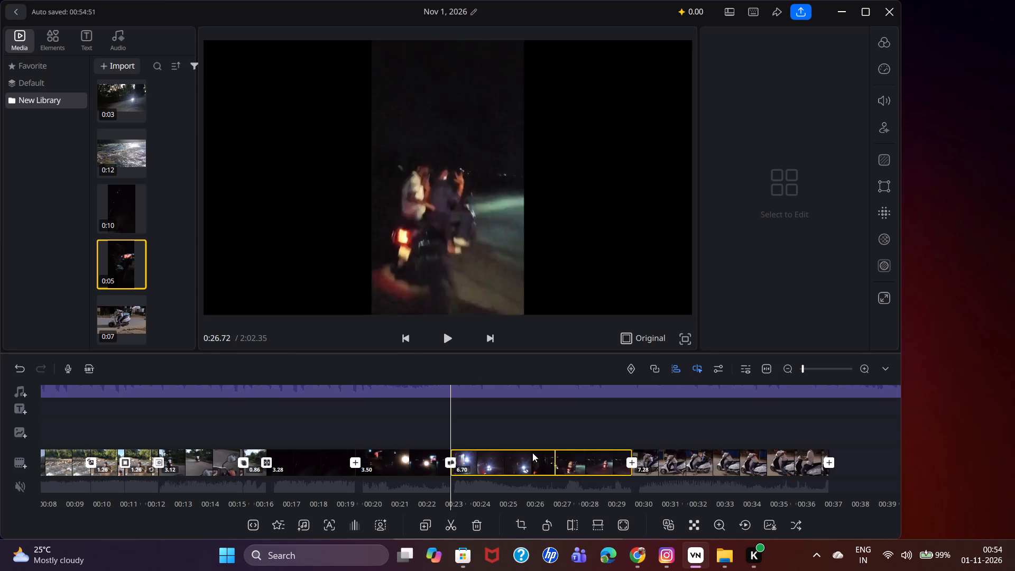
Scrub through the transition after the 3.50-second clip and the rest of the 6.70-second night clip to examine the footage.
left_click_drag(472, 428, 495, 435)
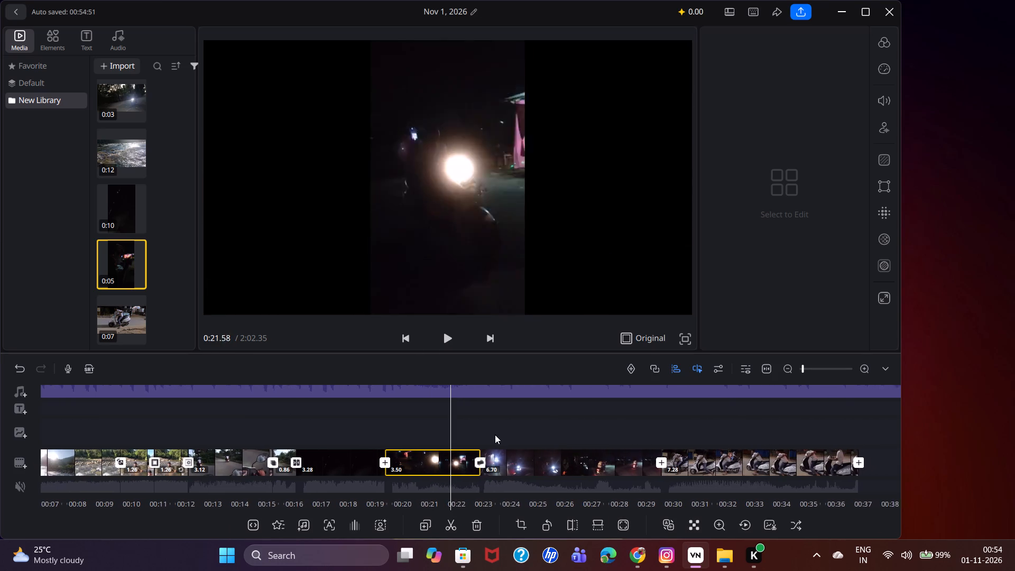
left_click_drag(495, 435, 454, 439)
left_click_drag(454, 439, 457, 439)
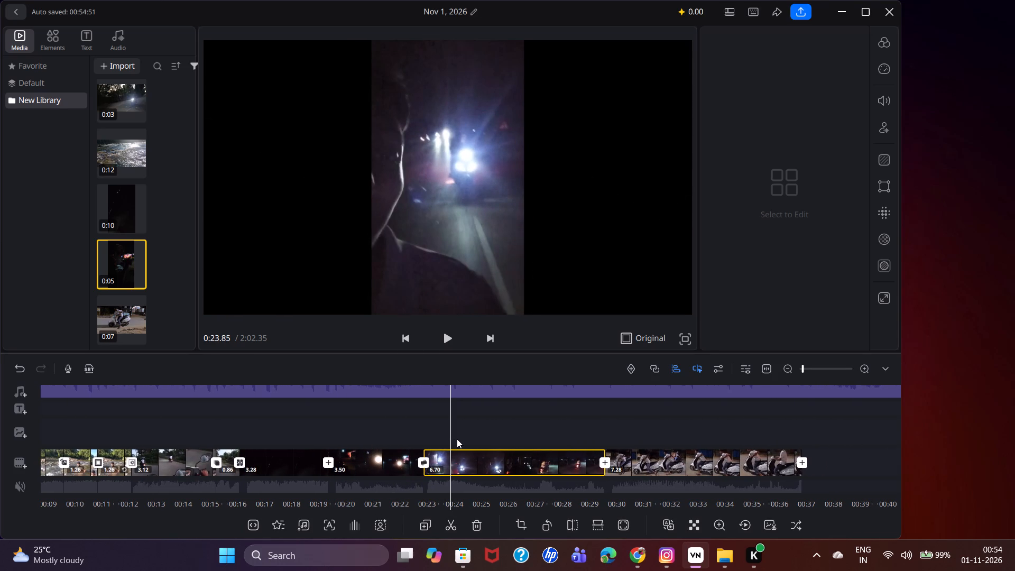
left_click_drag(457, 439, 470, 439)
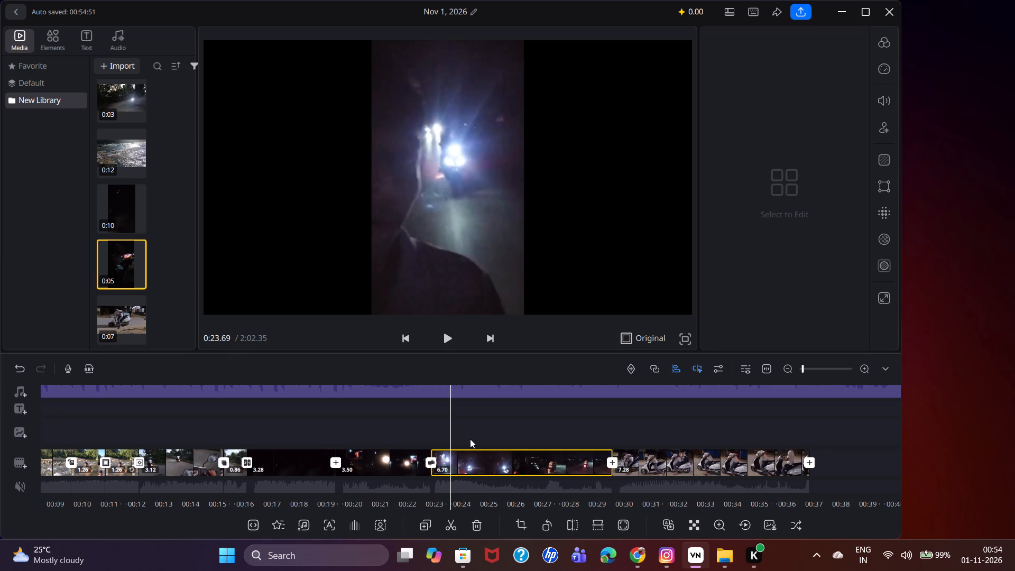
left_click_drag(470, 439, 461, 441)
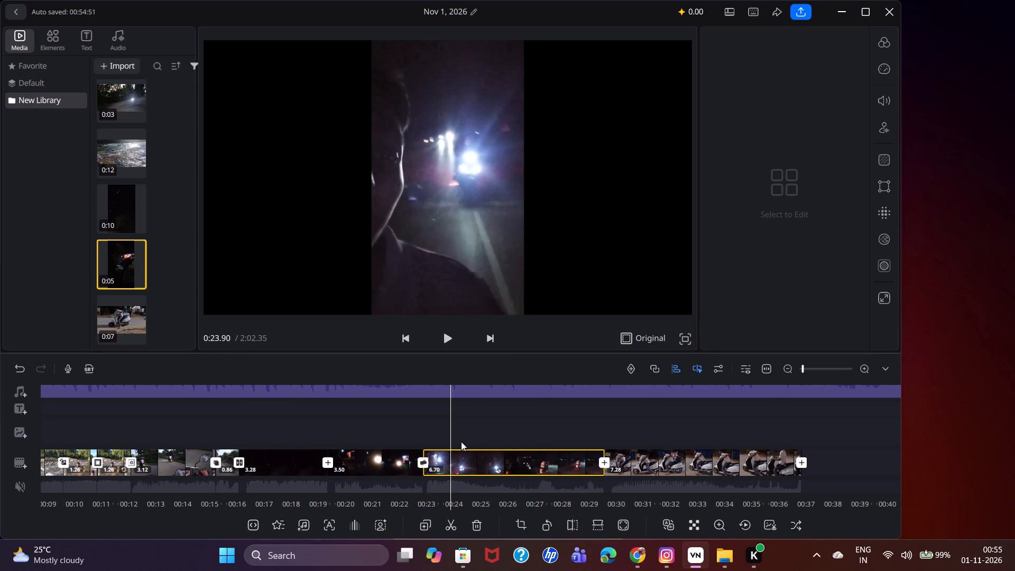
left_click_drag(461, 441, 479, 440)
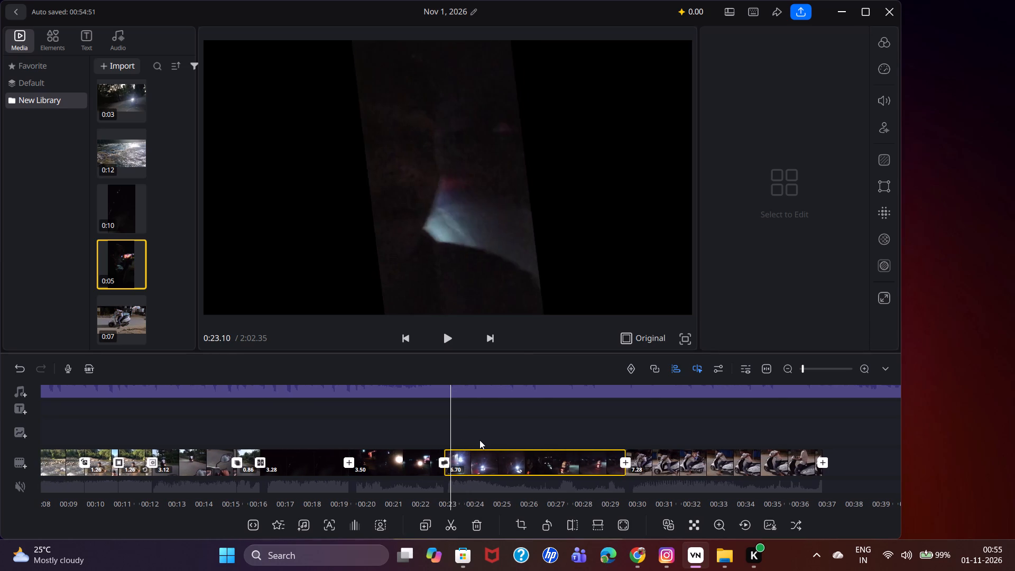
left_click_drag(479, 440, 467, 441)
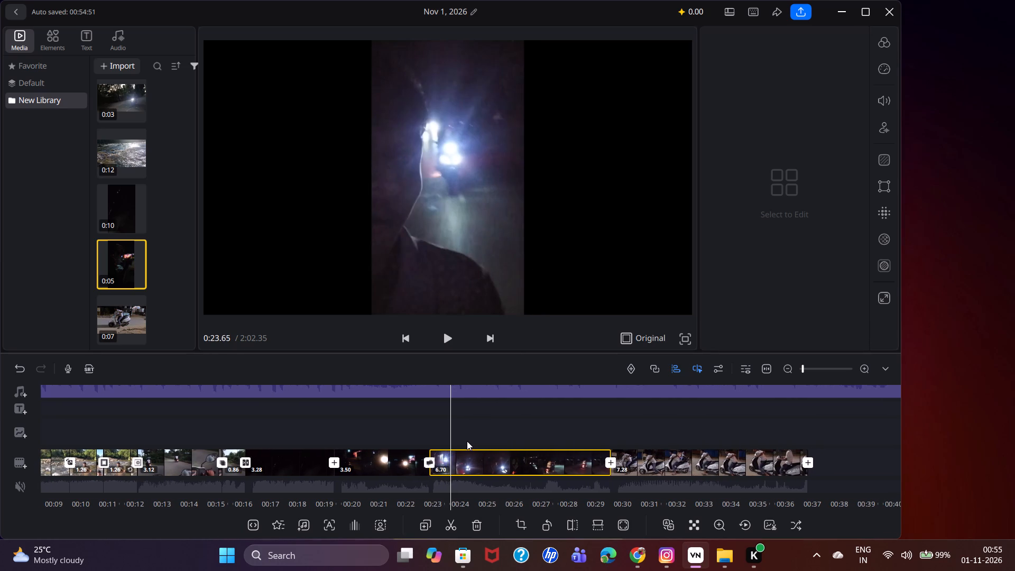
left_click_drag(467, 441, 482, 437)
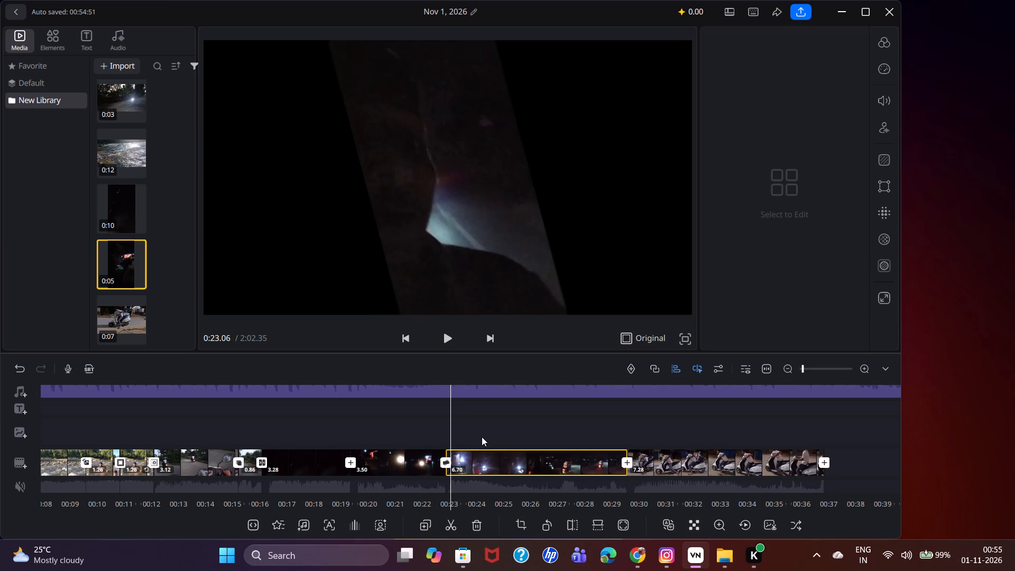
left_click_drag(482, 437, 445, 442)
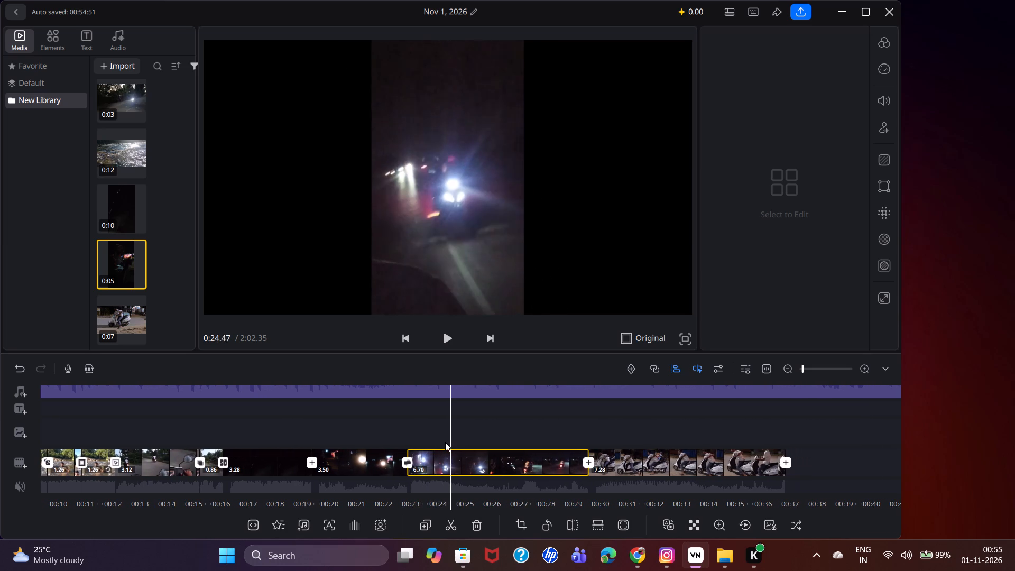
left_click_drag(445, 442, 342, 446)
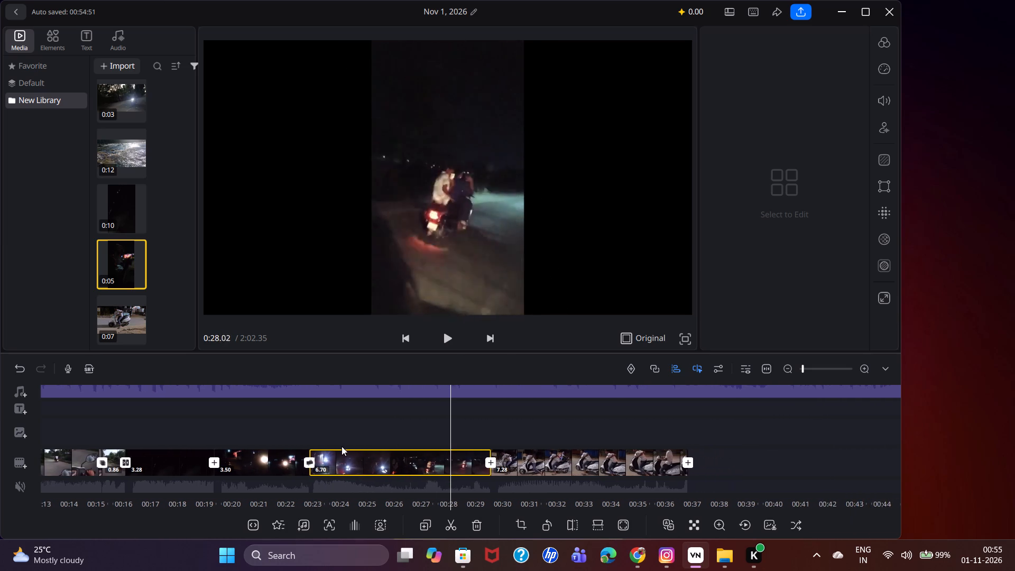
left_click_drag(342, 446, 322, 447)
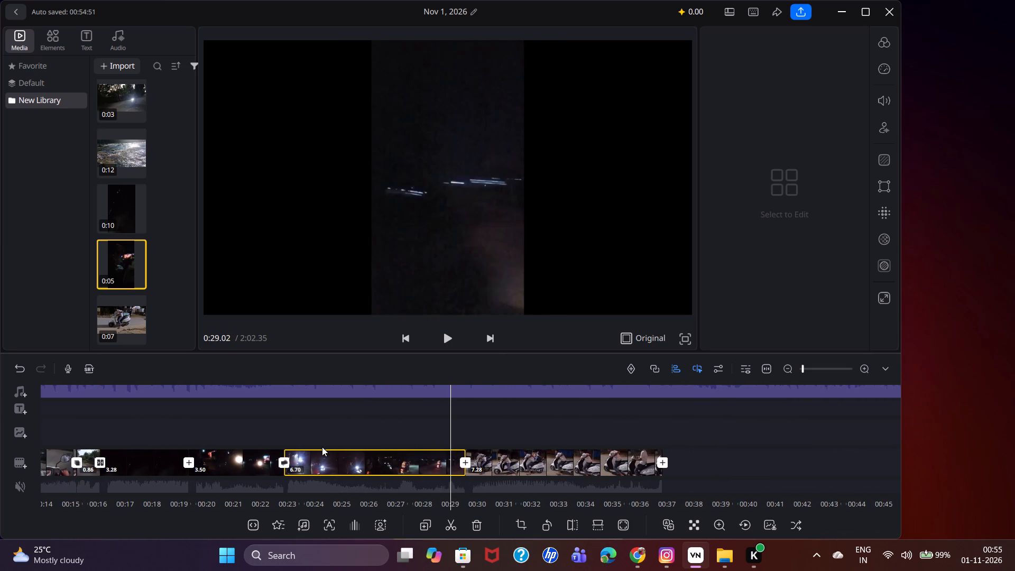
Trim the 6.70-second night clip to 6.04 seconds by splitting it near its end and deleting the leftover part.
left_click_drag(322, 447, 325, 451)
left_click(444, 522)
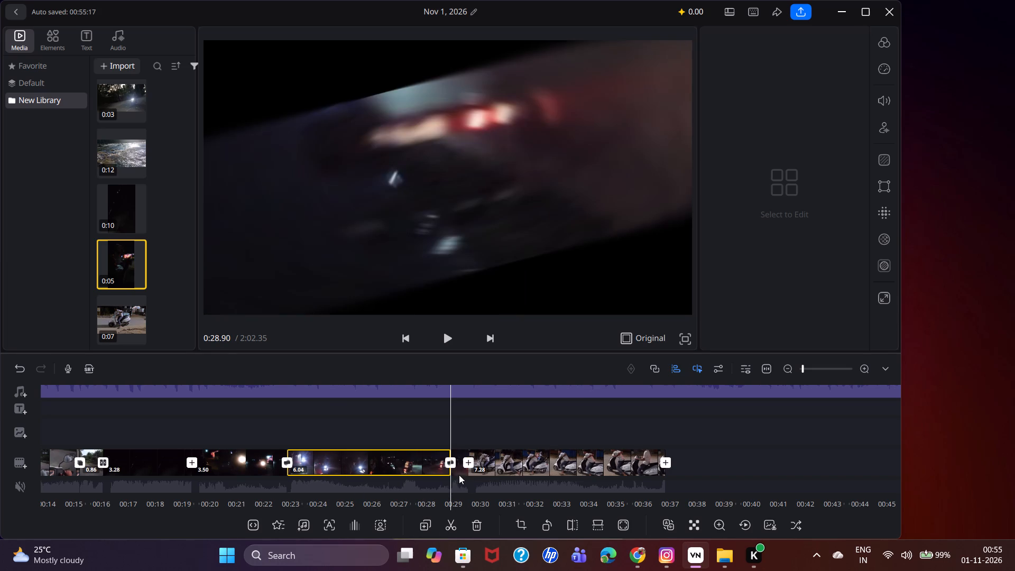
left_click(459, 473)
left_click(532, 426)
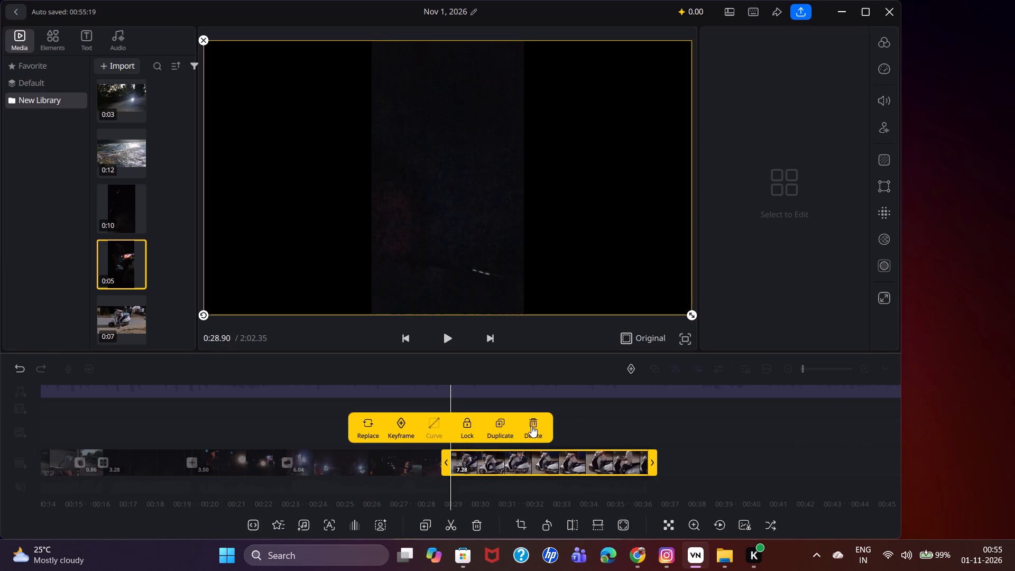
left_click(586, 409)
Play the montage from the beginning to review the opening clips and their transitions.
left_click_drag(389, 418, 856, 416)
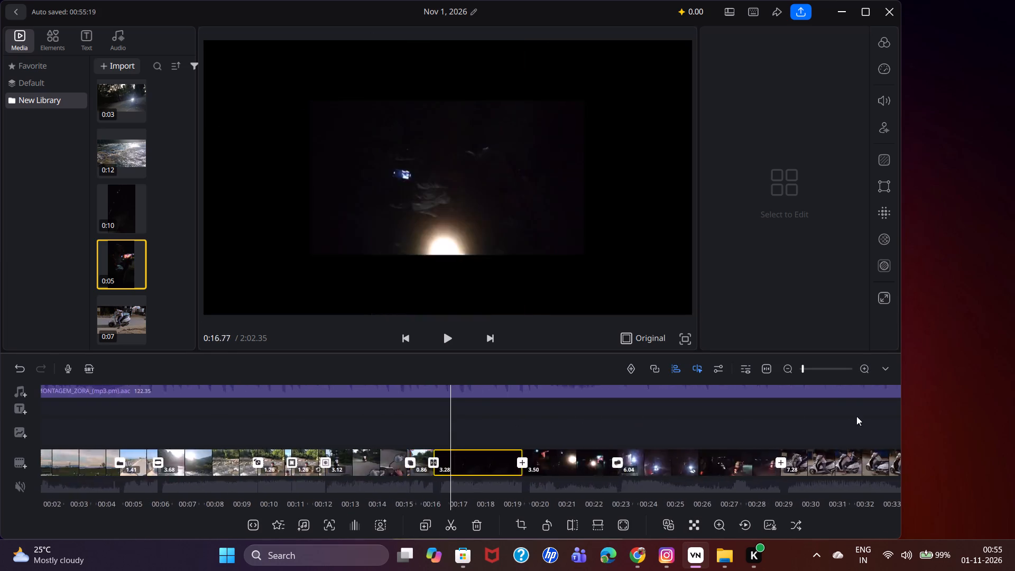
left_click_drag(856, 416, 966, 415)
left_click_drag(405, 433, 700, 431)
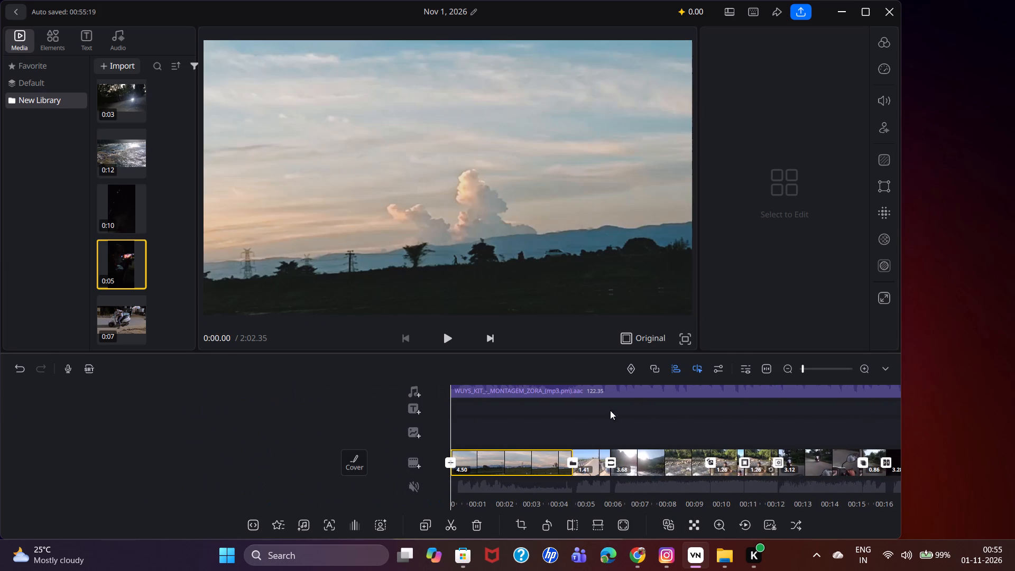
left_click(443, 343)
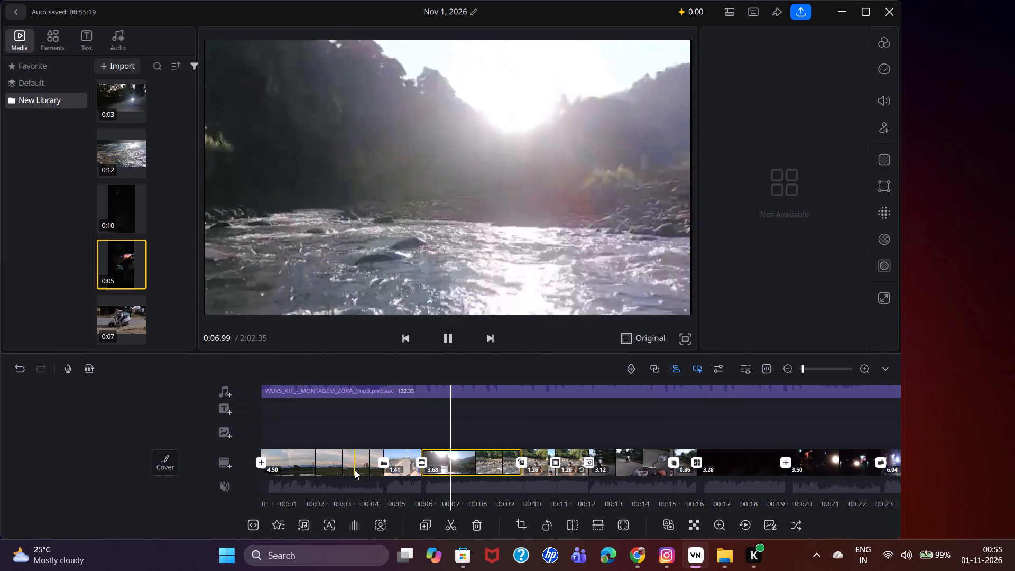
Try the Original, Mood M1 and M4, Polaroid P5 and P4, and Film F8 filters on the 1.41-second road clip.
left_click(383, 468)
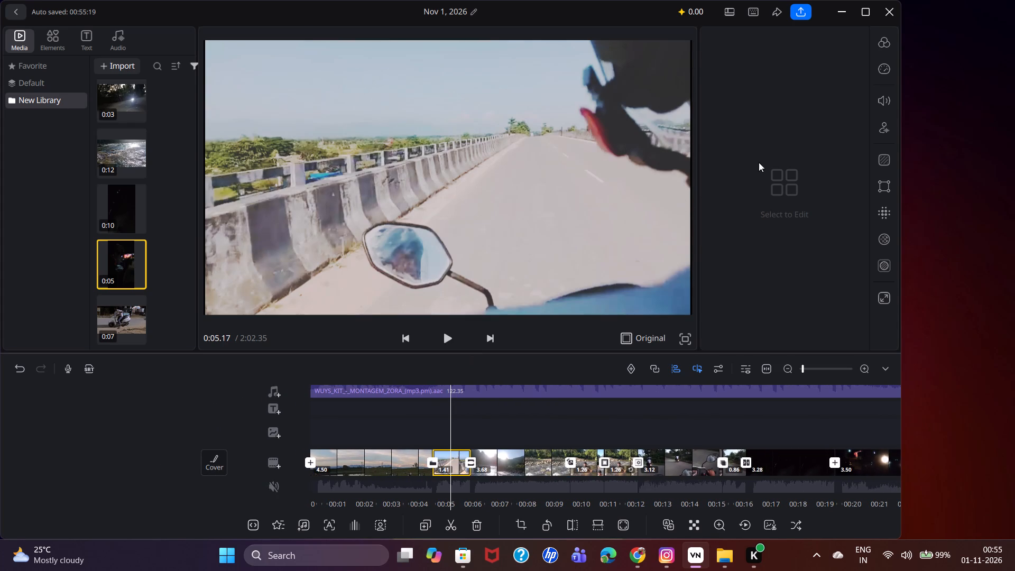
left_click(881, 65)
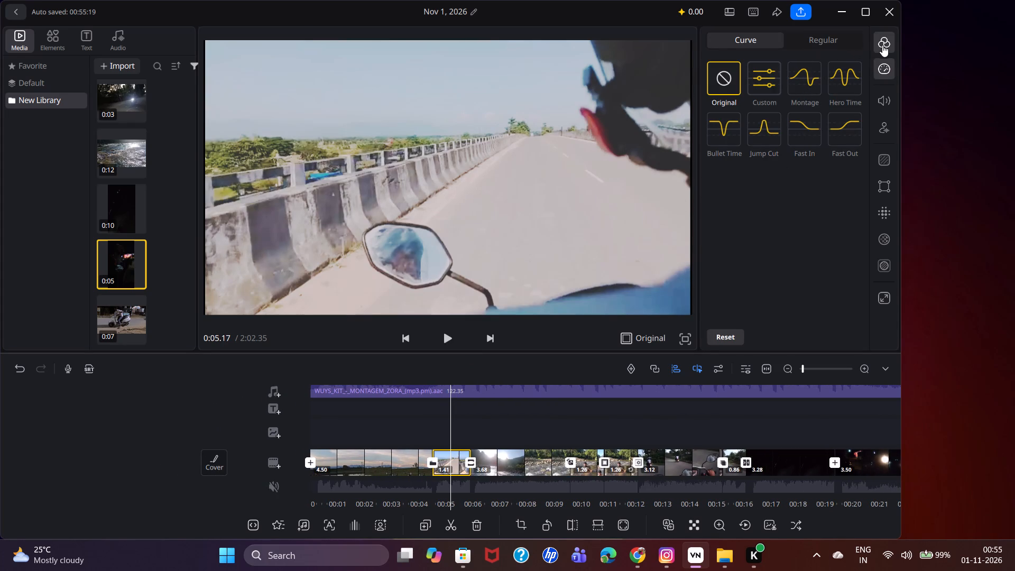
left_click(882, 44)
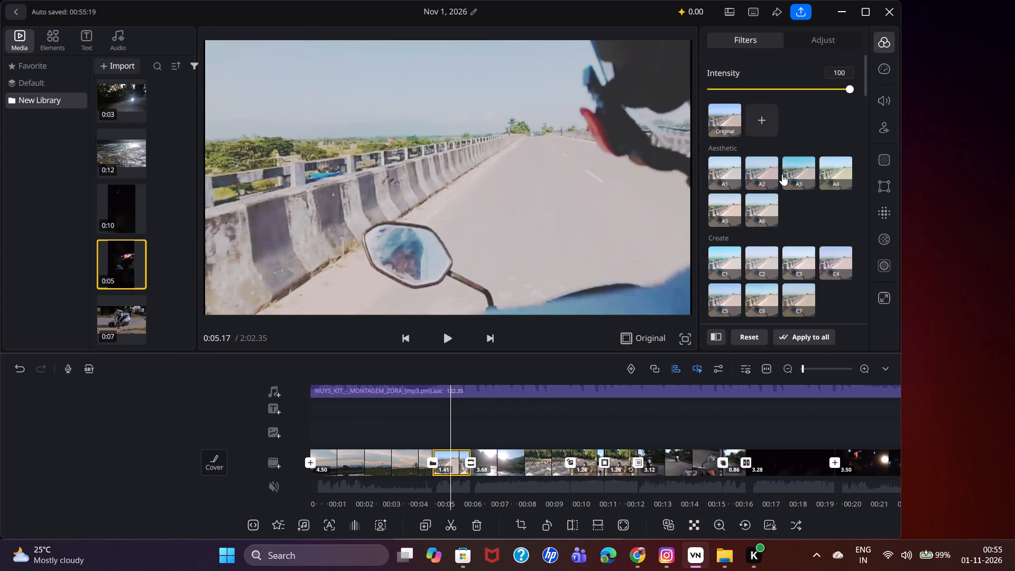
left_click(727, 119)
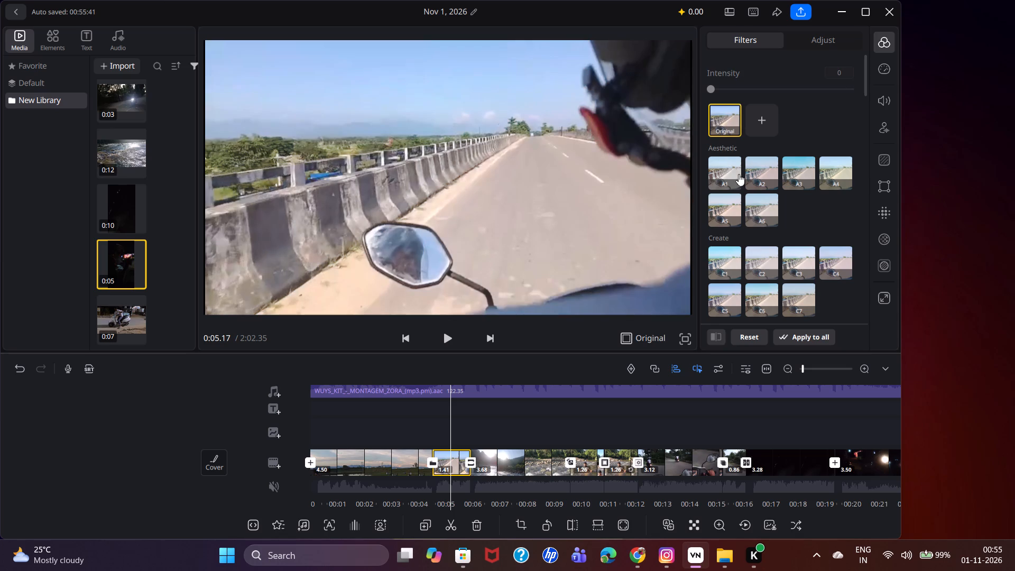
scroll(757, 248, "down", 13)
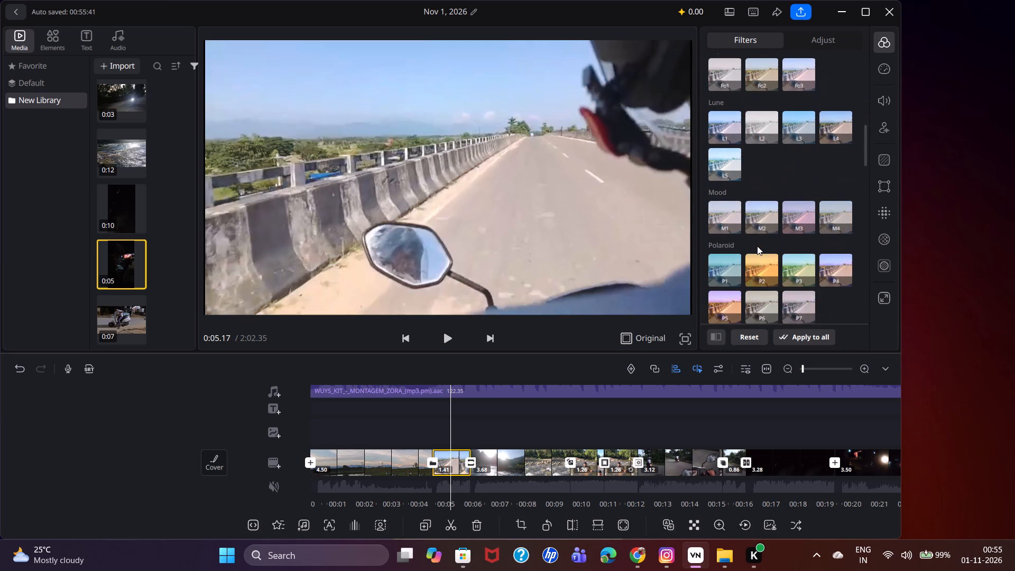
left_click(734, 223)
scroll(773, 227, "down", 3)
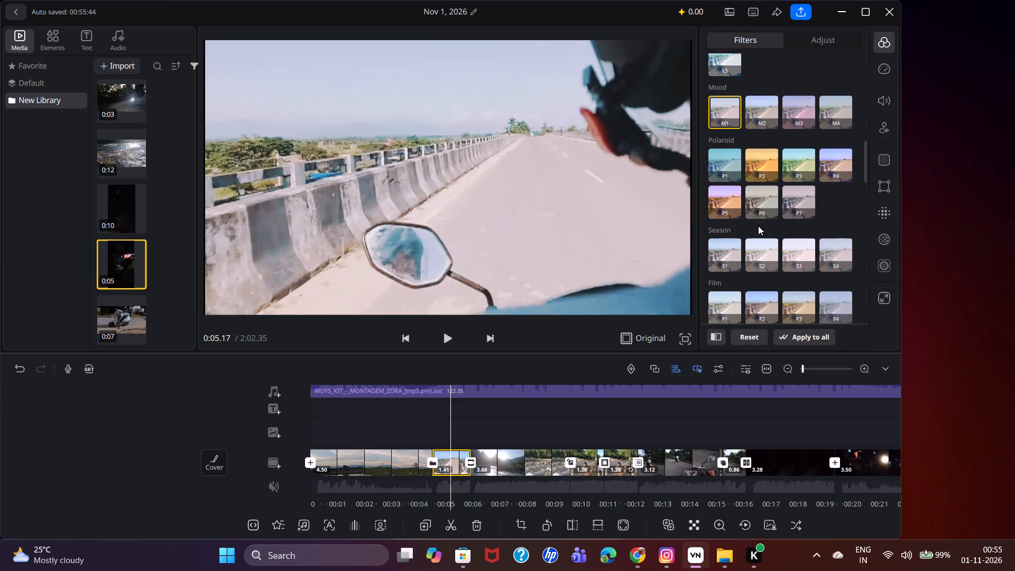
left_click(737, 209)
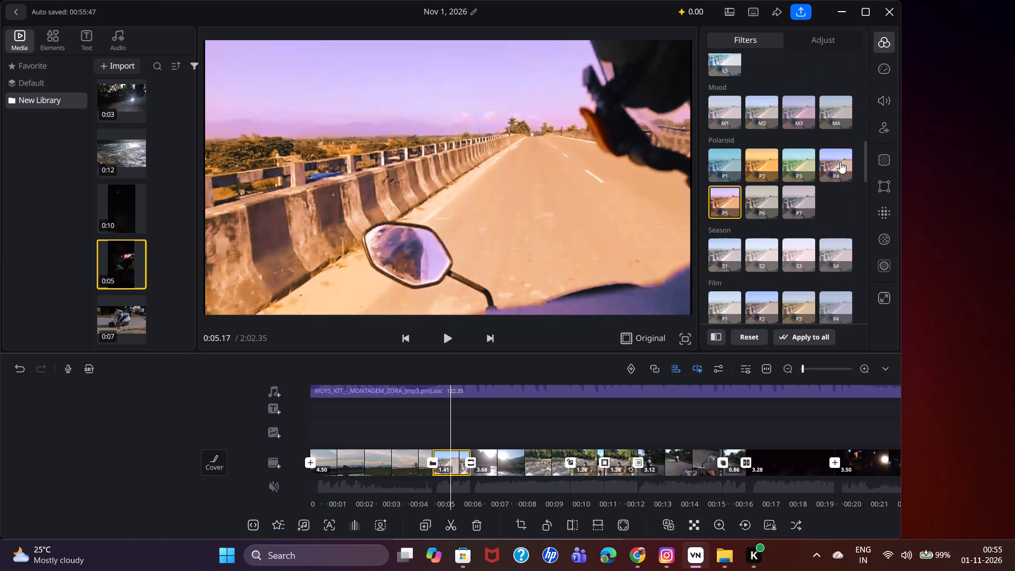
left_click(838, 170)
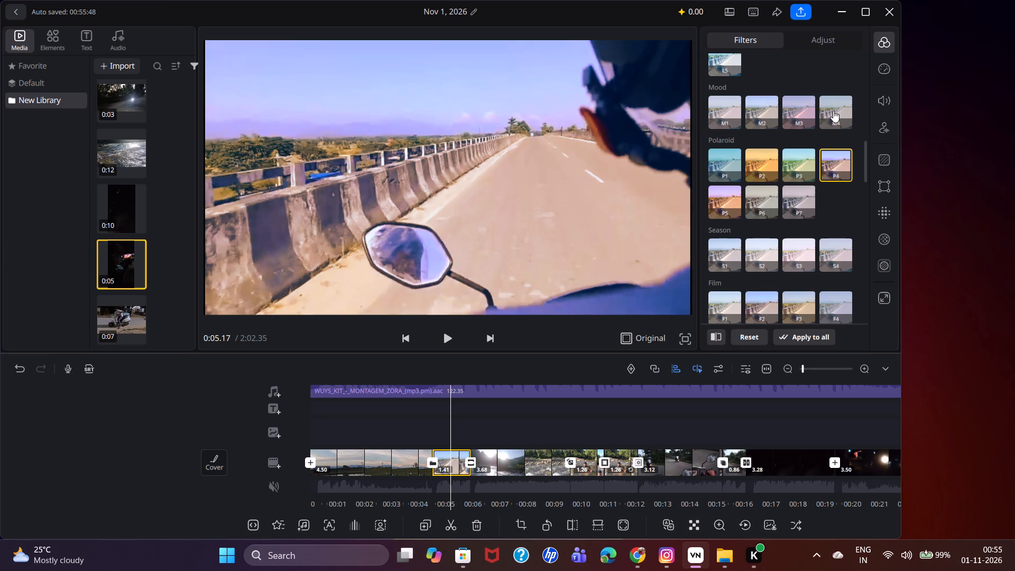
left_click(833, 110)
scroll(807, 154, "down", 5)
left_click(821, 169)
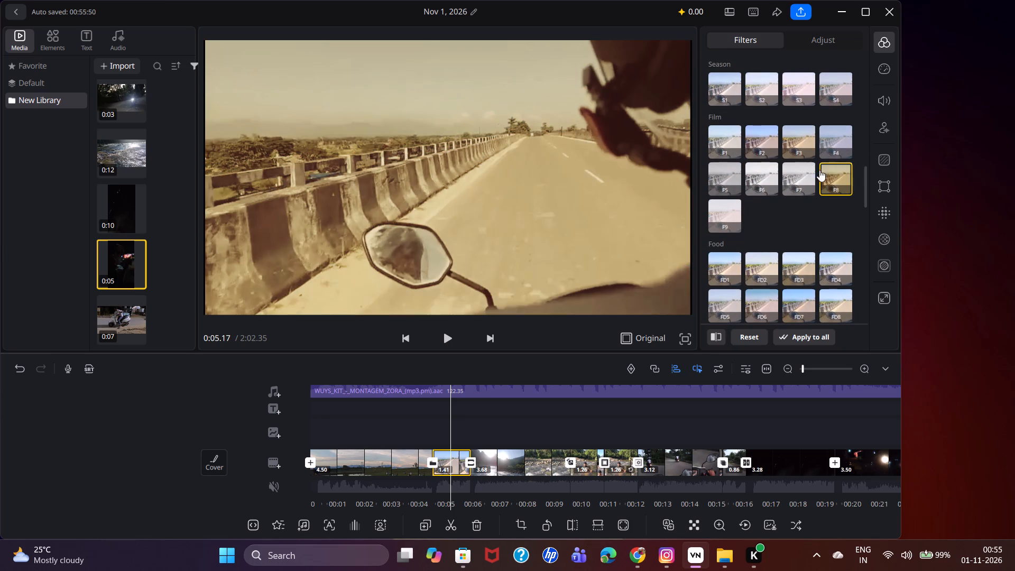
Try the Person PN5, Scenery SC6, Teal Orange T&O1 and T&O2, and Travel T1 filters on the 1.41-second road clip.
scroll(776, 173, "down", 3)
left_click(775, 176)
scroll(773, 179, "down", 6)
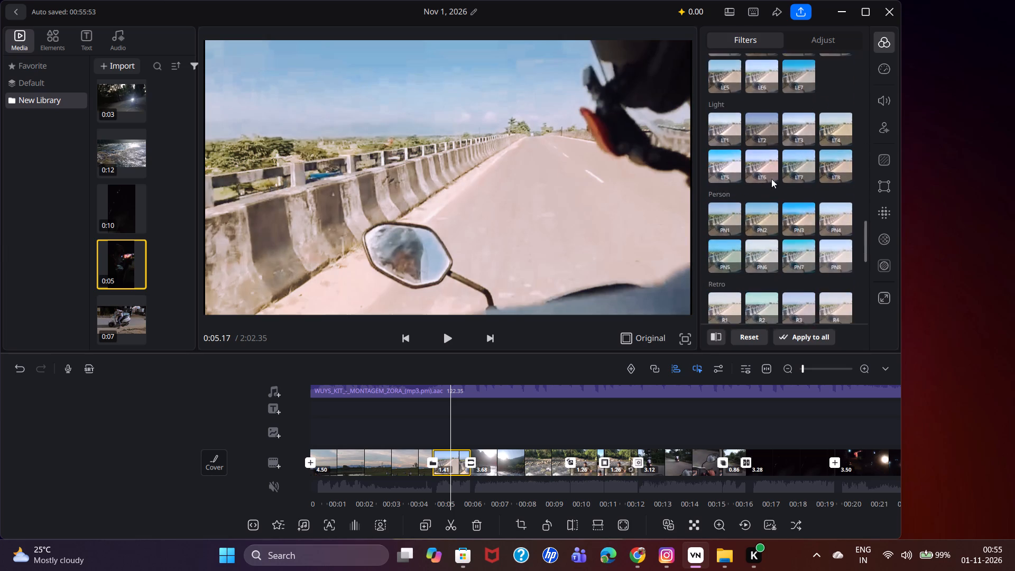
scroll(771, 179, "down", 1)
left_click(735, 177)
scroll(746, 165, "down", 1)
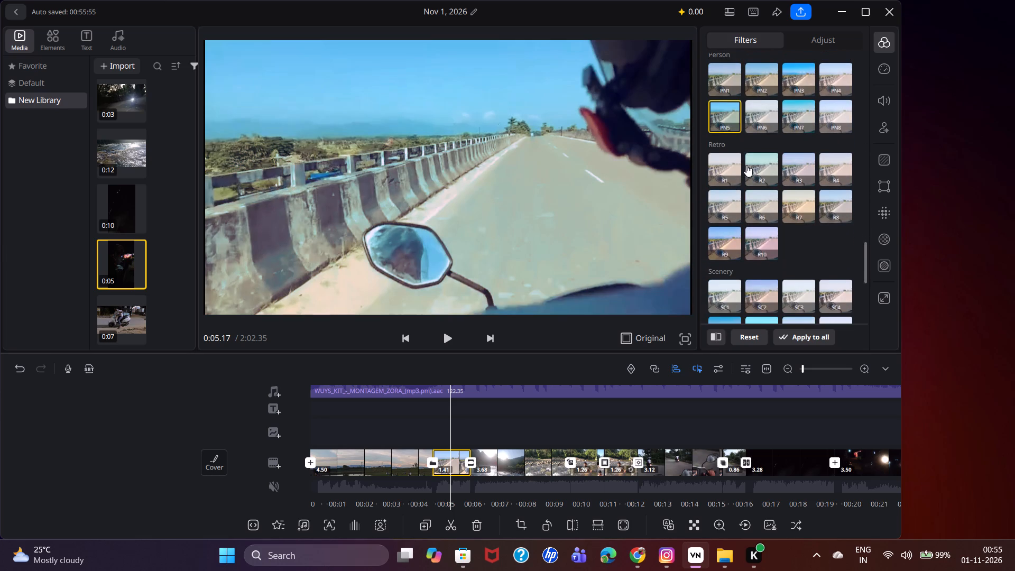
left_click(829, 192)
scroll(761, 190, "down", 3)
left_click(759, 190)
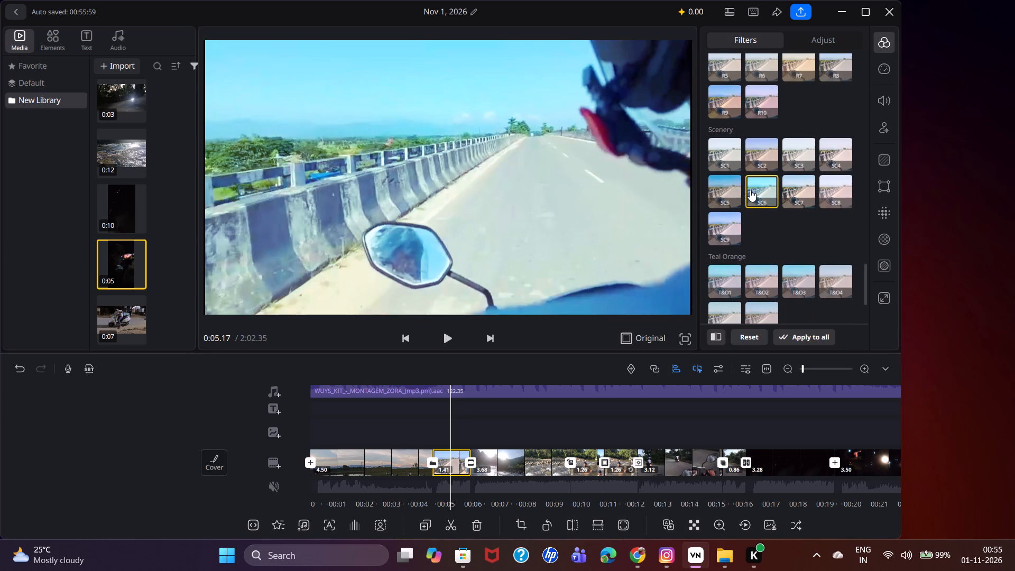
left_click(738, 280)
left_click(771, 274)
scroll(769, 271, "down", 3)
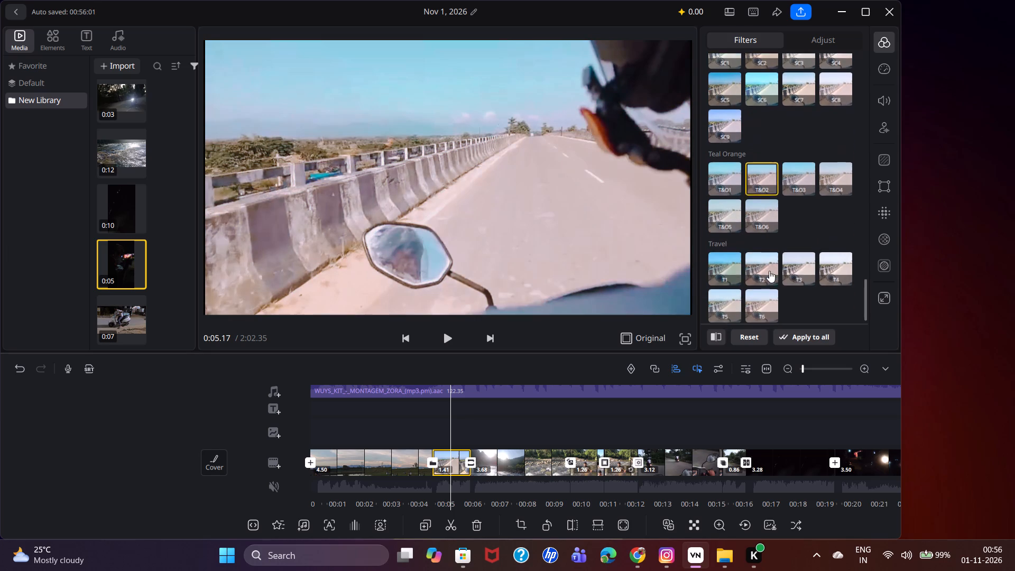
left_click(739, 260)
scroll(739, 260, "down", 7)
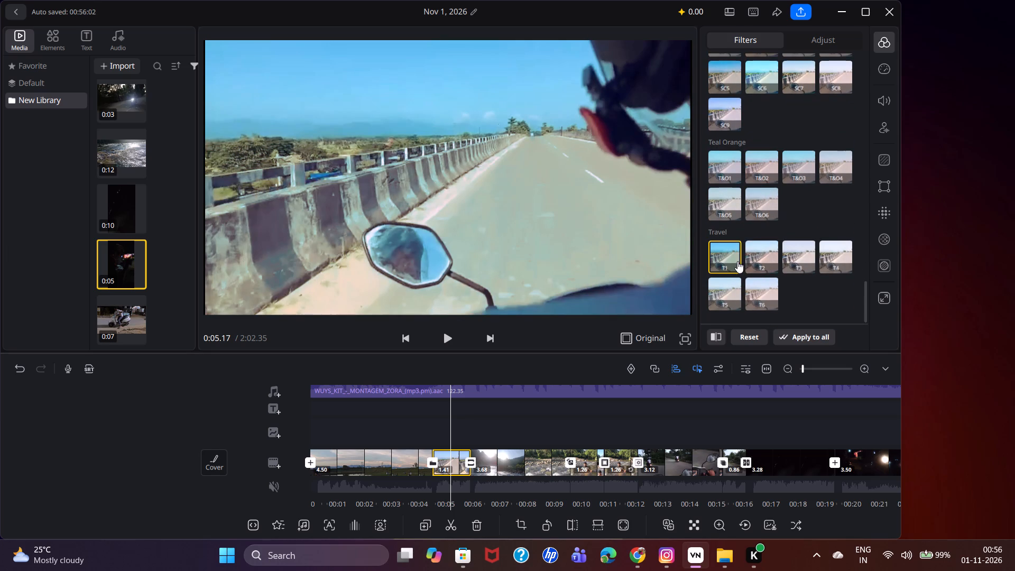
Check which filter the 4.50-second opening sky clip uses.
left_click(412, 464)
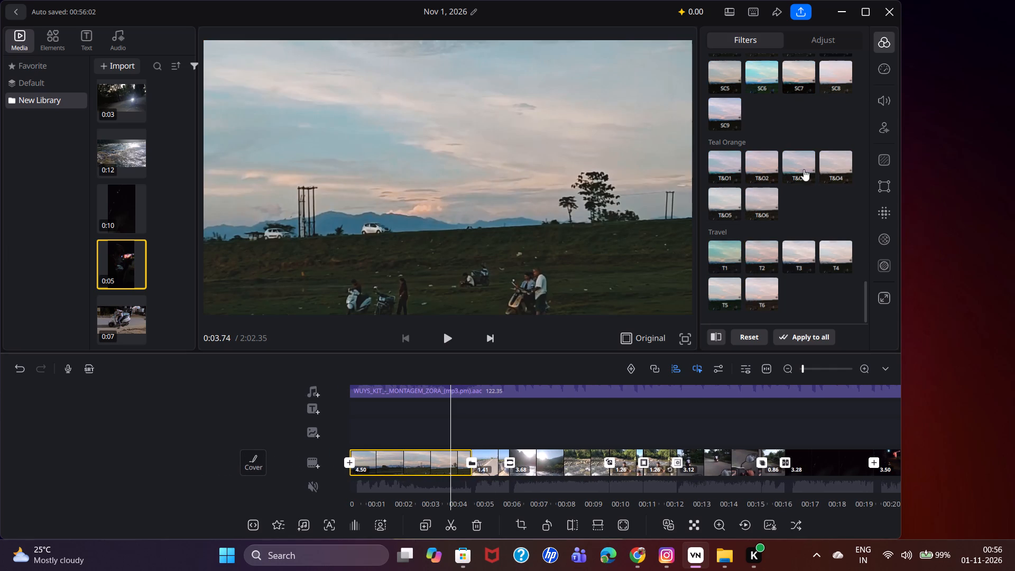
scroll(792, 153, "up", 16)
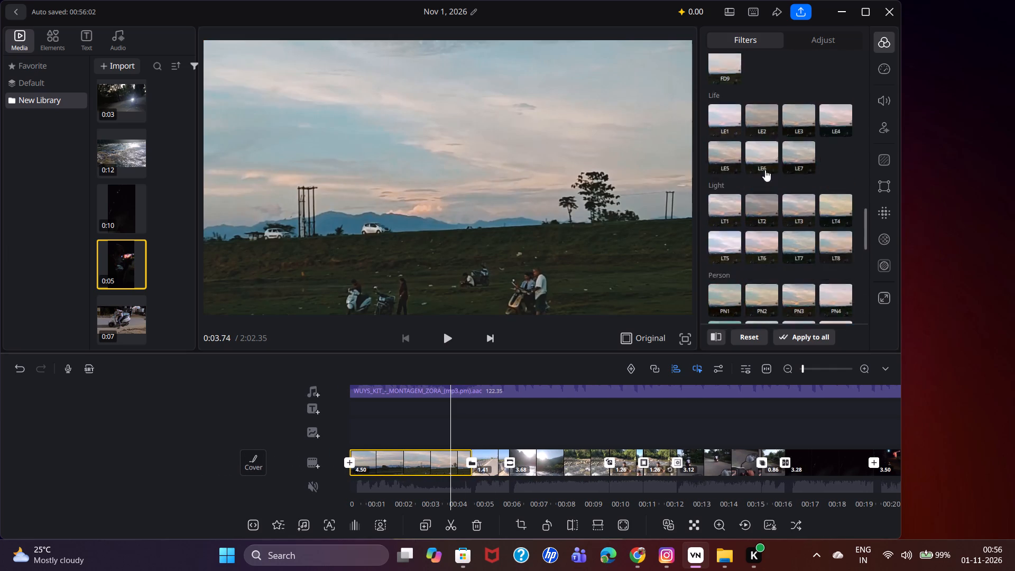
scroll(765, 170, "up", 19)
scroll(765, 170, "up", 11)
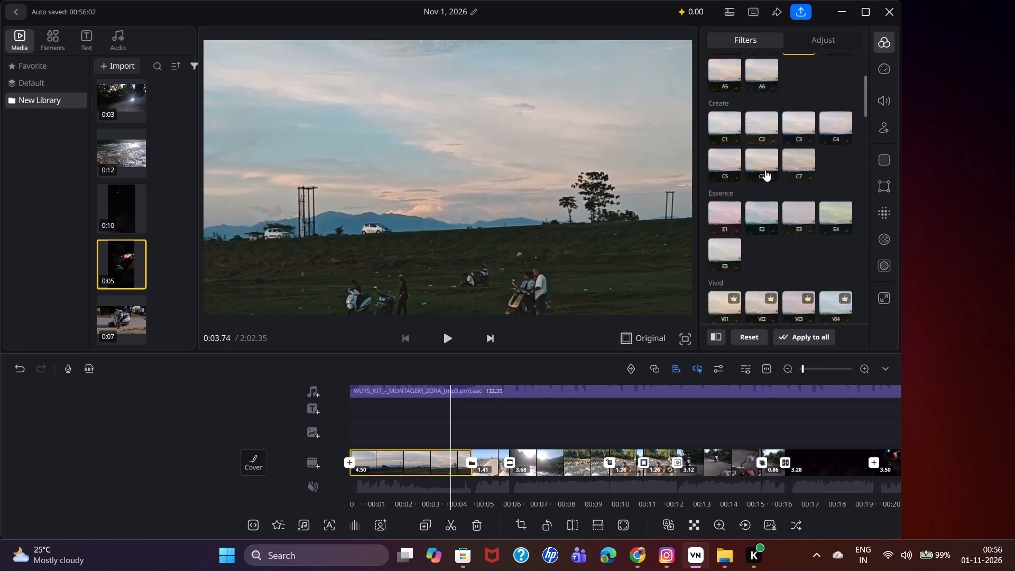
scroll(765, 170, "up", 11)
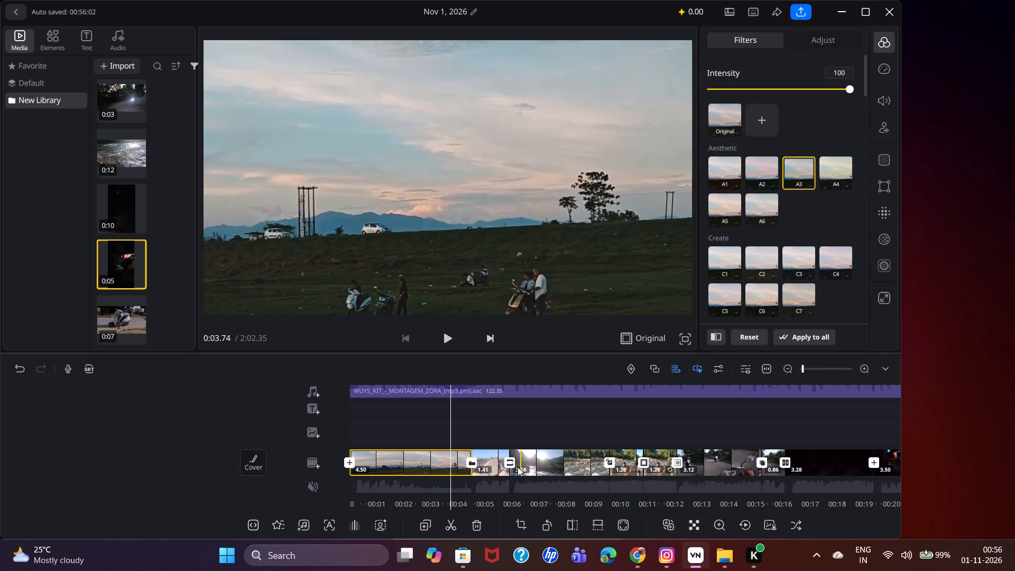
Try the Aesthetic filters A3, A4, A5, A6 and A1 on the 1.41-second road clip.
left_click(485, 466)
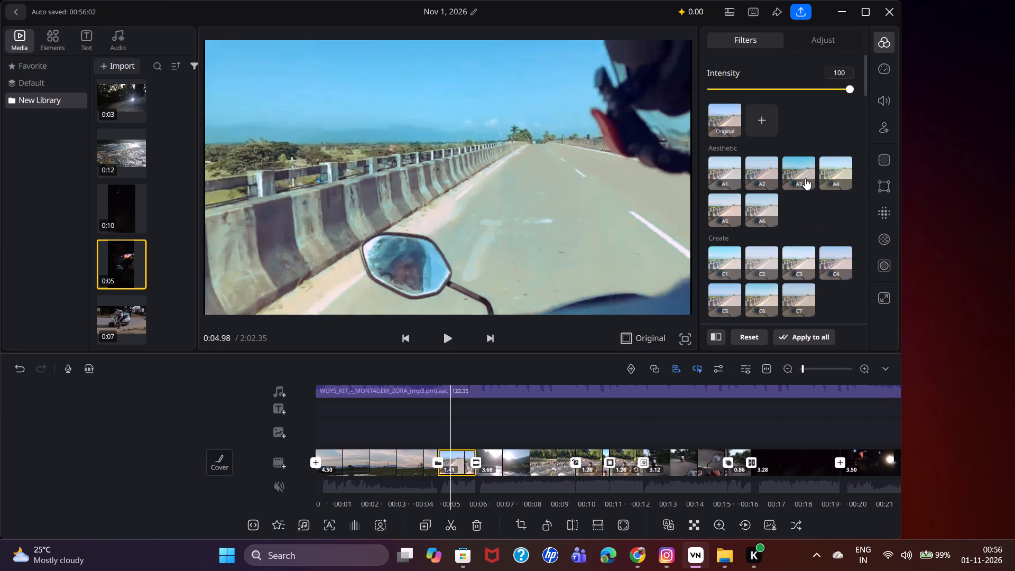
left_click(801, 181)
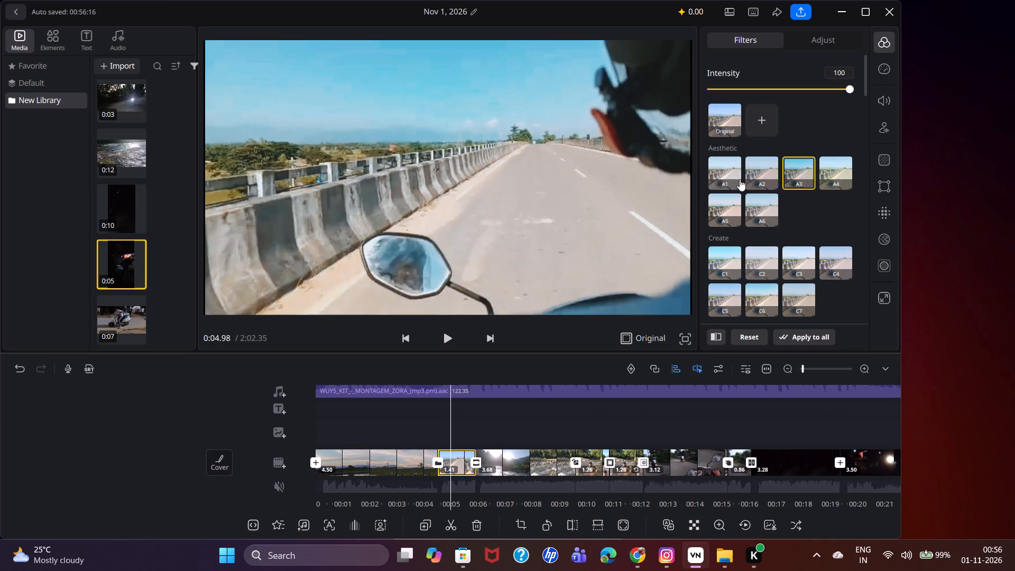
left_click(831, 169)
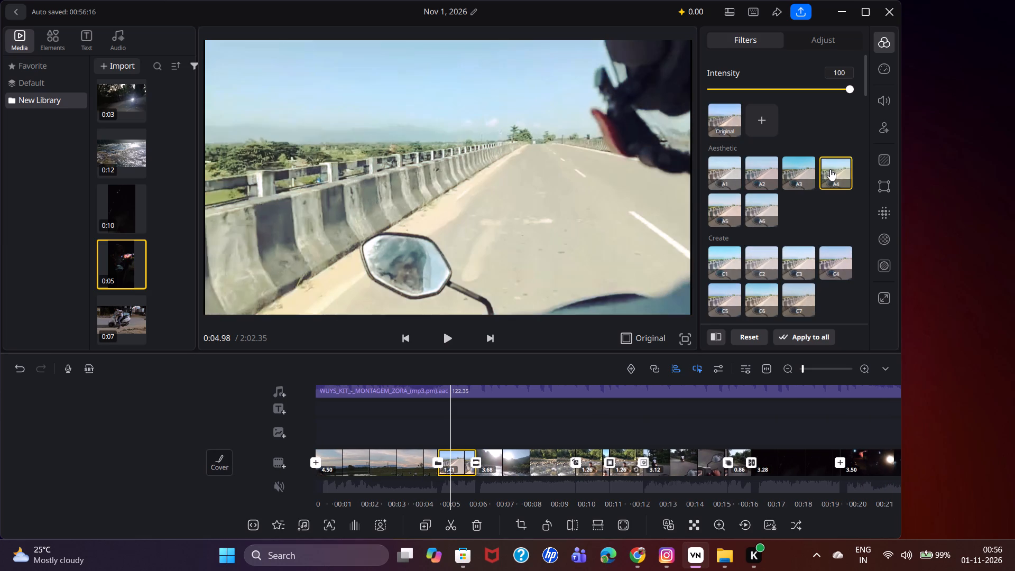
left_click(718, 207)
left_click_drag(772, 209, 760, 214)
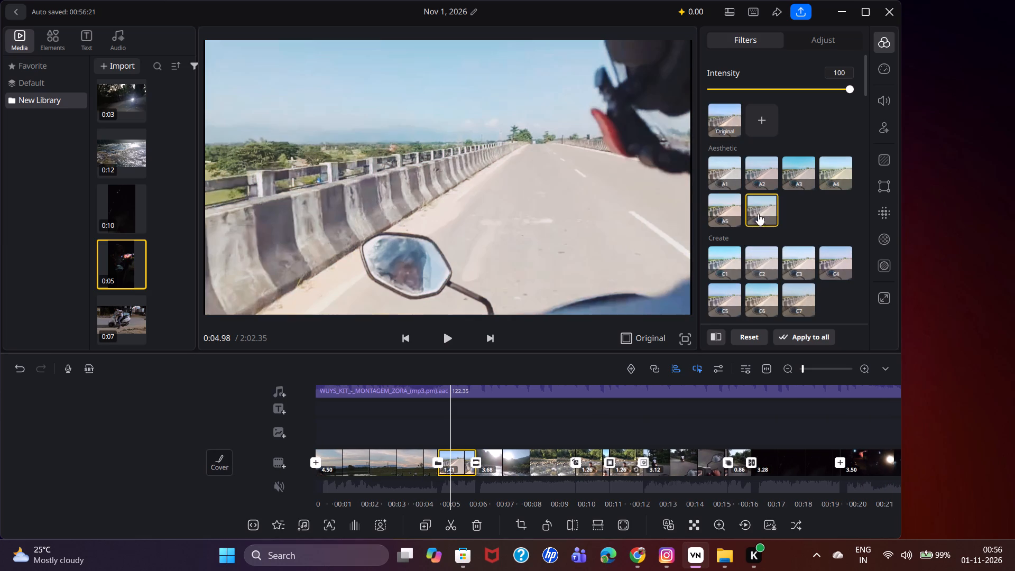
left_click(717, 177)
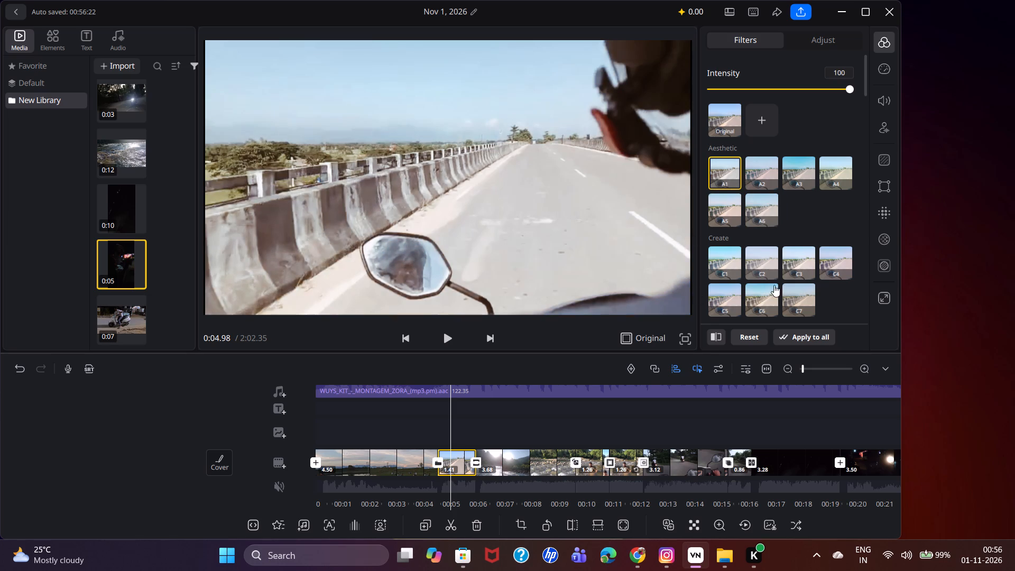
Compare the Vivid filters on the 1.41-second road clip and apply VI5.
scroll(776, 271, "down", 15)
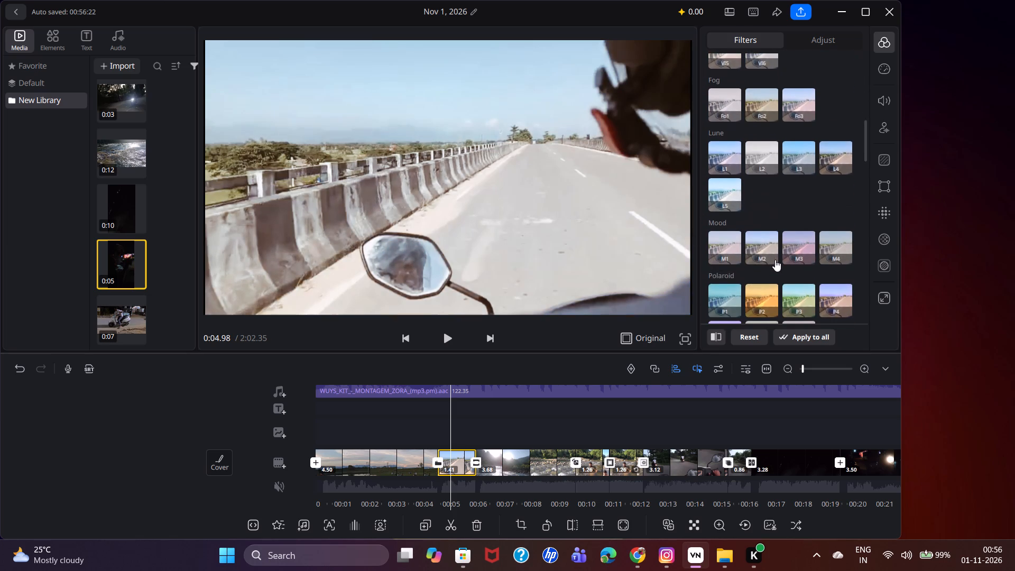
scroll(775, 260, "up", 3)
left_click(734, 191)
left_click(763, 186)
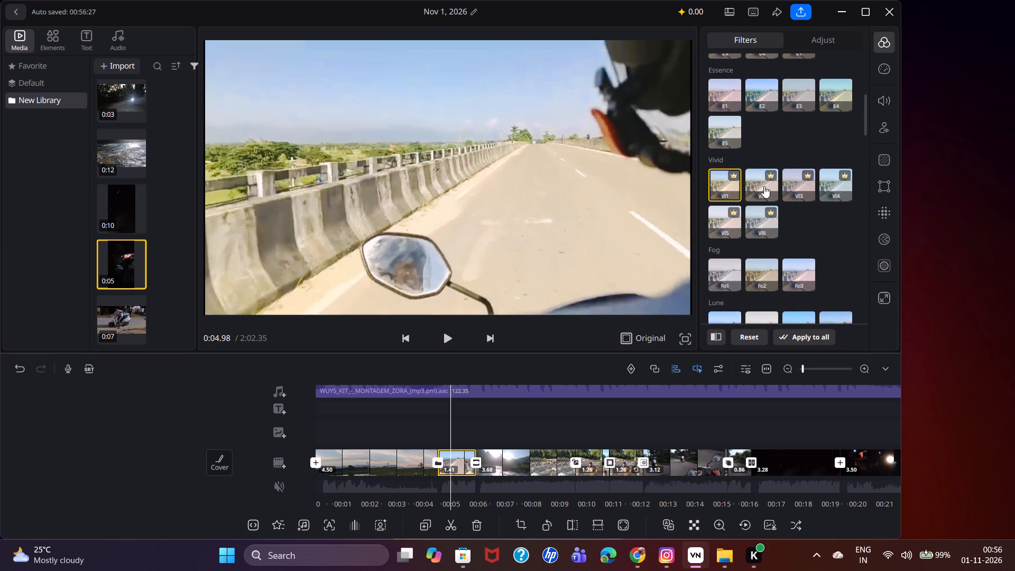
left_click(811, 190)
left_click(839, 190)
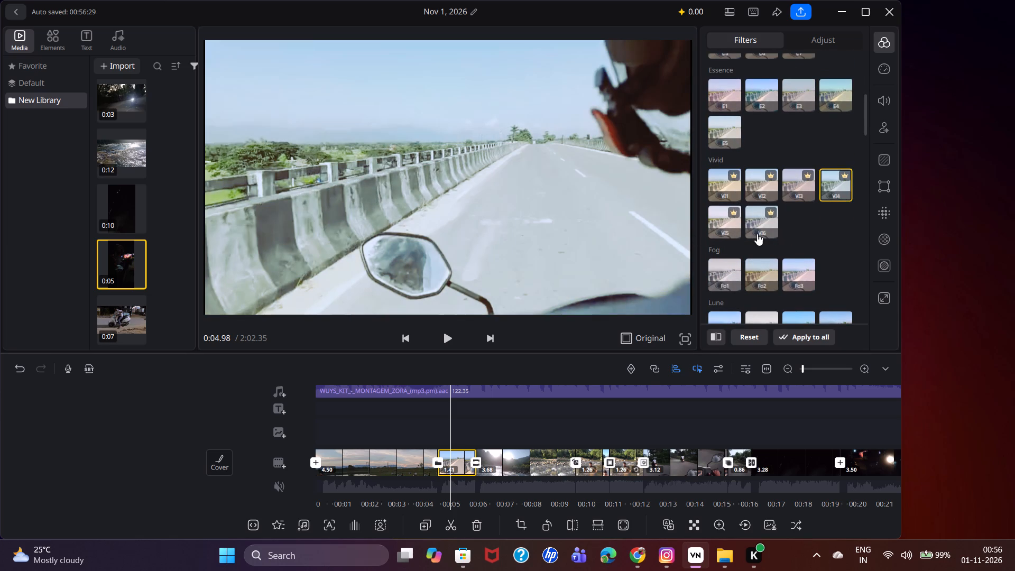
left_click(757, 234)
left_click(737, 232)
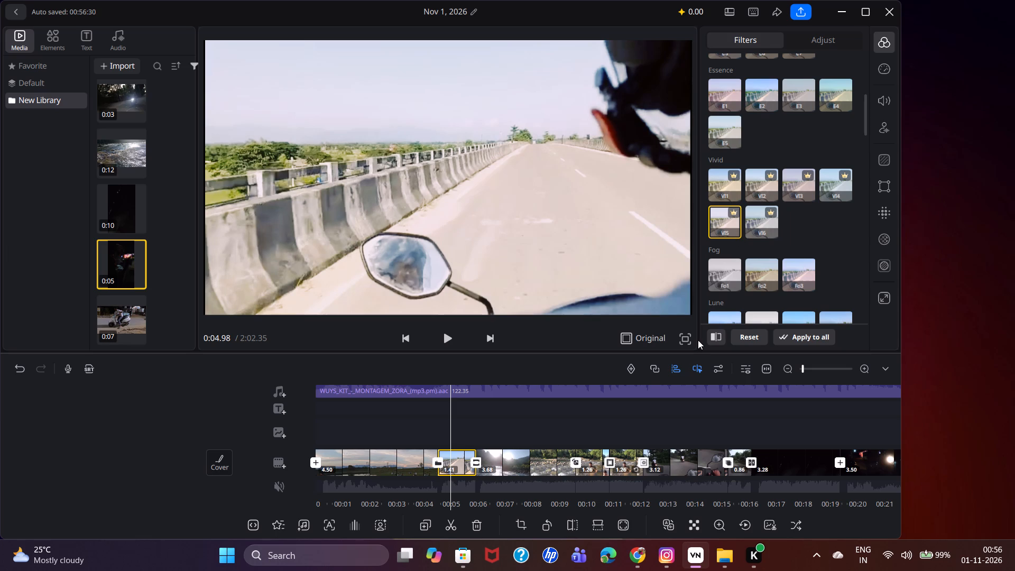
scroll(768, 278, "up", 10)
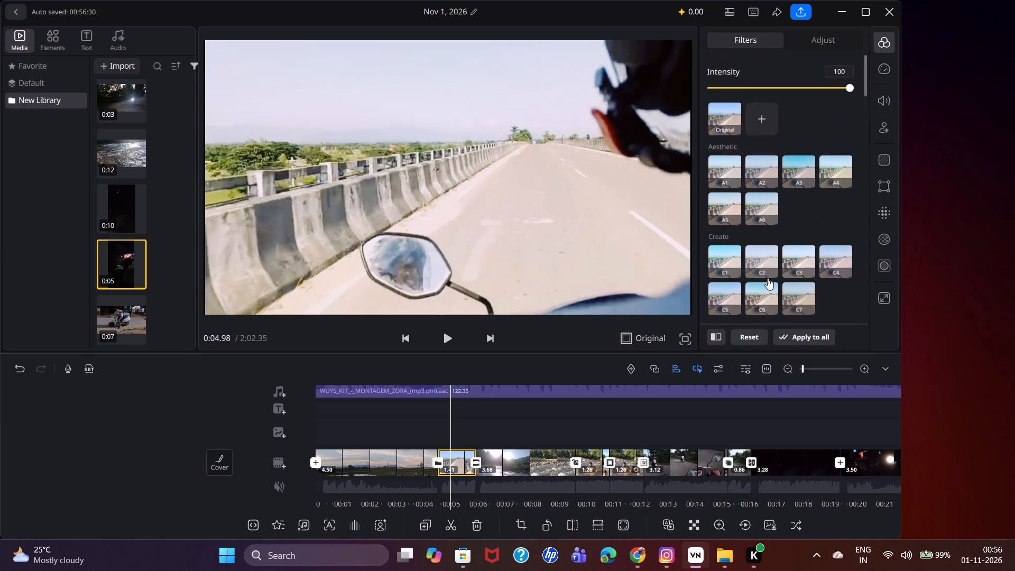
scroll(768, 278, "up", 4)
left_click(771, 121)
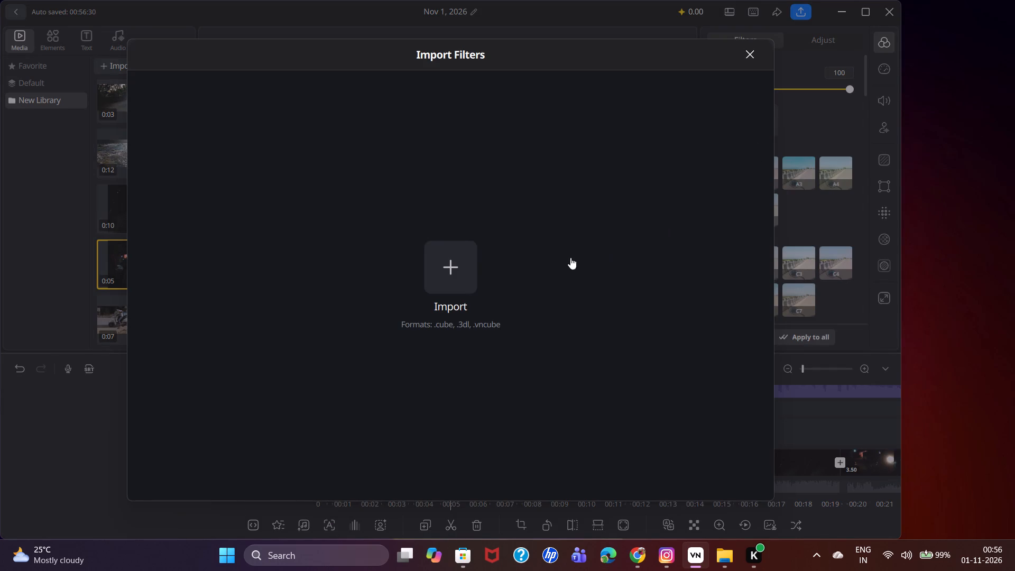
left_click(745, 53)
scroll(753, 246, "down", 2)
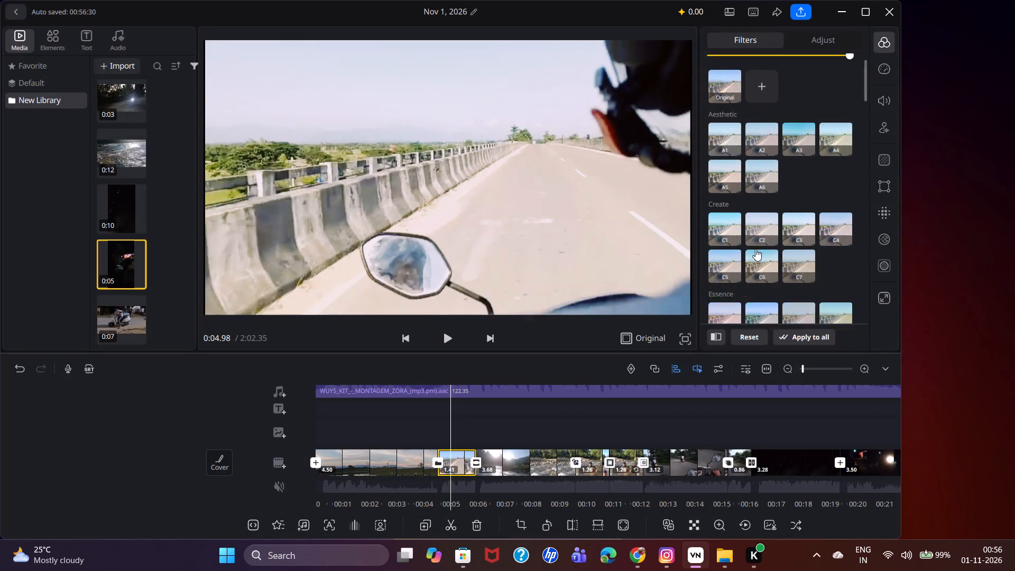
Browse the filter collection and apply the Travel T1 filter to the 1.41-second road clip.
scroll(755, 249, "down", 14)
scroll(773, 301, "down", 4)
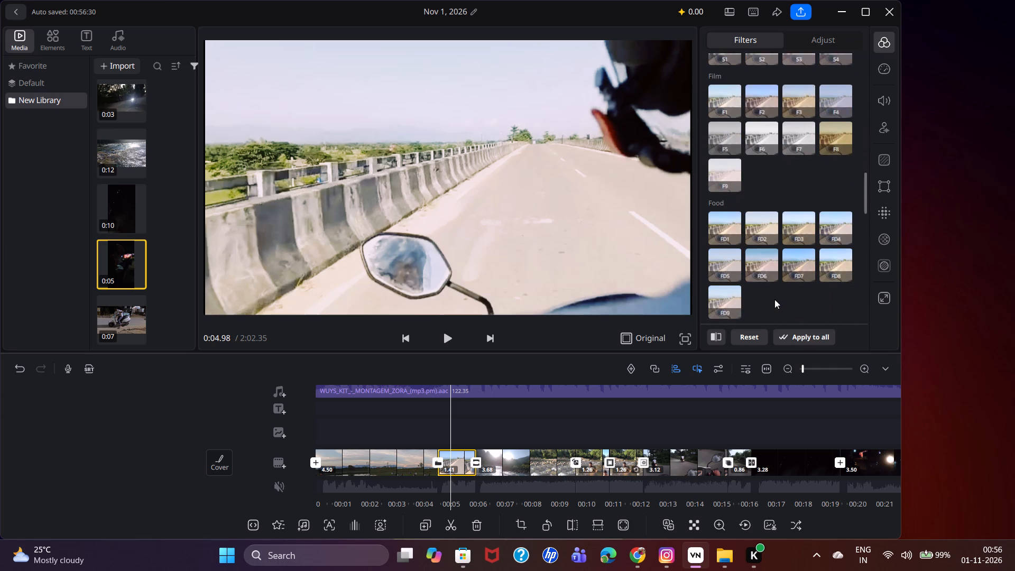
scroll(774, 299, "down", 9)
scroll(788, 254, "down", 12)
scroll(759, 218, "up", 3)
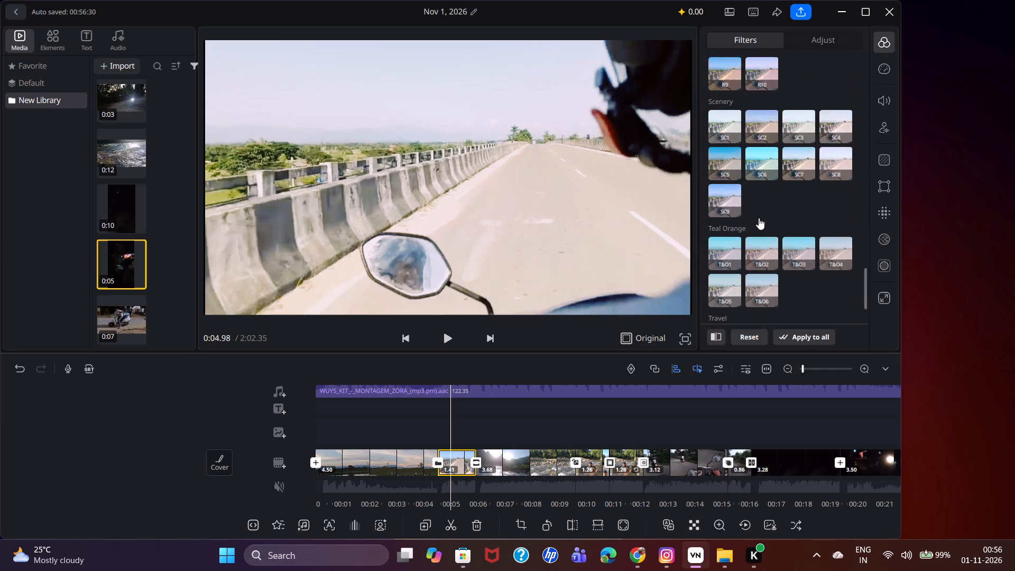
scroll(759, 218, "up", 1)
scroll(763, 206, "down", 4)
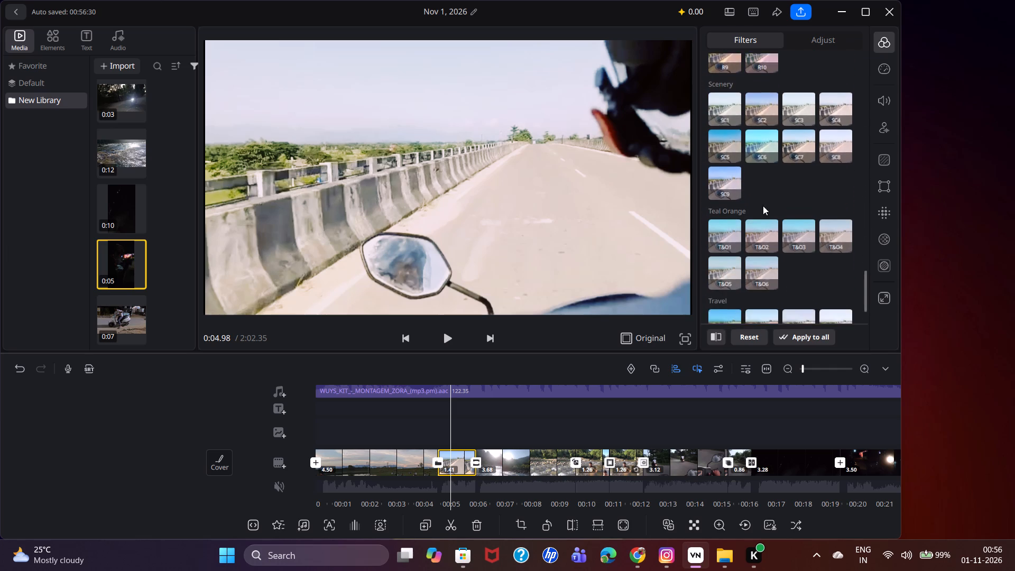
scroll(763, 206, "down", 8)
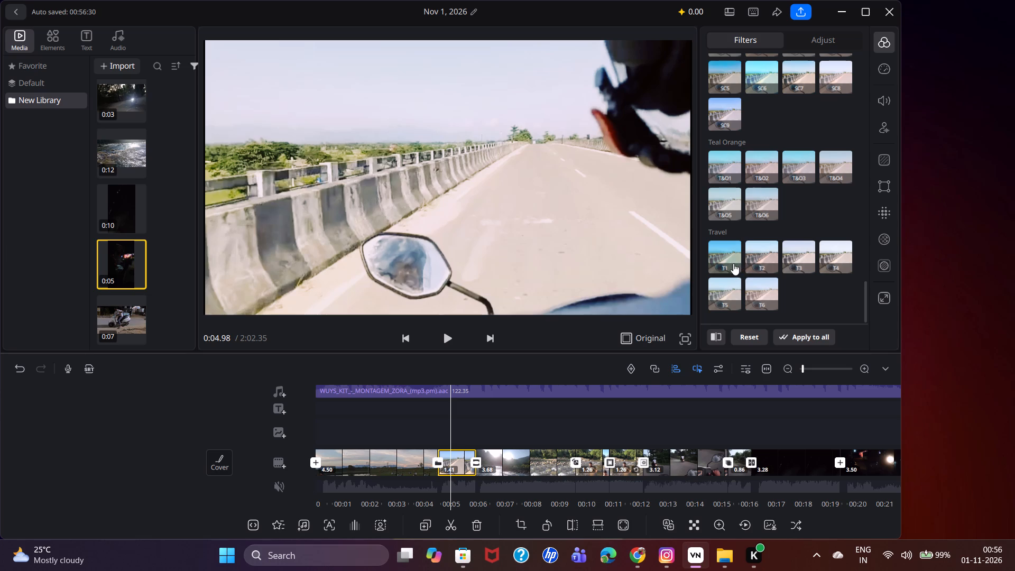
left_click(733, 263)
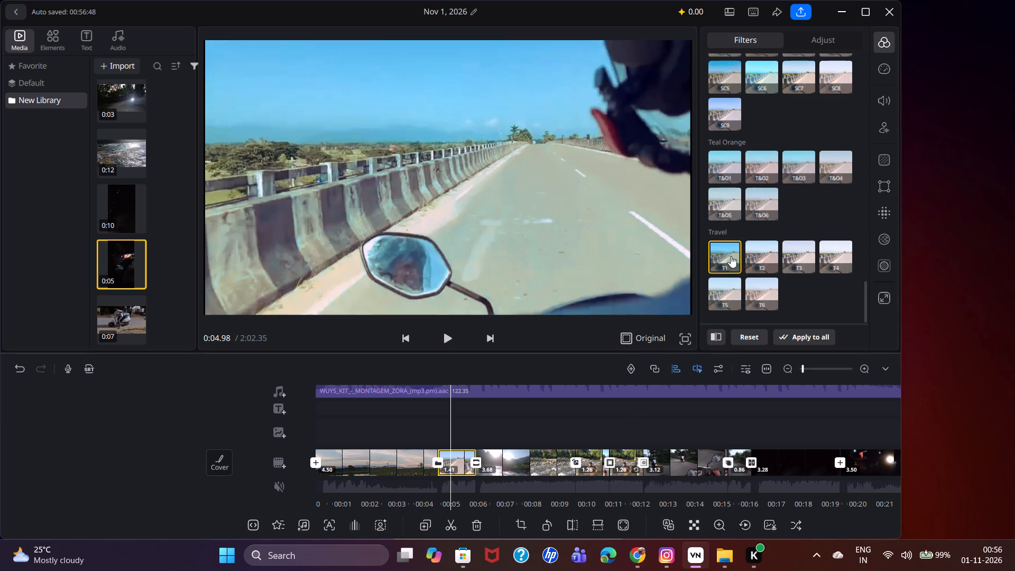
scroll(780, 279, "down", 1)
Compare the 1.41-second road clip with the adjoining river clip, and play the montage from the start into the 3.28-second night clip.
left_click(468, 417)
left_click(496, 455)
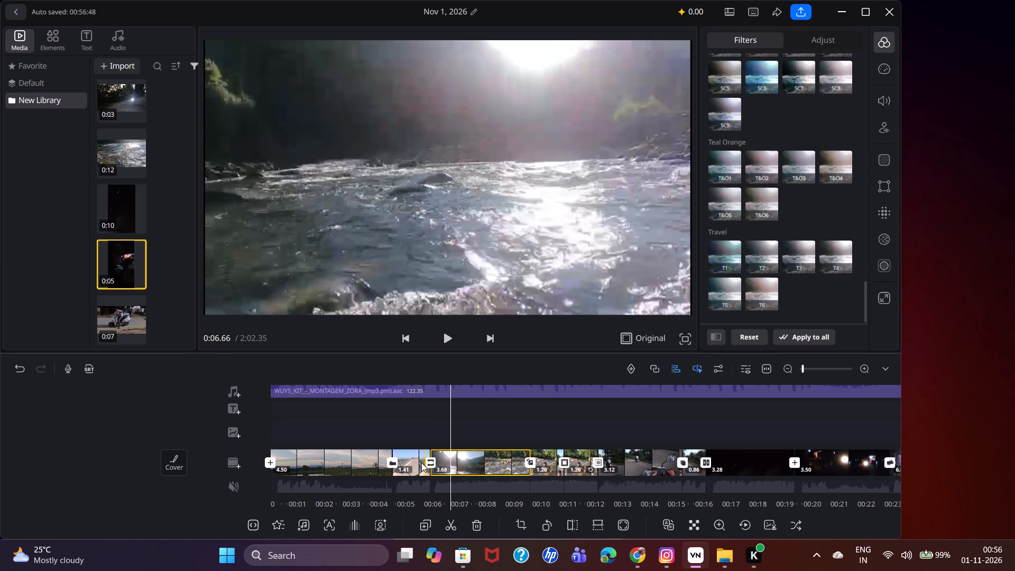
left_click(407, 463)
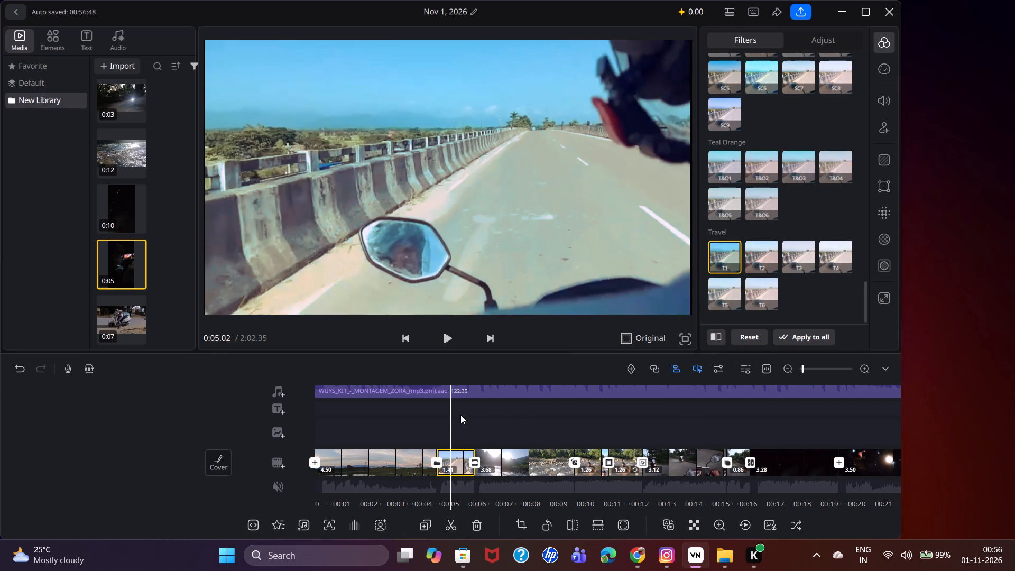
left_click_drag(460, 415, 785, 445)
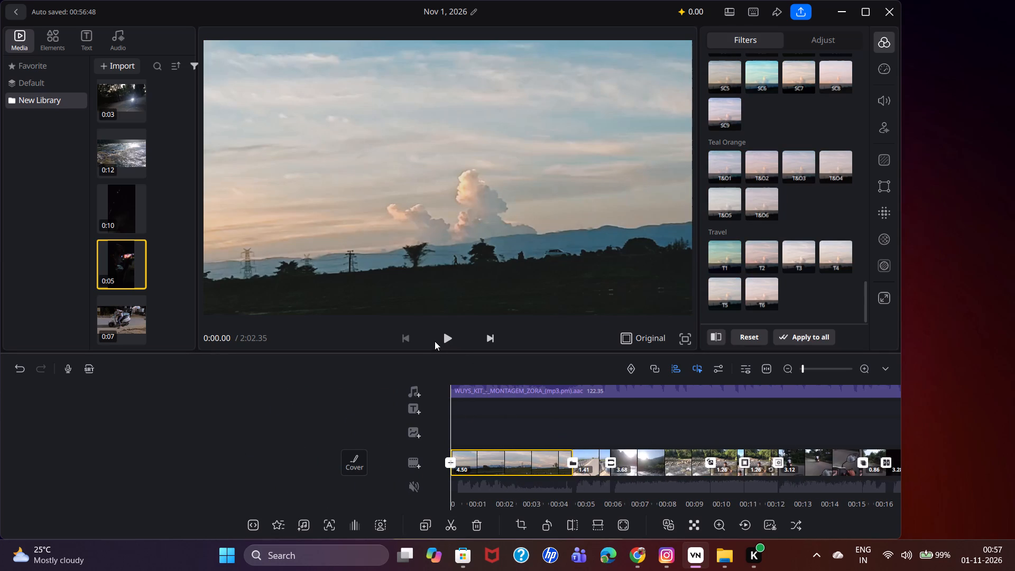
left_click(442, 339)
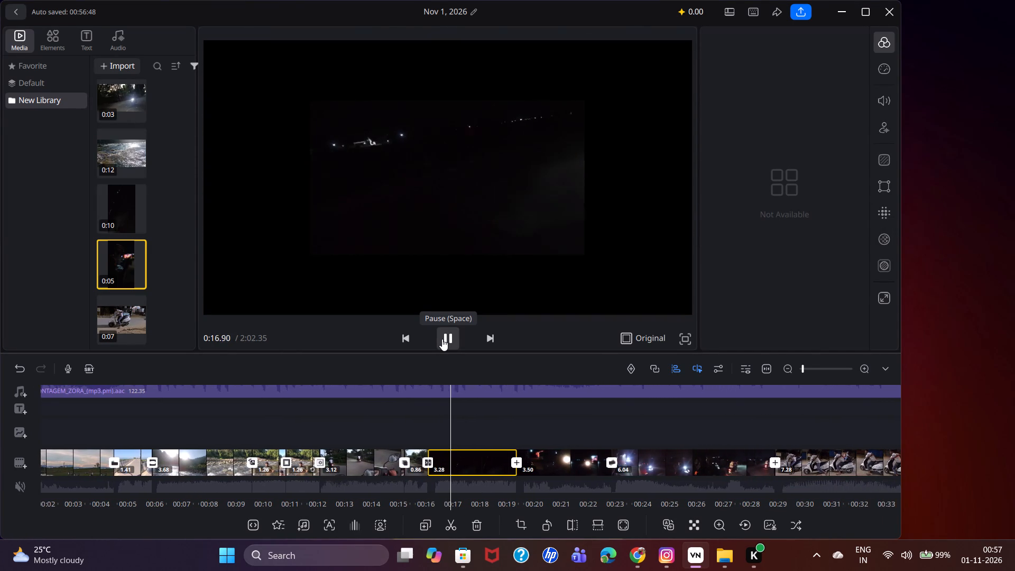
left_click_drag(426, 390, 445, 395)
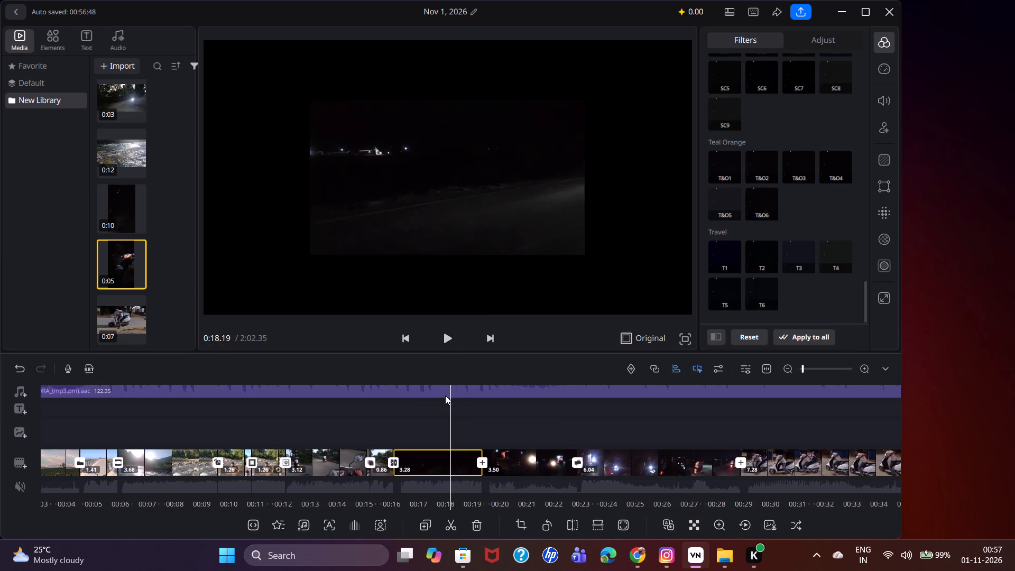
Scrub back and forth over the transition between the 0.86-second road clip and the dark 3.28-second night clip.
left_click_drag(445, 395, 541, 408)
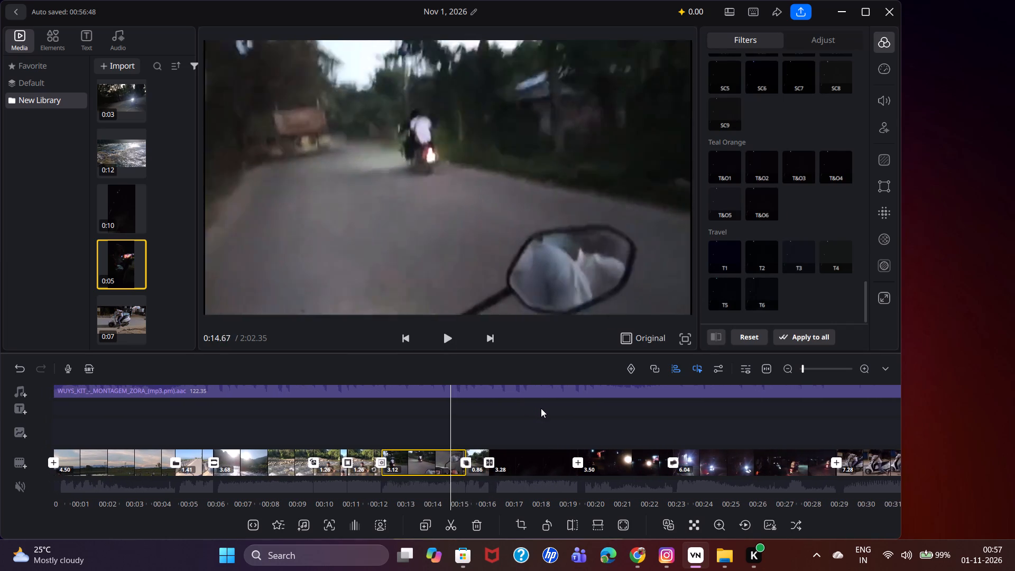
left_click_drag(541, 408, 503, 411)
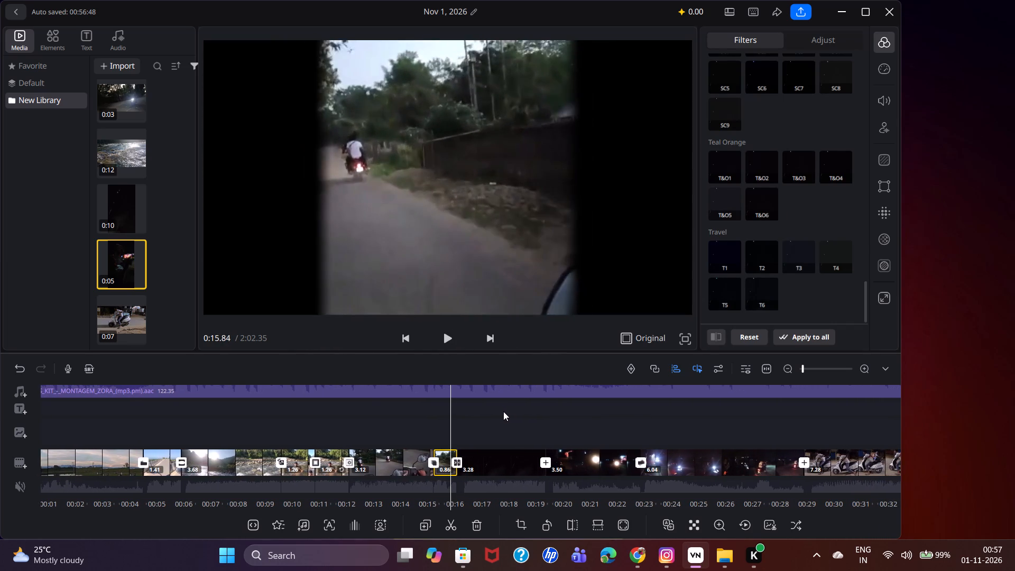
left_click_drag(503, 411, 484, 411)
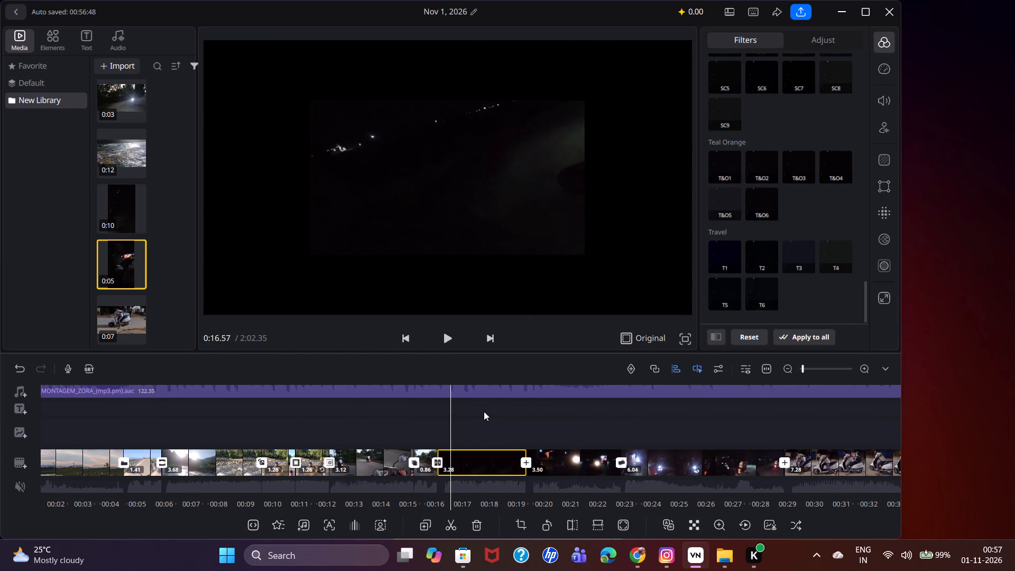
left_click_drag(484, 411, 500, 411)
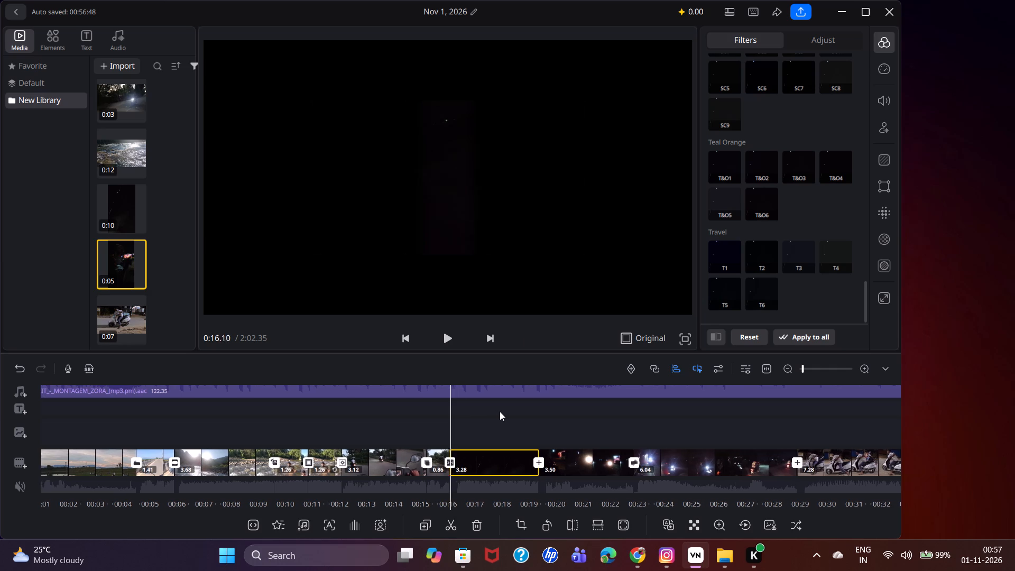
left_click_drag(500, 411, 496, 411)
left_click_drag(496, 411, 493, 412)
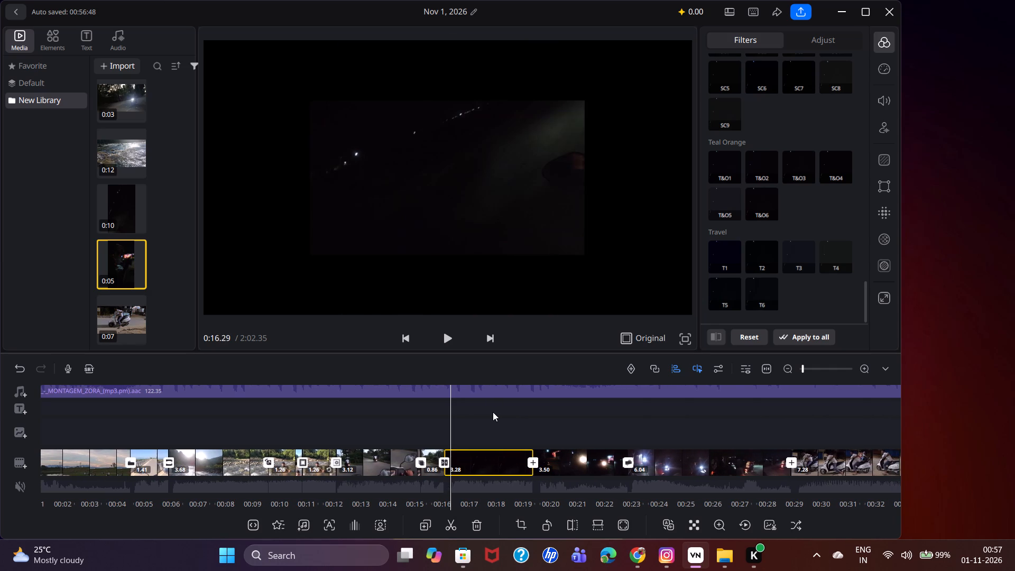
left_click_drag(493, 412, 483, 410)
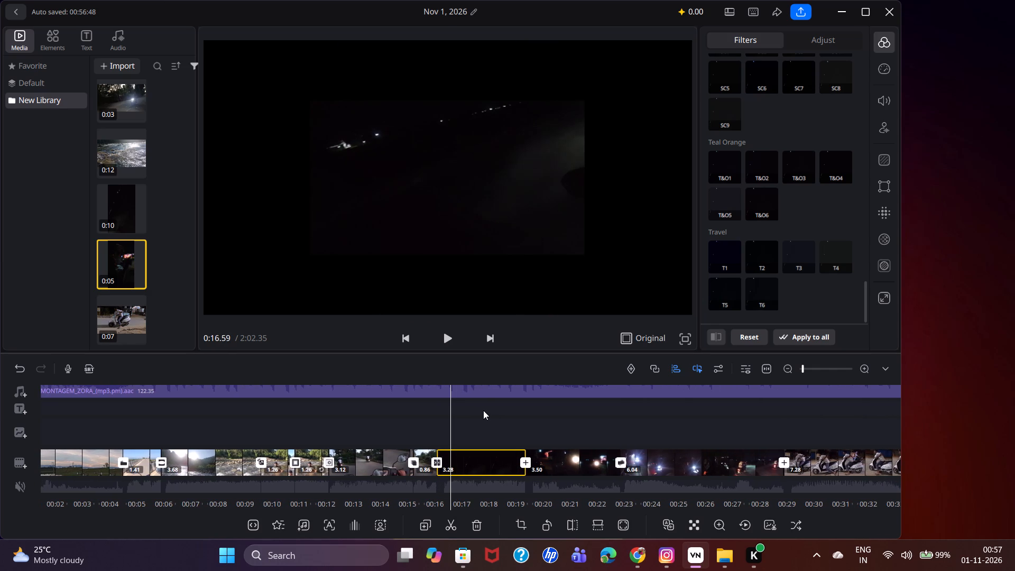
left_click_drag(483, 410, 495, 410)
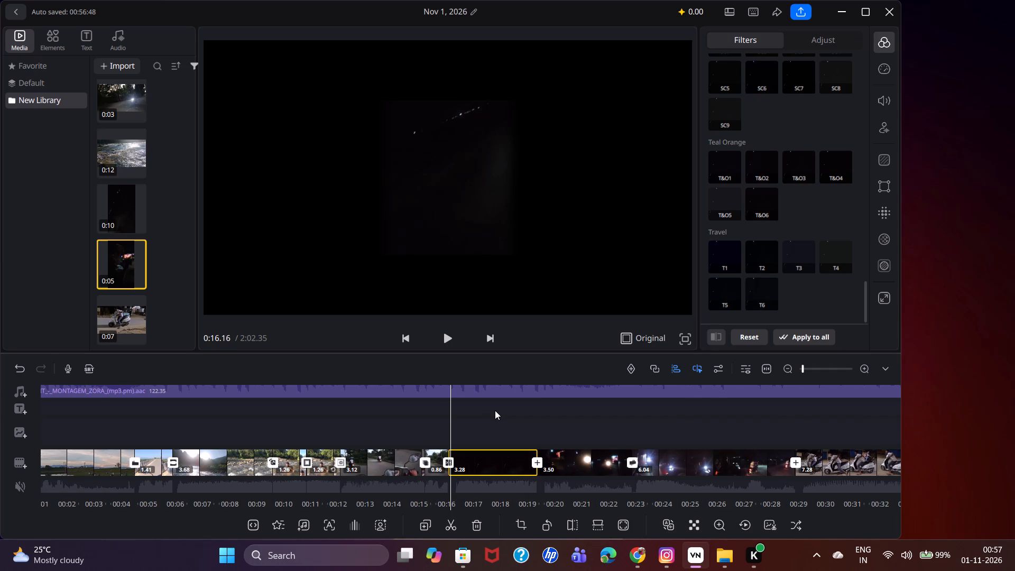
left_click_drag(495, 410, 516, 411)
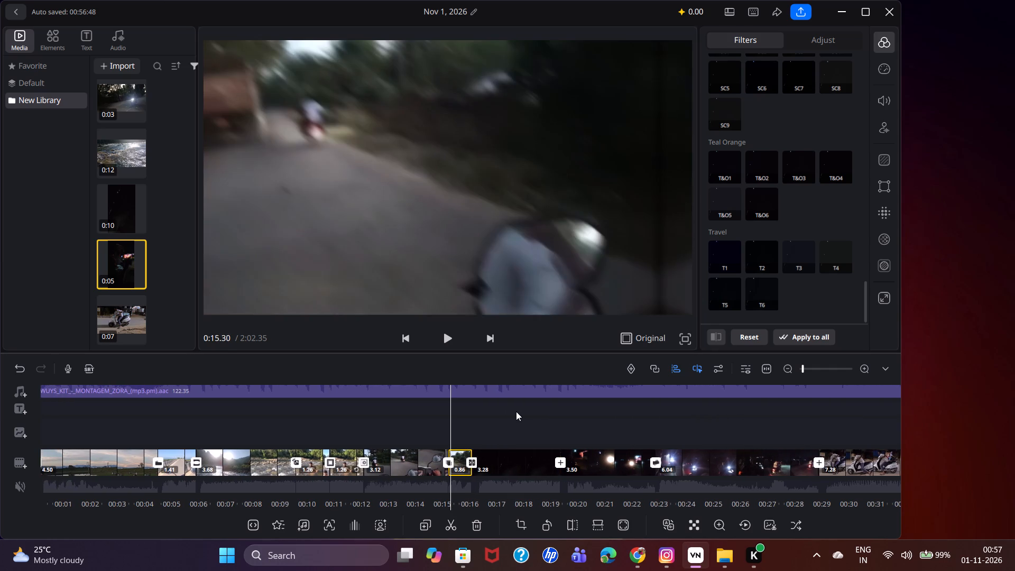
left_click_drag(516, 411, 482, 412)
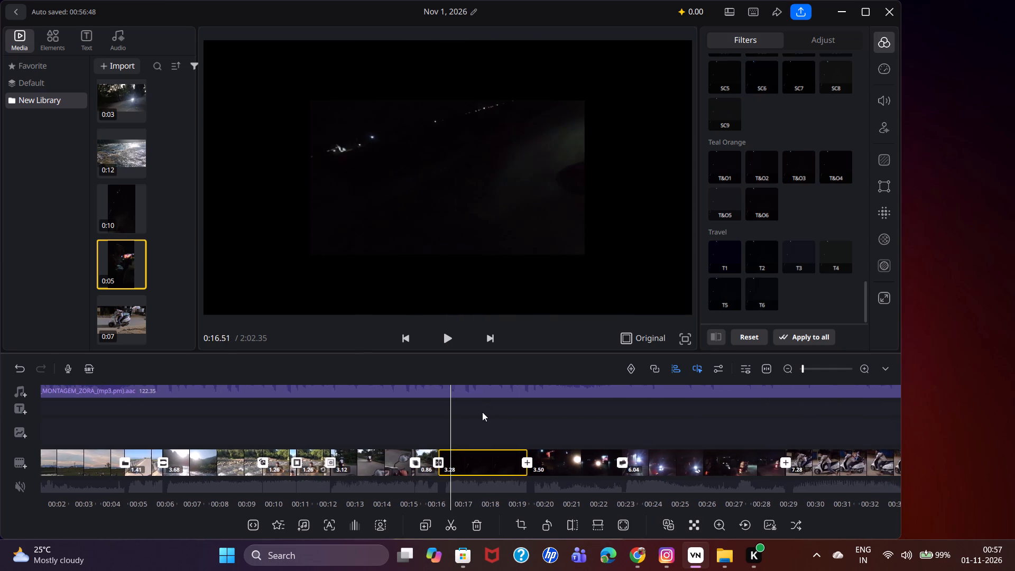
Scrub through the 3.50-second and 6.04-second night clips to the cut before the scooter clip.
left_click_drag(482, 412, 361, 400)
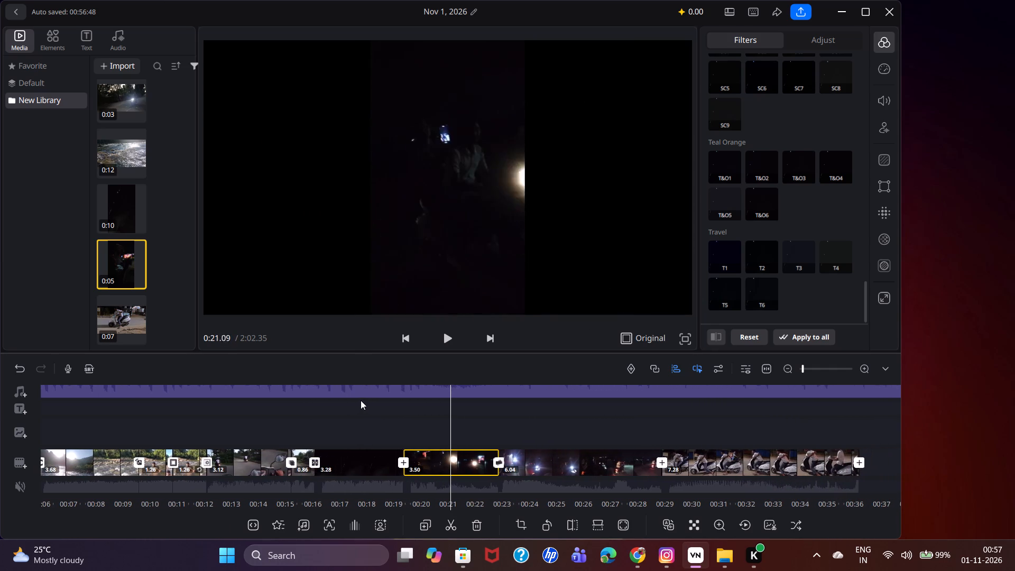
left_click_drag(361, 400, 223, 388)
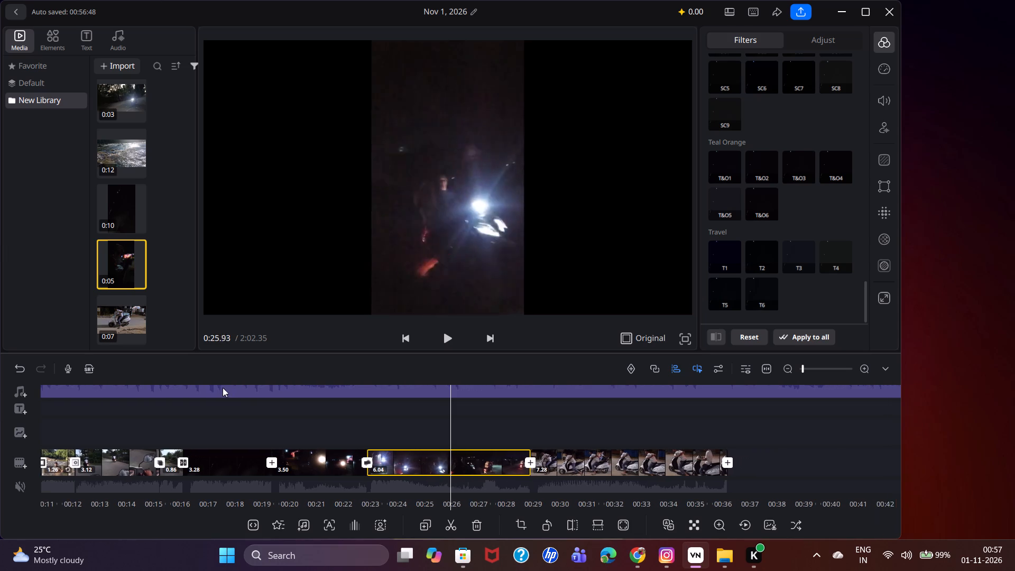
left_click_drag(223, 388, 147, 374)
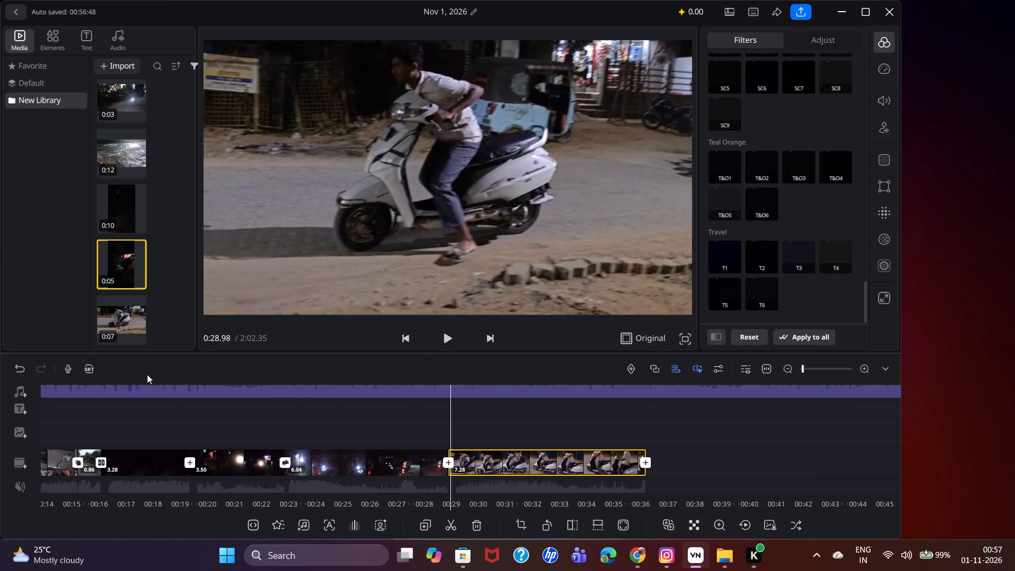
left_click_drag(147, 374, 152, 374)
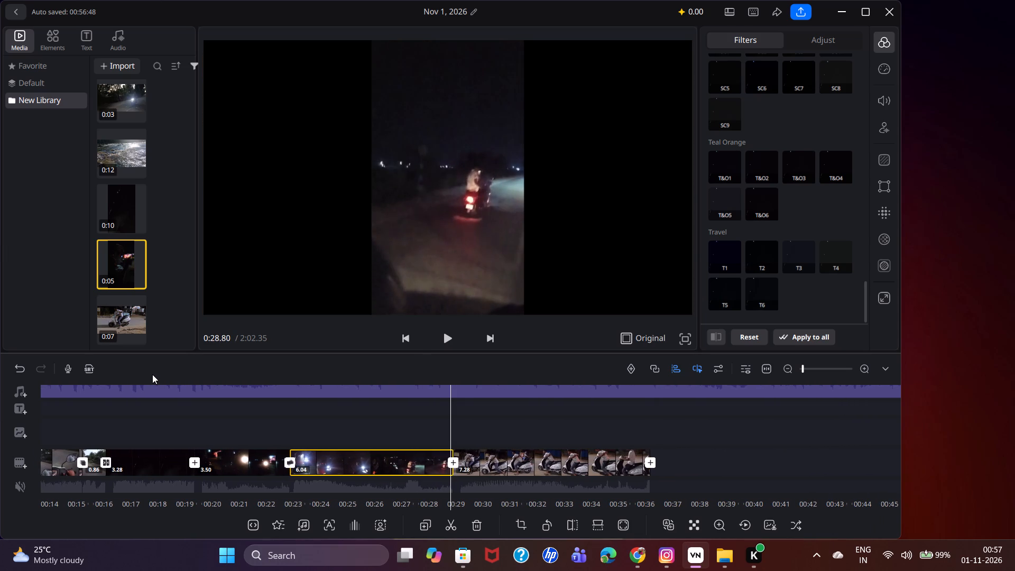
left_click_drag(152, 374, 155, 374)
left_click_drag(207, 426, 224, 428)
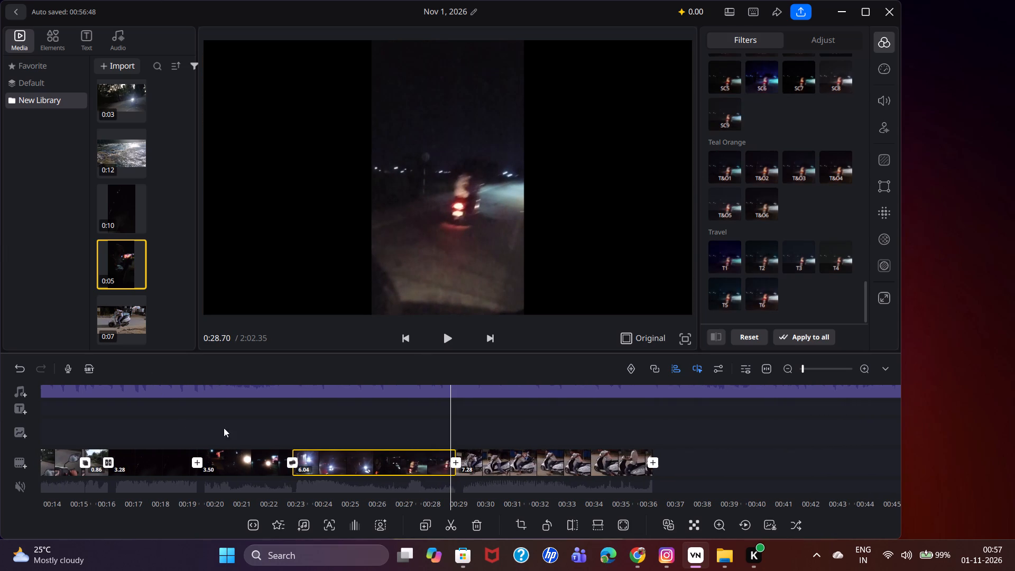
Play the montage from the start into the final scooter clip and stop there.
left_click_drag(224, 428, 1014, 570)
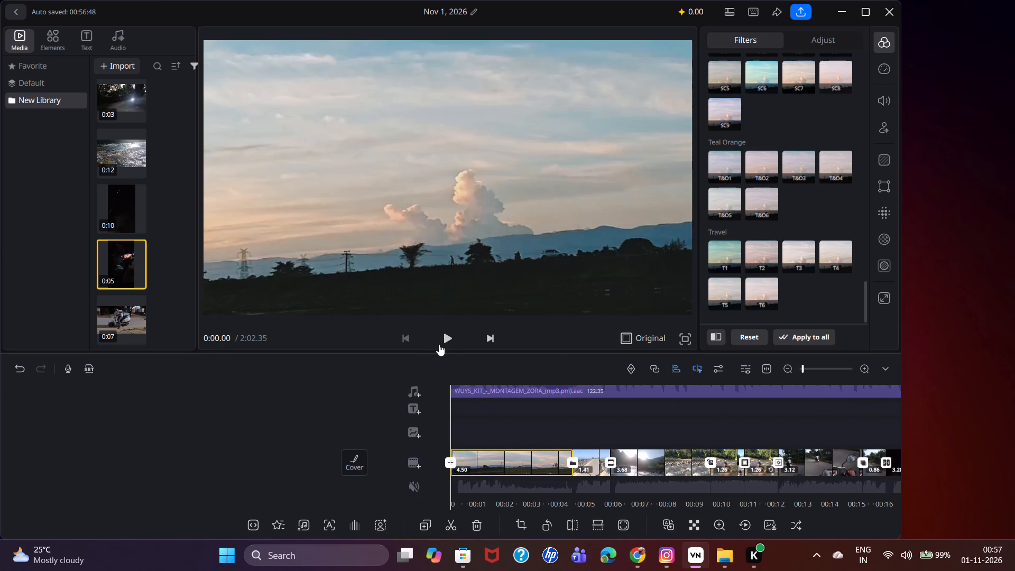
left_click(440, 343)
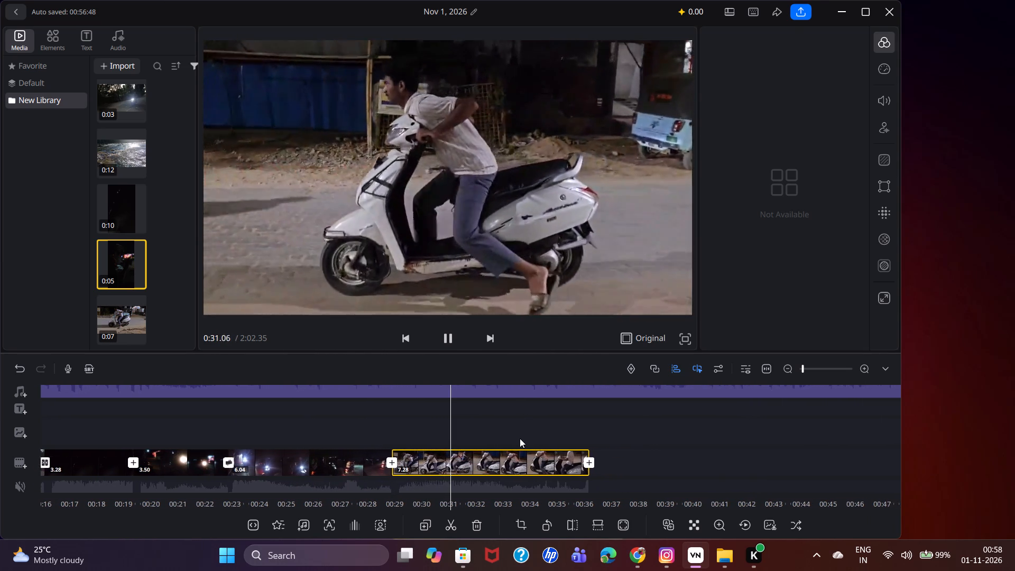
left_click(445, 332)
Split the final 7.28-second scooter clip at 0:31.90 and delete the part after the cut.
left_click_drag(435, 404, 482, 418)
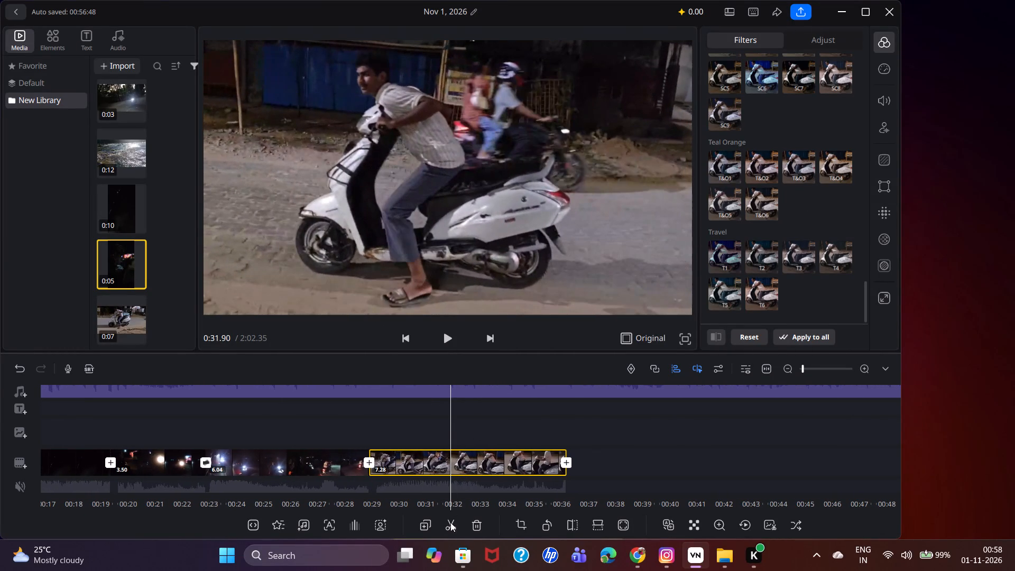
left_click(450, 523)
left_click(470, 465)
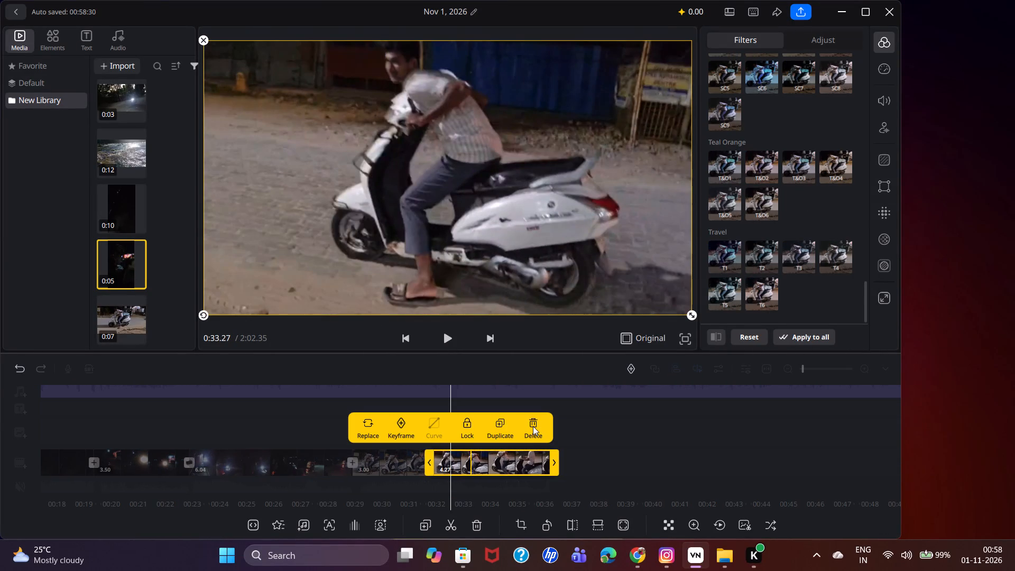
left_click(533, 426)
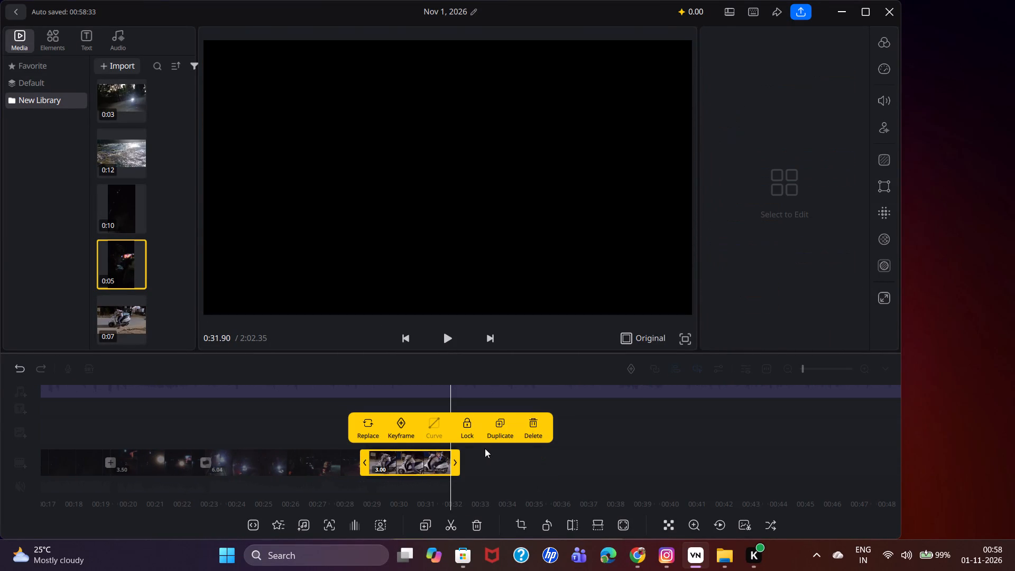
Duplicate the trimmed 3.00-second scooter clip, reverse the copy, and scrub through it.
left_click(507, 432)
left_click(506, 461)
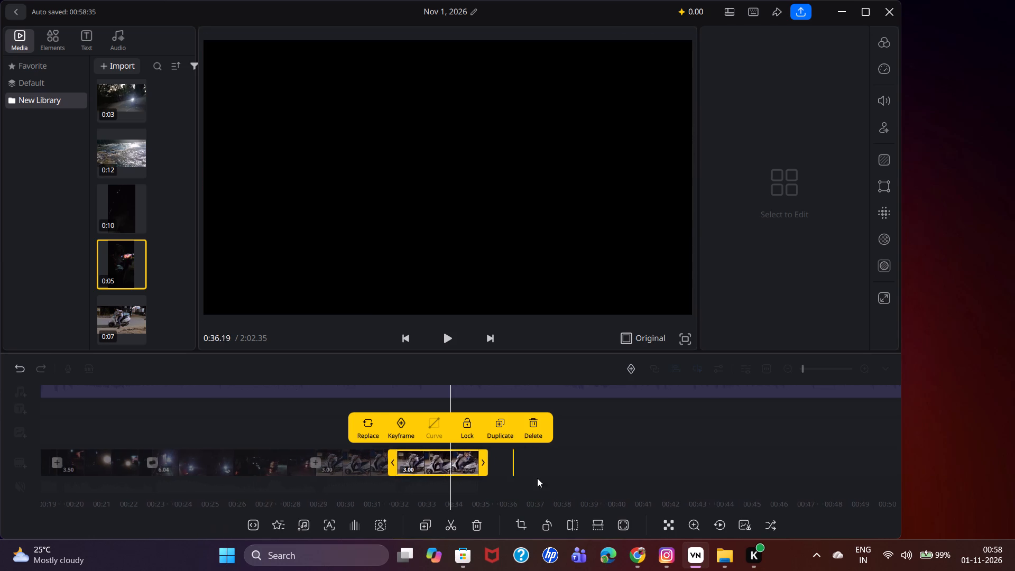
left_click(729, 533)
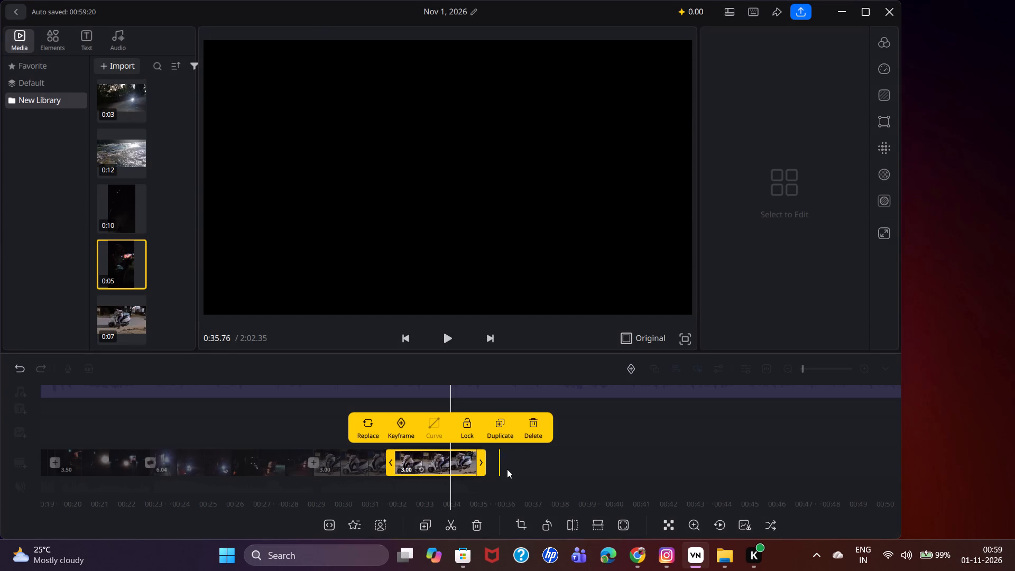
left_click(510, 469)
left_click(436, 457)
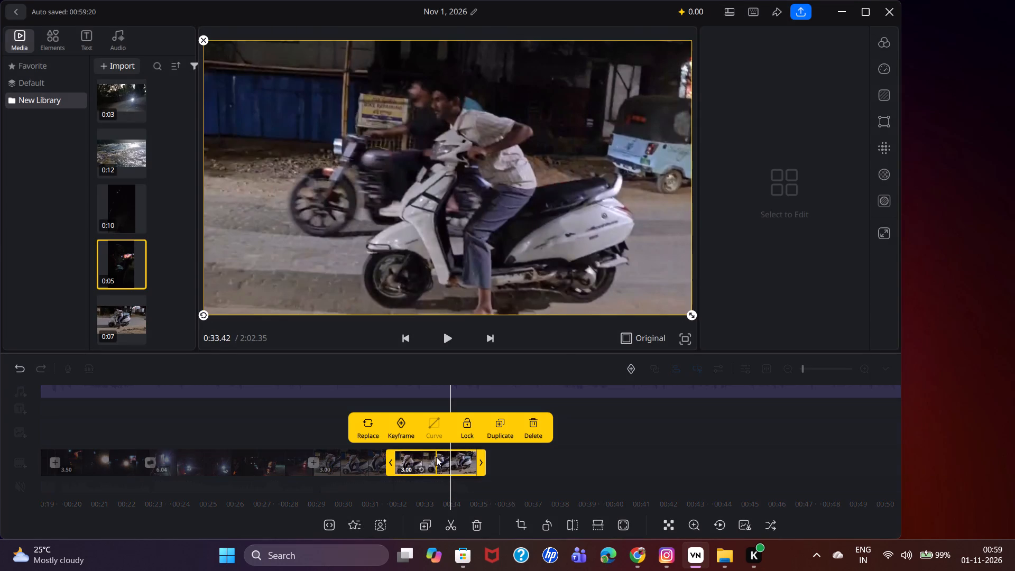
left_click_drag(436, 457, 425, 461)
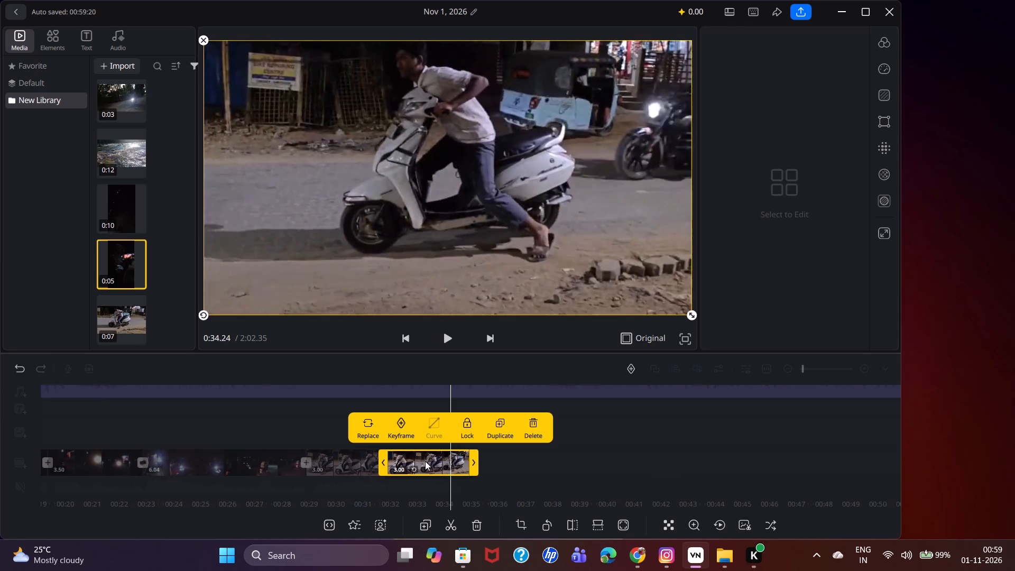
Split the reversed 3.00-second scooter copy at 0:33.72 and delete the part after the cut.
left_click_drag(425, 461, 611, 460)
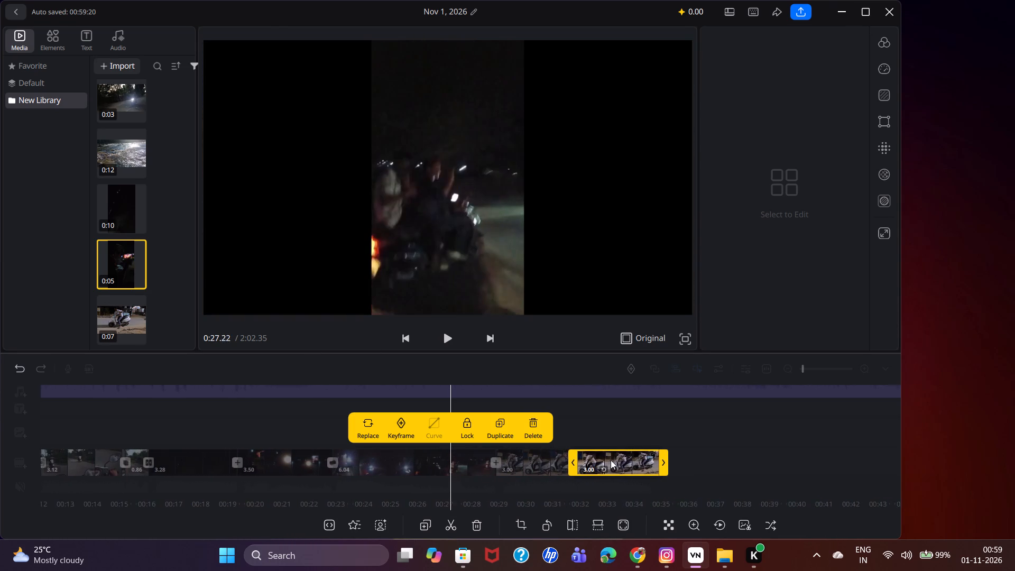
left_click_drag(611, 460, 466, 467)
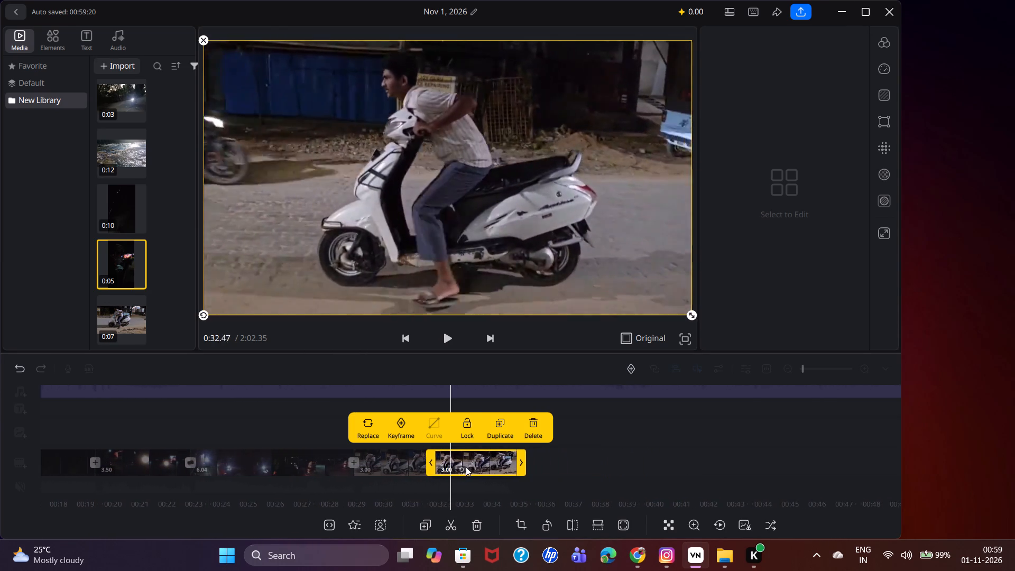
left_click_drag(466, 467, 437, 467)
left_click_drag(437, 467, 425, 469)
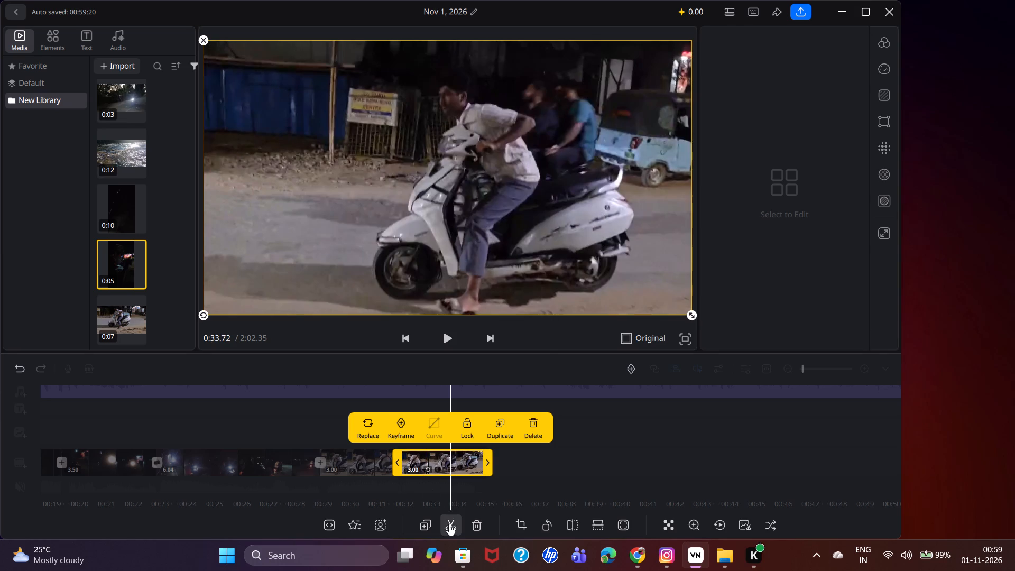
left_click(449, 526)
left_click(466, 464)
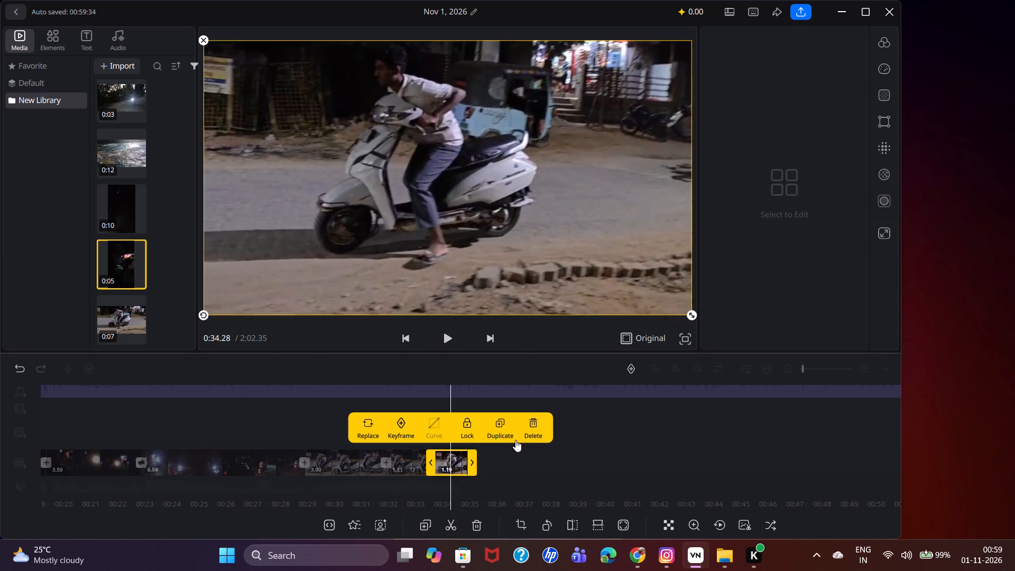
left_click(528, 435)
Trim the start of the remaining reversed scooter clip so that it lasts 1.00 second.
left_click(430, 455)
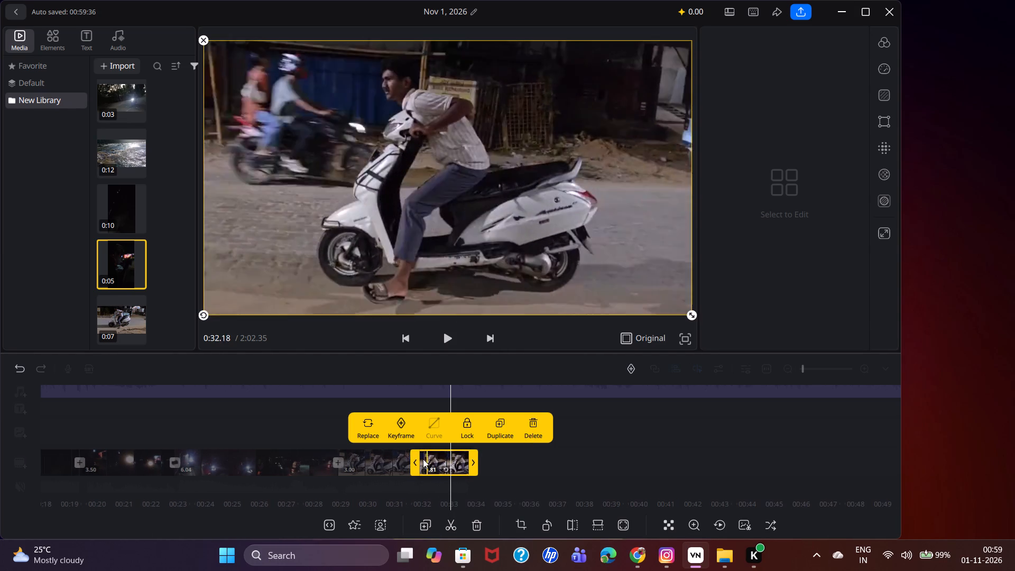
left_click(421, 460)
left_click_drag(421, 460, 444, 460)
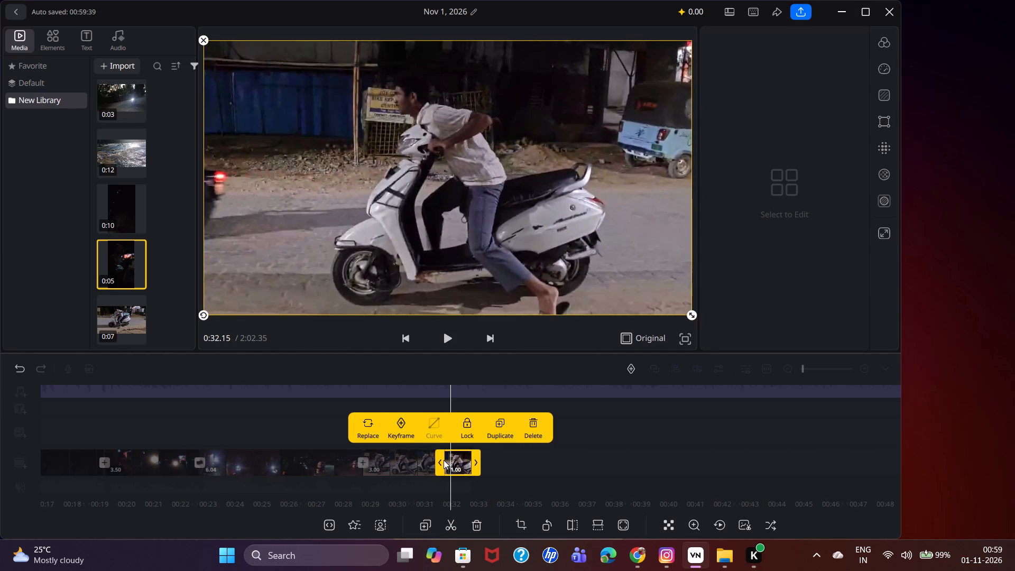
left_click_drag(436, 461, 459, 461)
Play and scrub through the 3.00-second scooter clip and the 1.00-second reversed clip to check the join between them.
left_click(446, 337)
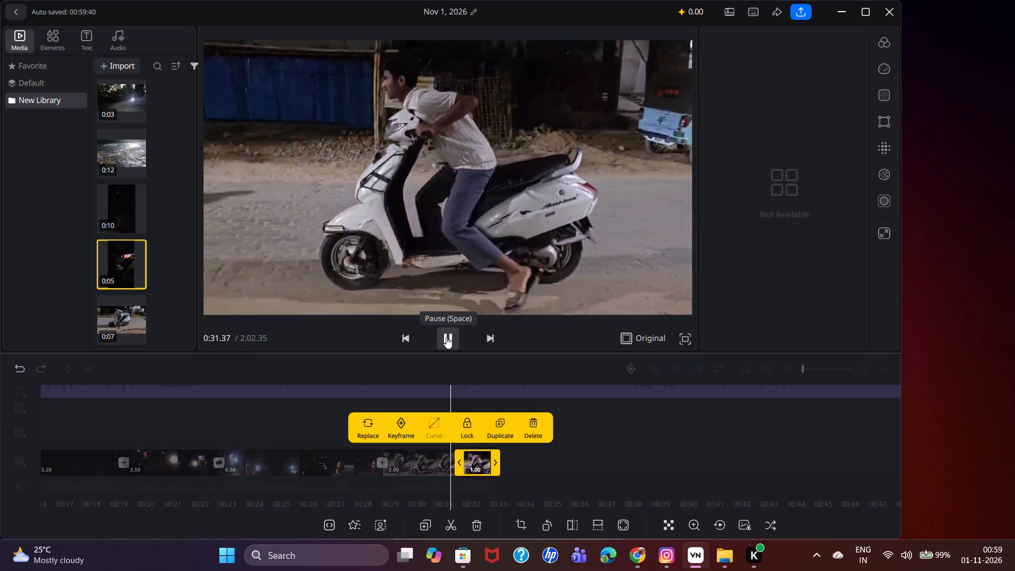
left_click(446, 337)
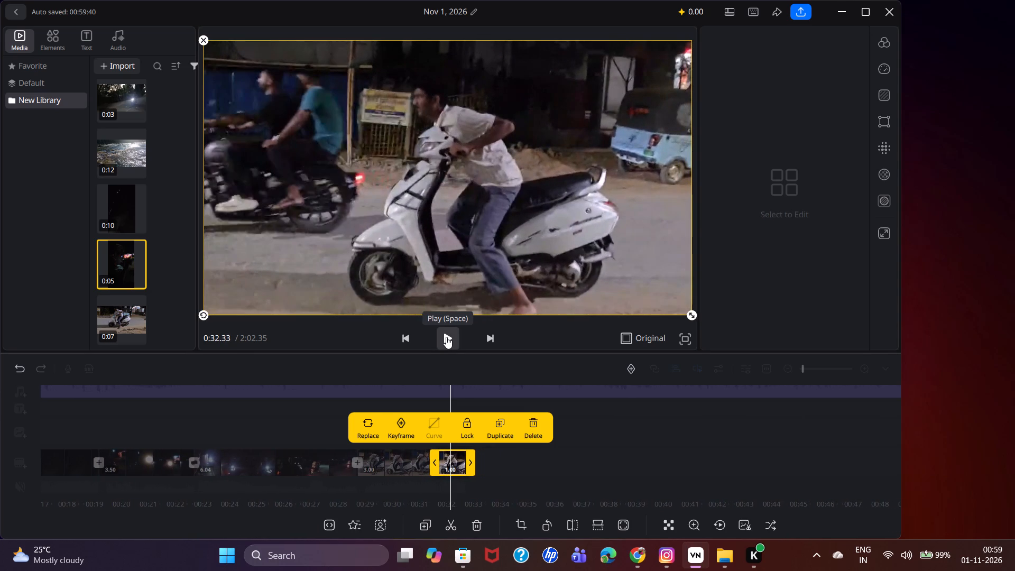
left_click(446, 337)
left_click_drag(513, 464, 568, 461)
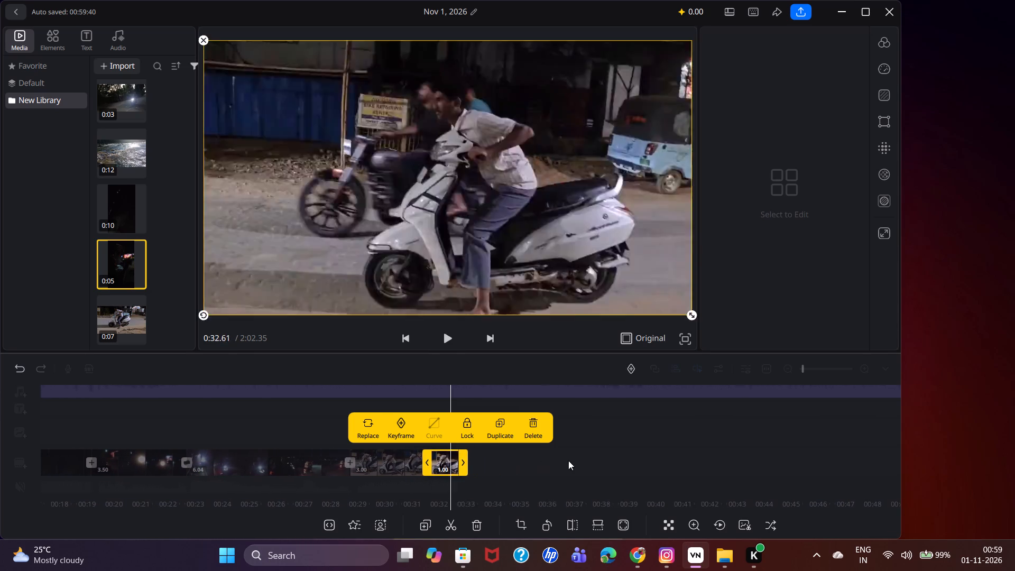
left_click_drag(568, 461, 605, 461)
left_click(451, 349)
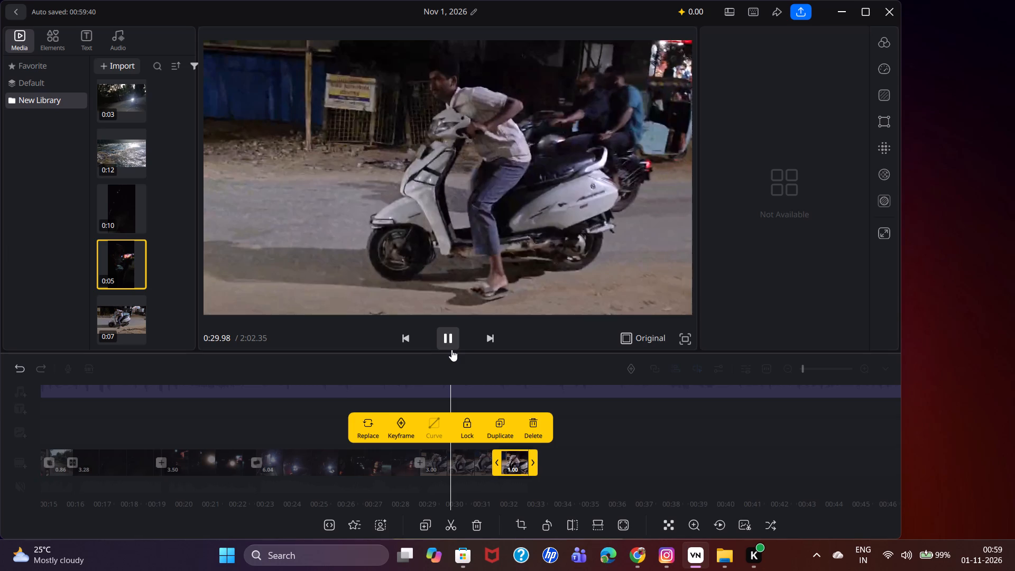
left_click(451, 348)
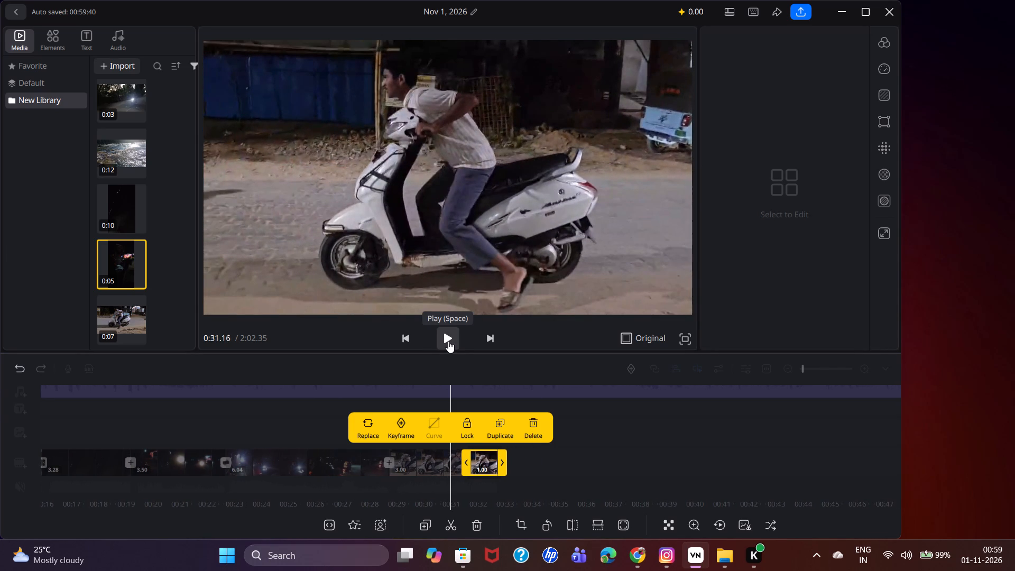
left_click(448, 341)
left_click(448, 341)
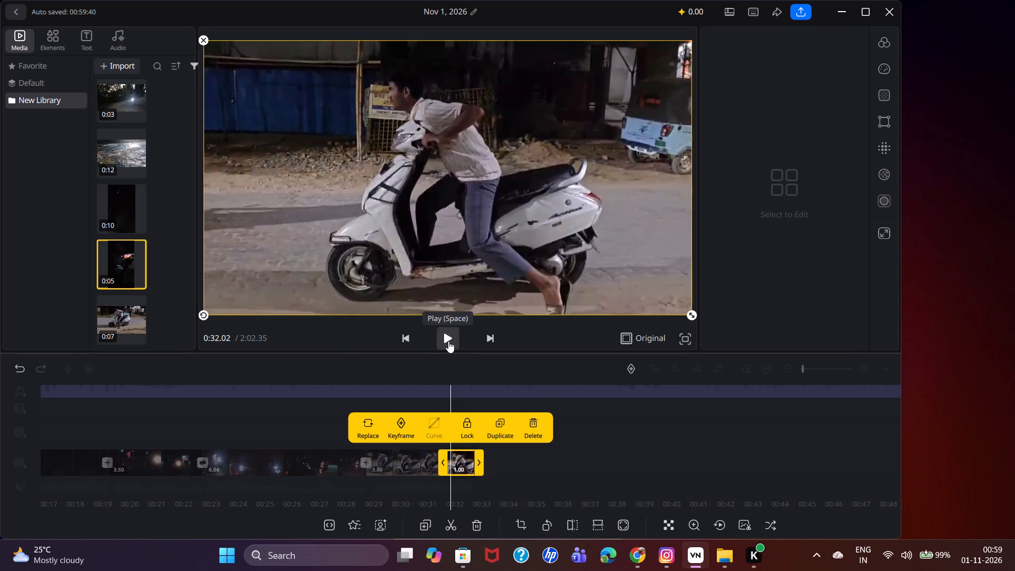
left_click(442, 343)
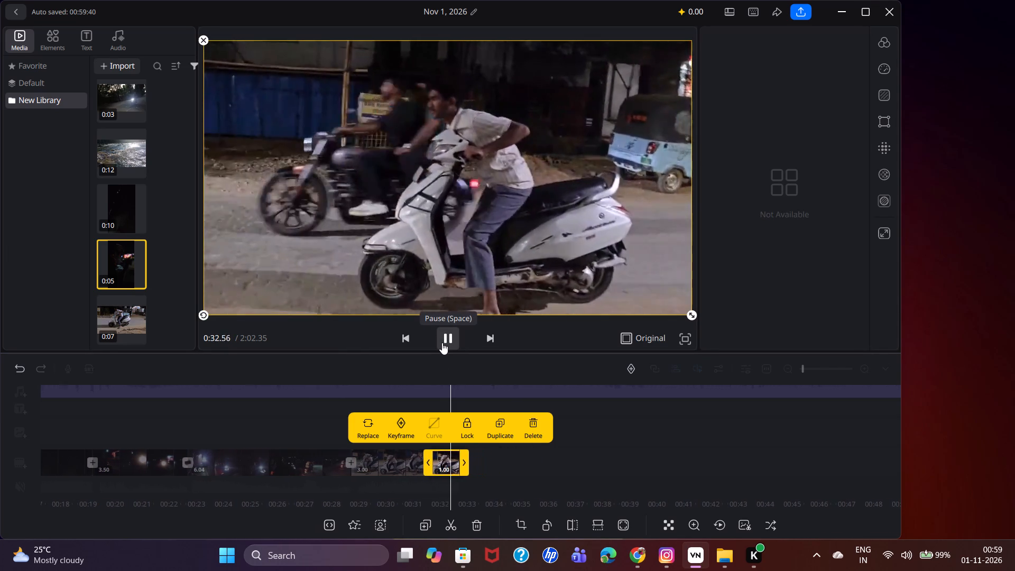
left_click_drag(298, 440, 354, 436)
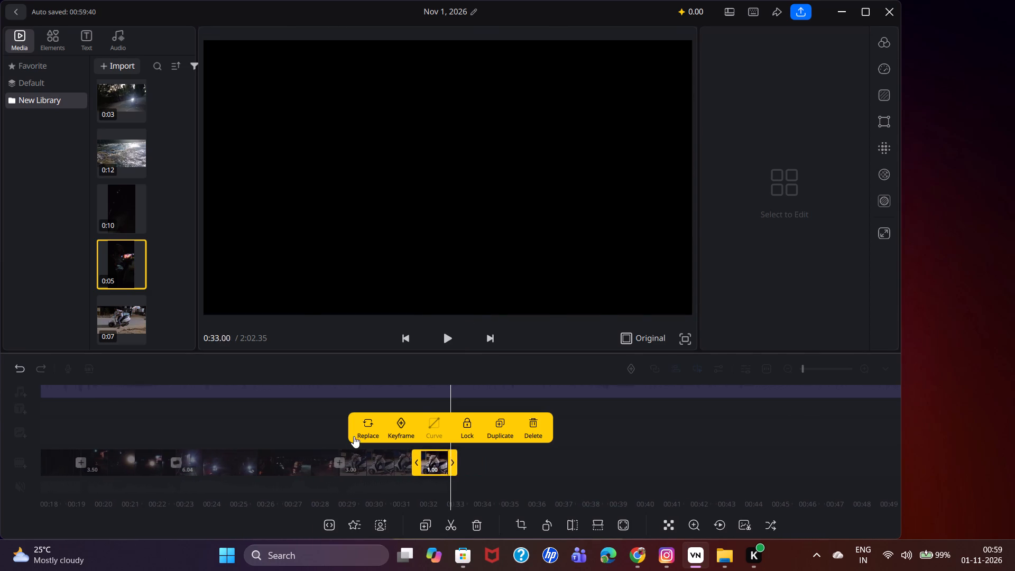
left_click_drag(354, 436, 431, 436)
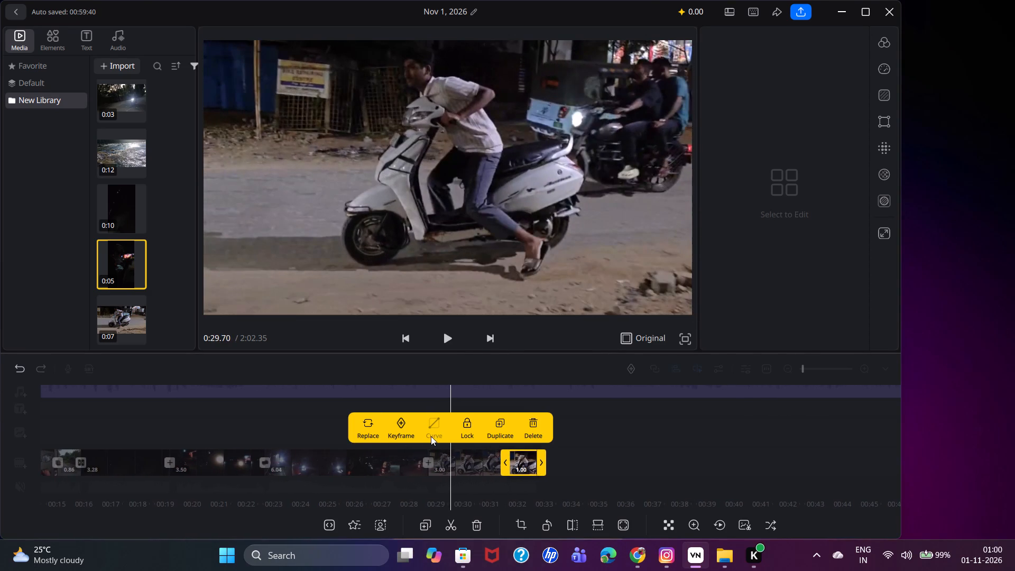
left_click_drag(431, 436, 401, 436)
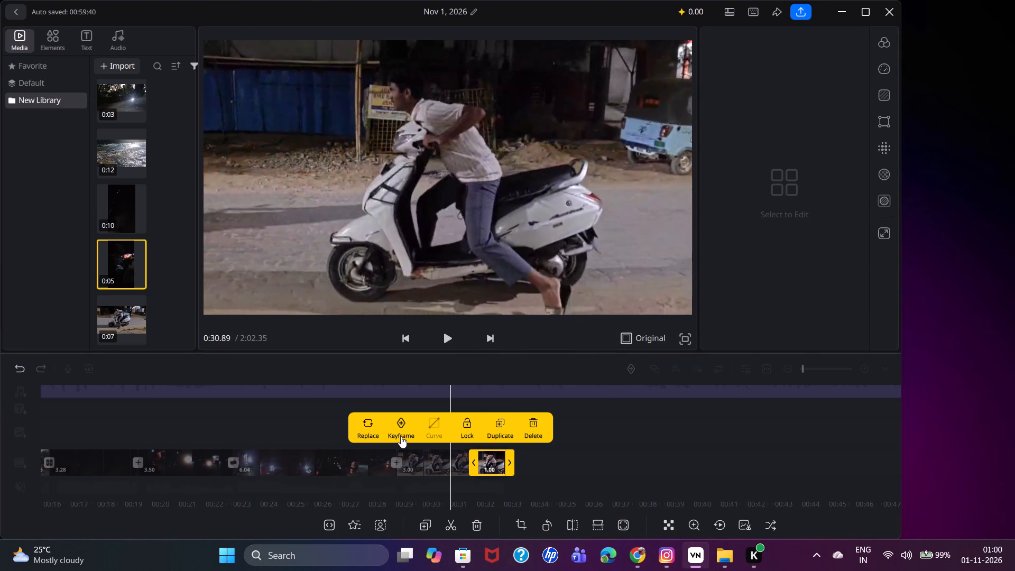
left_click_drag(401, 436, 402, 436)
Split the forward 3.00-second scooter clip at 0:30.71.
left_click(448, 456)
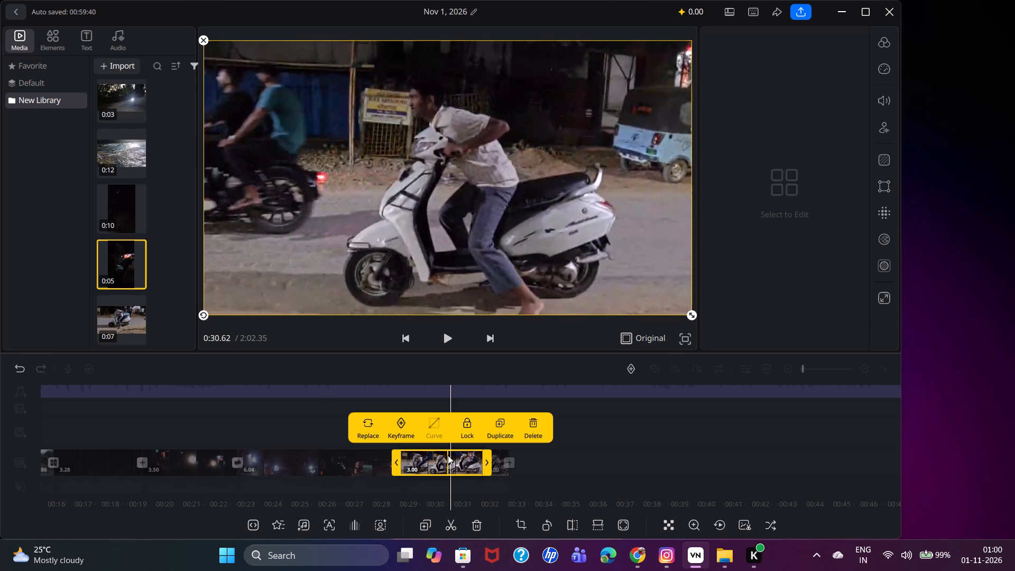
left_click(448, 461)
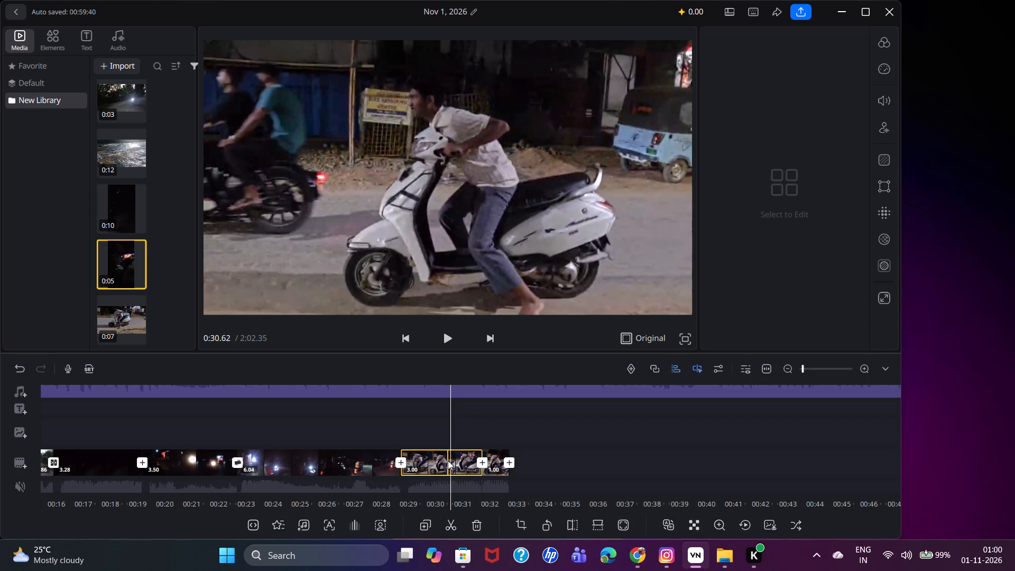
left_click(448, 461)
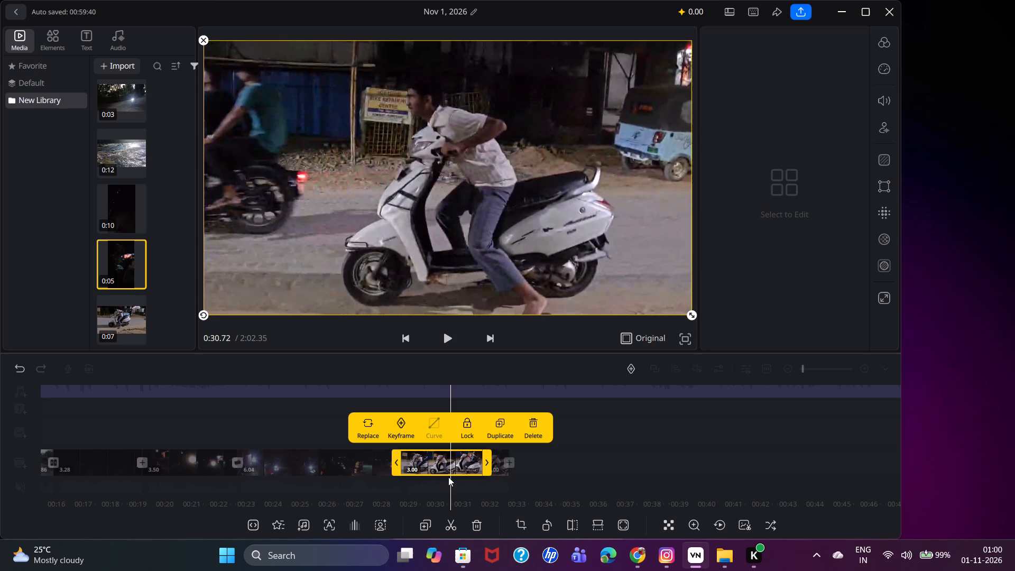
left_click(450, 478)
left_click_drag(438, 480, 445, 479)
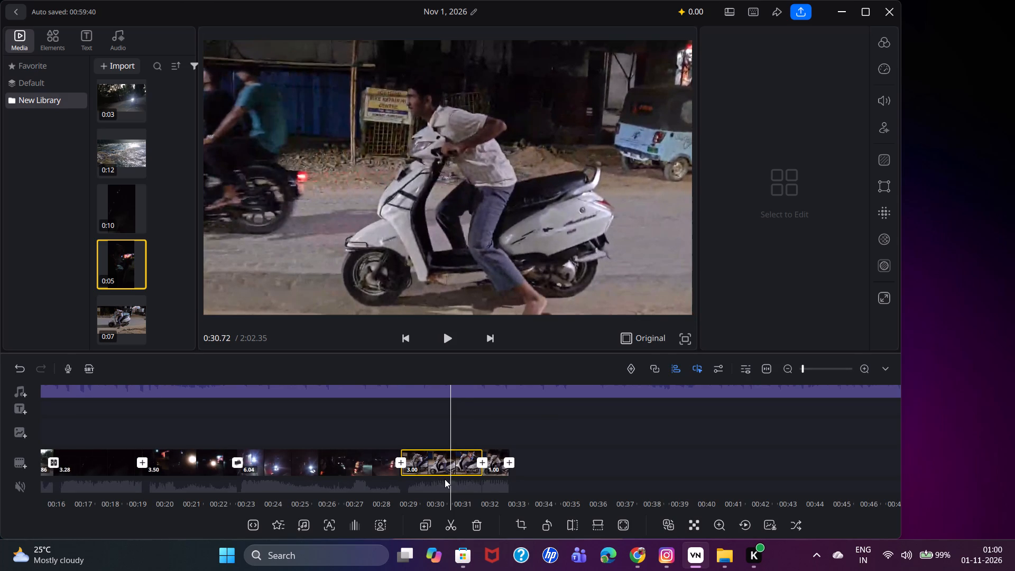
left_click_drag(445, 479, 449, 479)
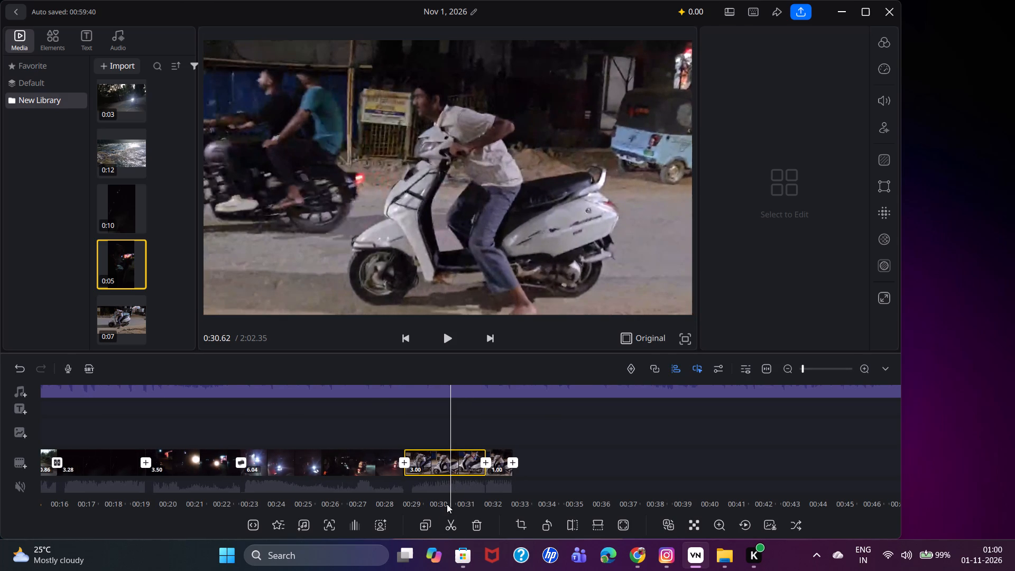
left_click_drag(449, 484, 437, 485)
left_click_drag(437, 485, 439, 485)
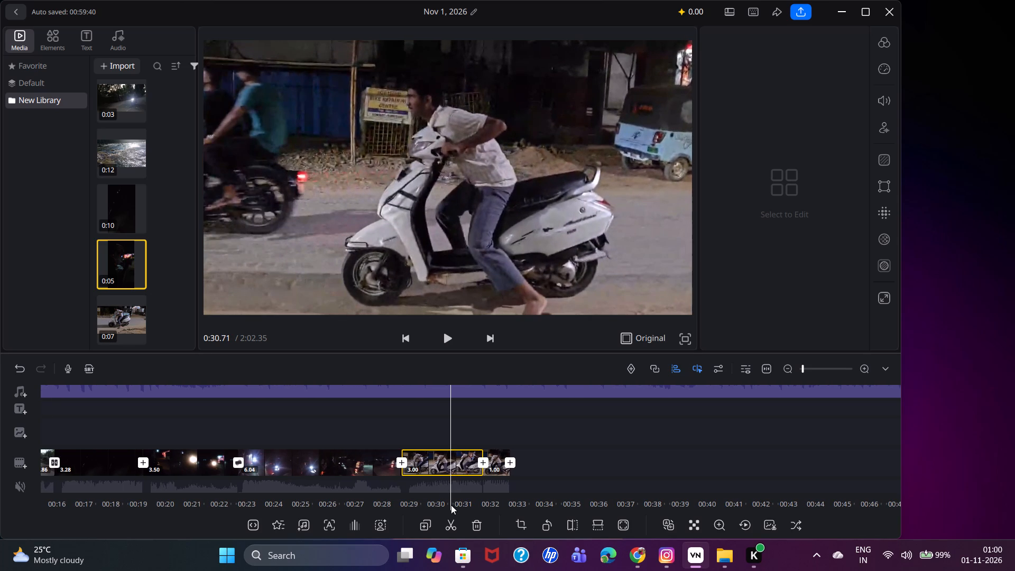
left_click(451, 517)
Move the 1.20-second second half of the forward scooter clip to the end, after the 1.00-second reversed clip.
left_click(462, 468)
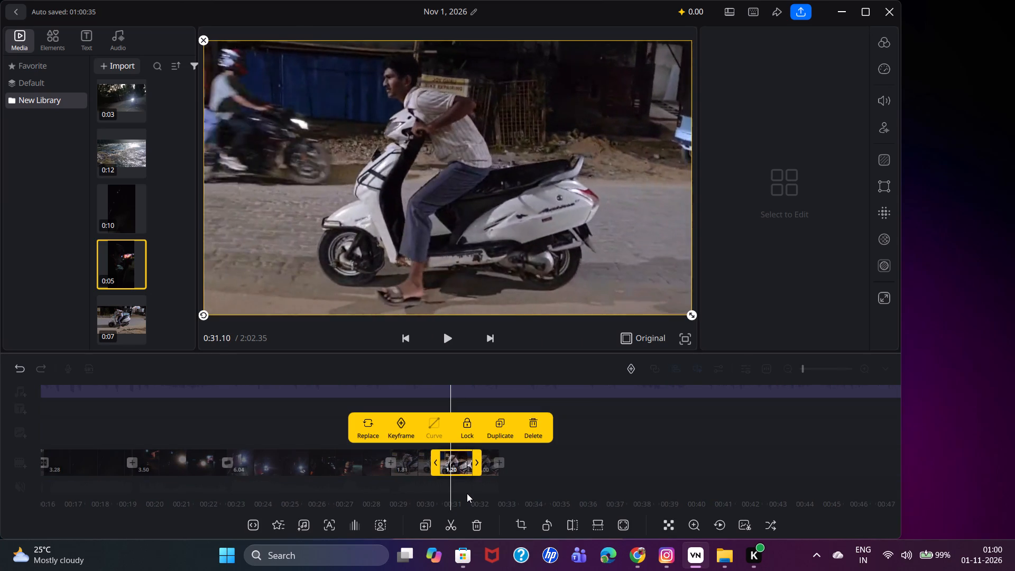
left_click_drag(460, 457, 512, 461)
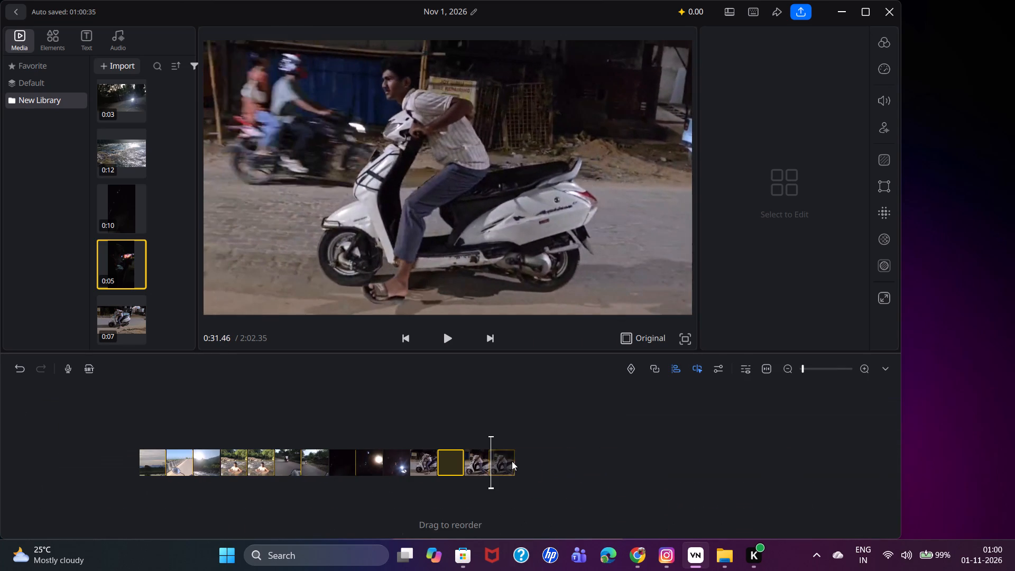
left_click_drag(512, 461, 515, 461)
Play the reordered scooter sequence from its start and scrub around the cut between the 1.81-second and reversed 1.00-second clips.
left_click_drag(421, 433, 488, 438)
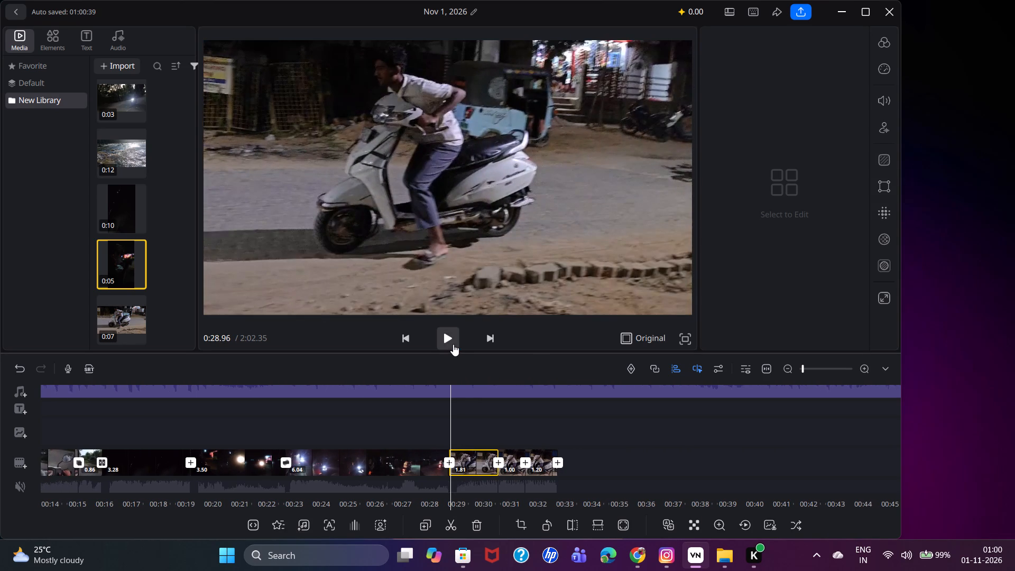
left_click(453, 344)
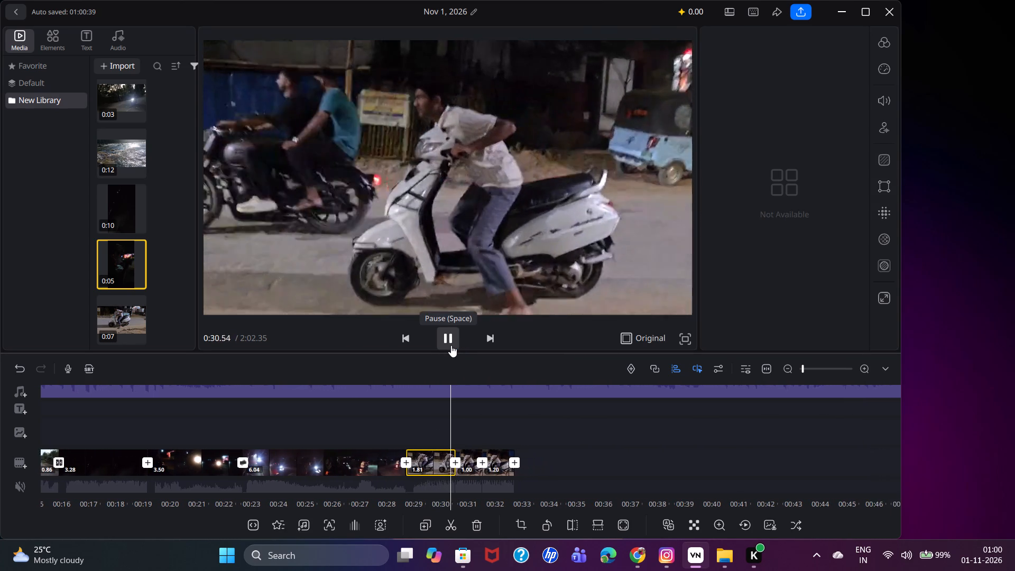
left_click(451, 345)
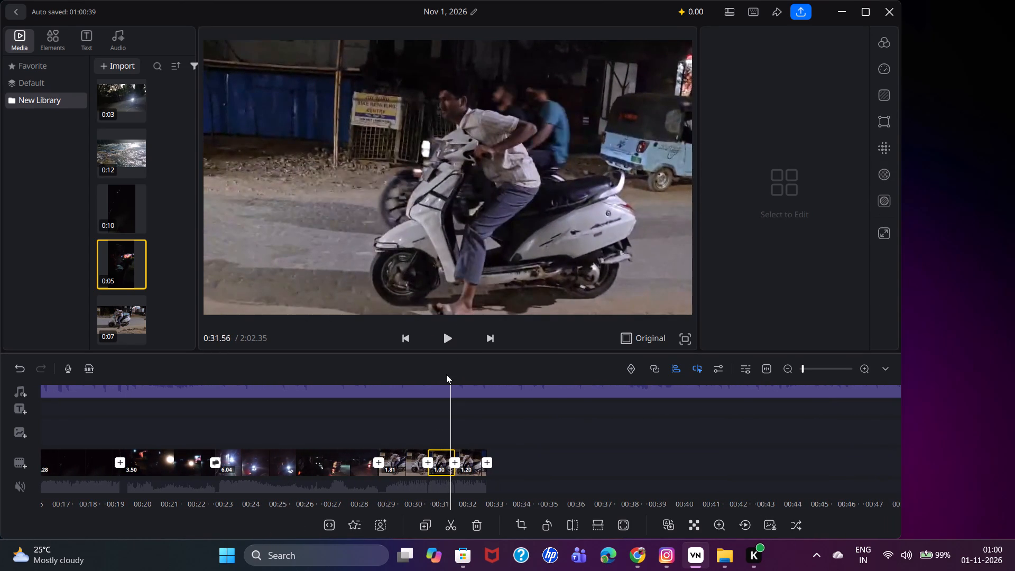
left_click_drag(410, 432, 431, 436)
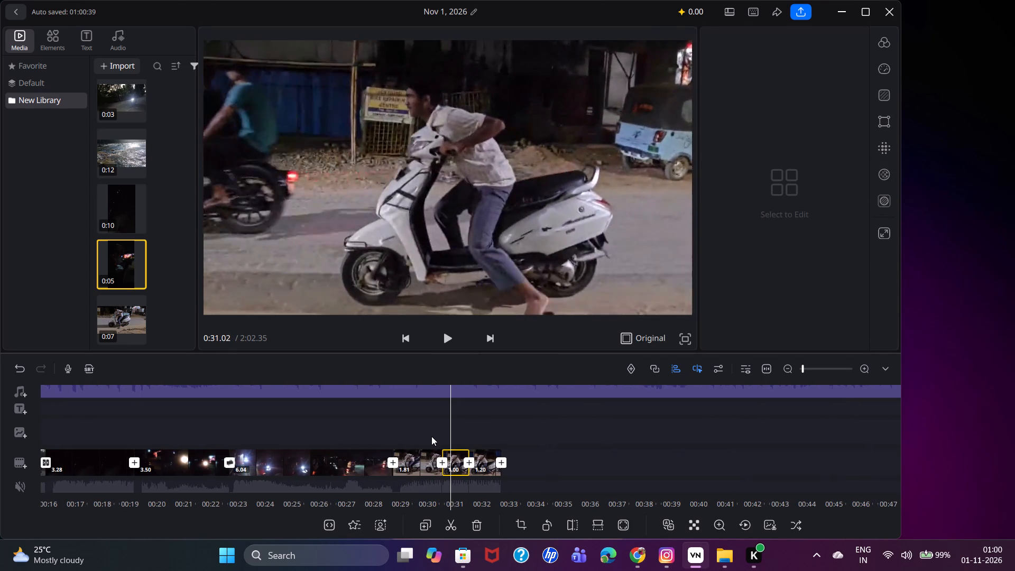
left_click_drag(431, 436, 452, 438)
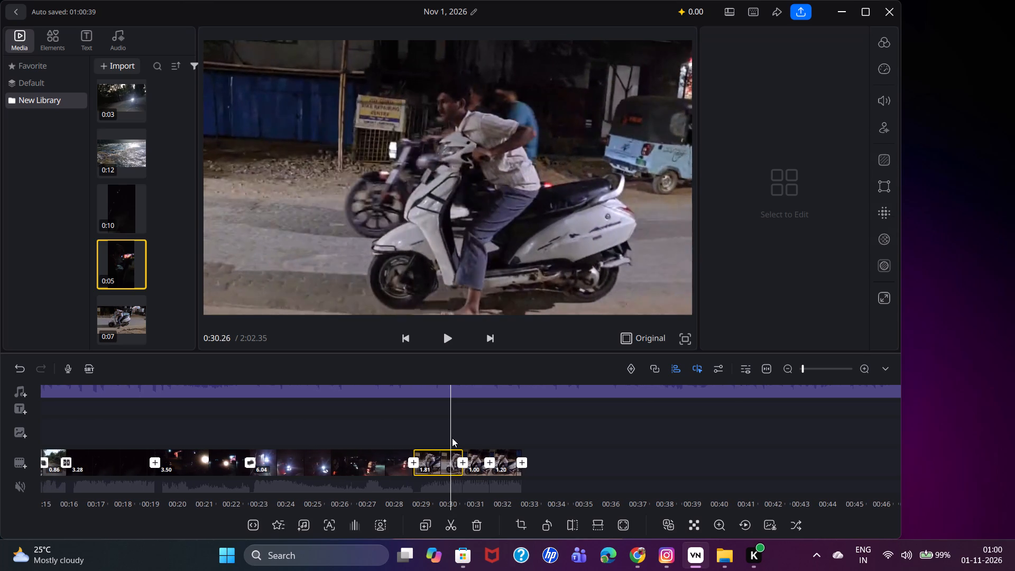
left_click_drag(452, 438, 440, 439)
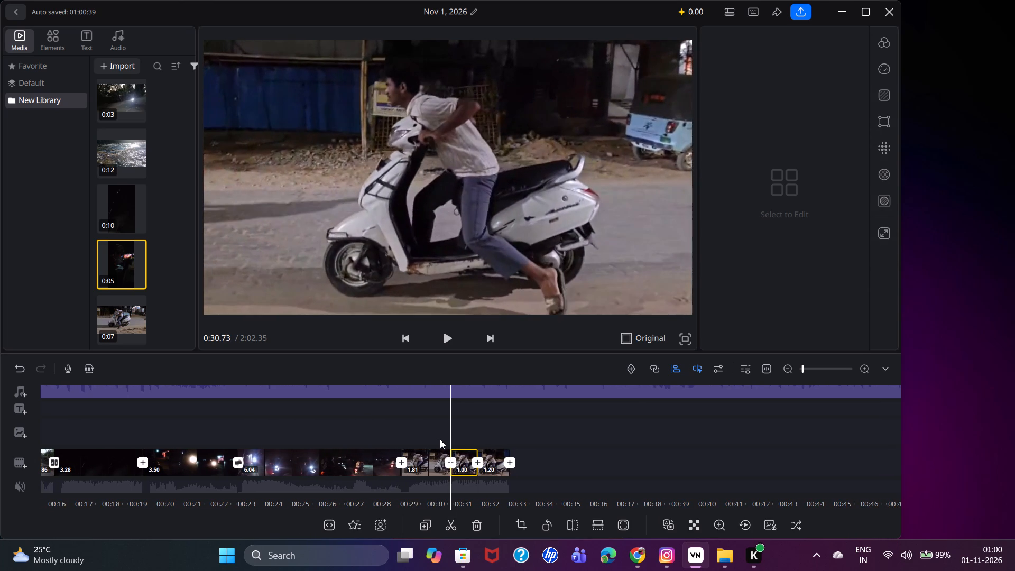
left_click_drag(440, 439, 436, 440)
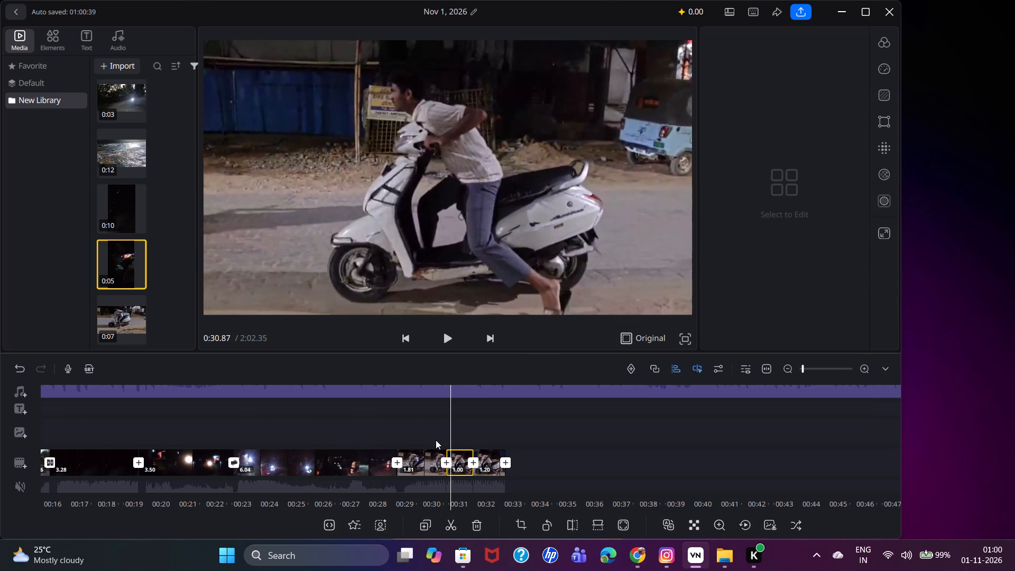
left_click_drag(436, 440, 431, 440)
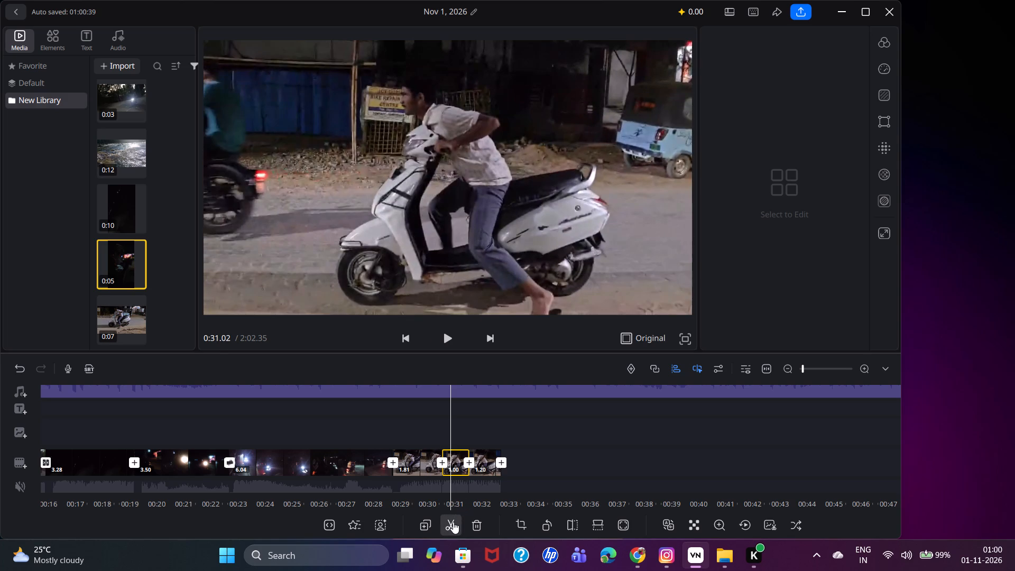
left_click_drag(428, 435, 449, 434)
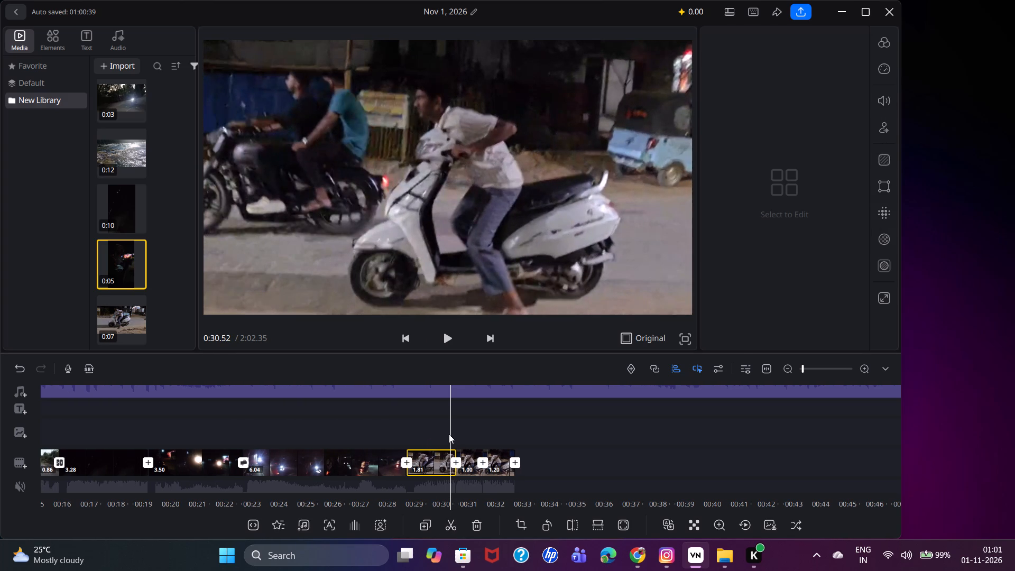
Split the reversed 1.00-second scooter clip at 0:31.08 and delete its first part.
left_click_drag(449, 434, 446, 437)
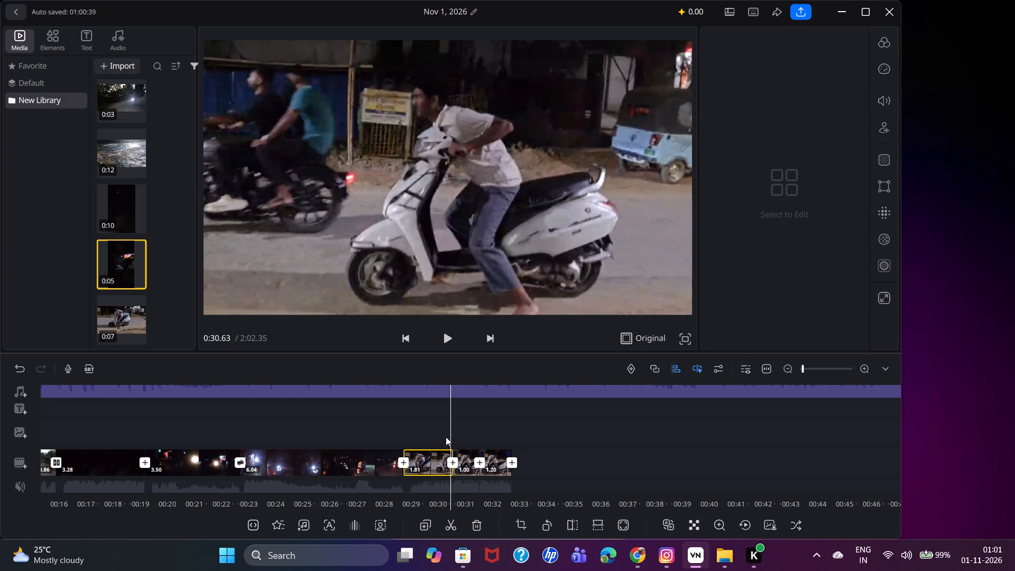
left_click_drag(446, 437, 439, 438)
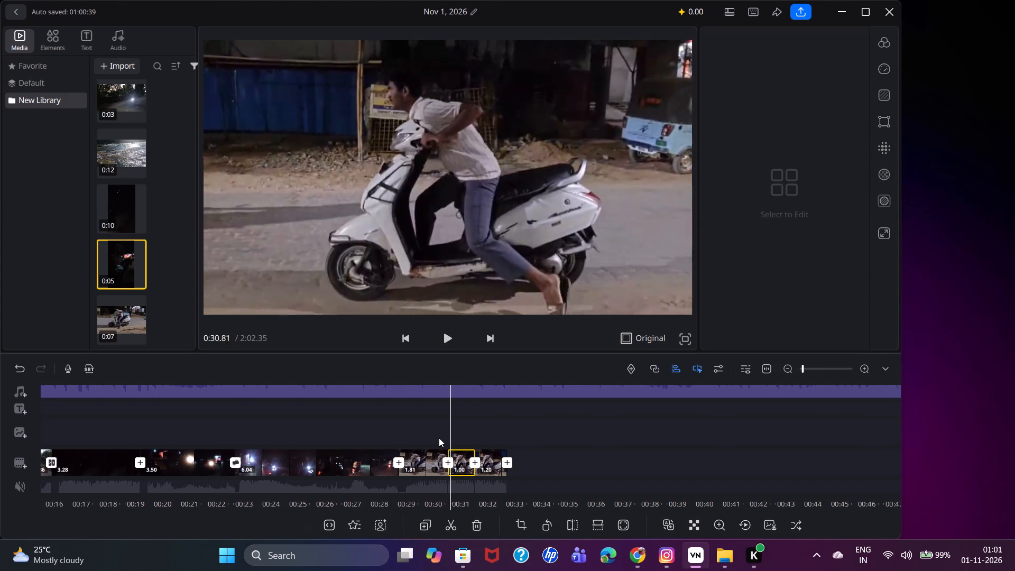
left_click_drag(439, 438, 433, 438)
left_click(454, 520)
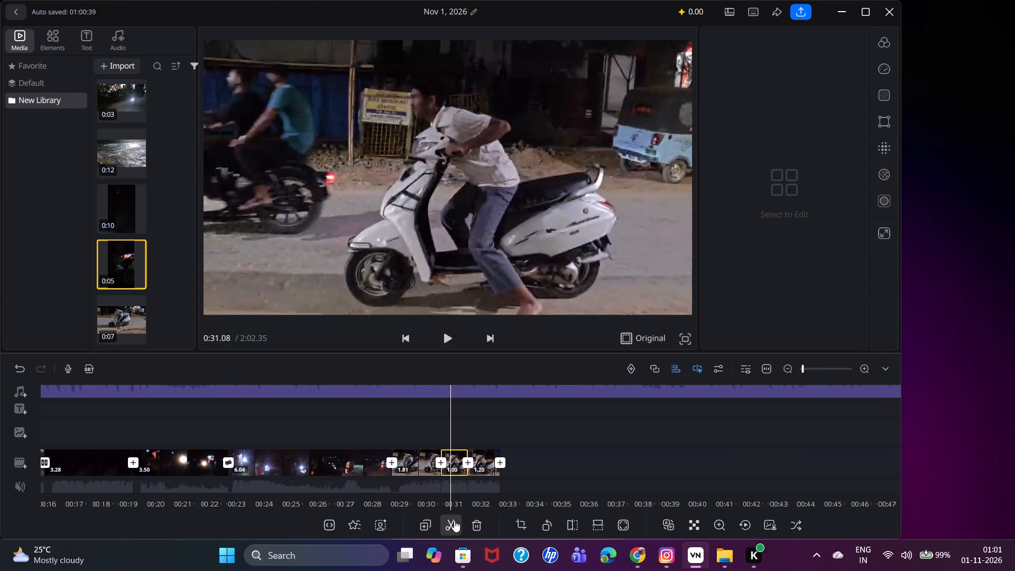
left_click(442, 449)
left_click(530, 433)
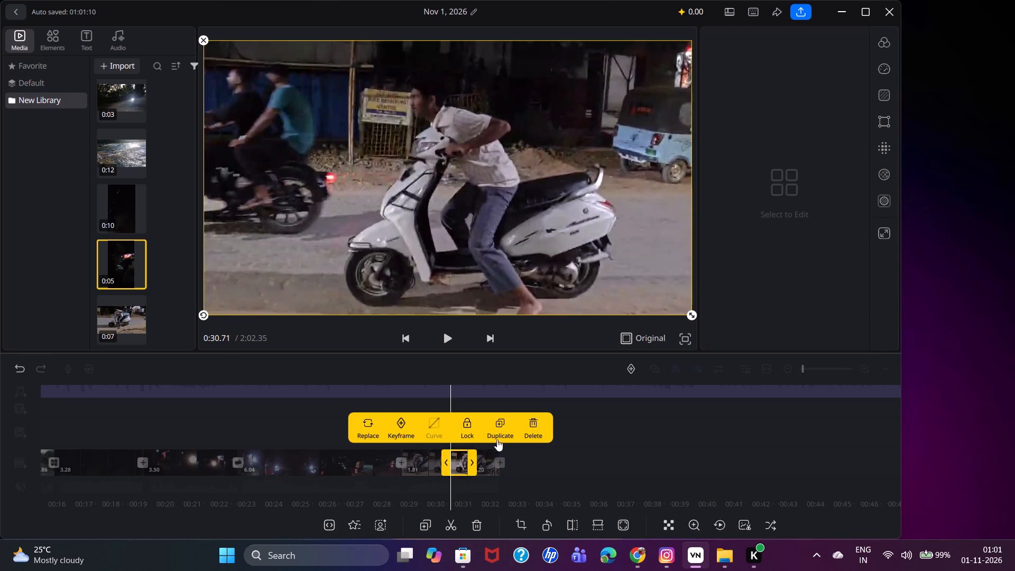
left_click(312, 422)
Play the join between the 1.81-second and shortened reversed scooter clips, and delete the forward 1.20-second scooter clip at the end.
left_click_drag(392, 425, 427, 425)
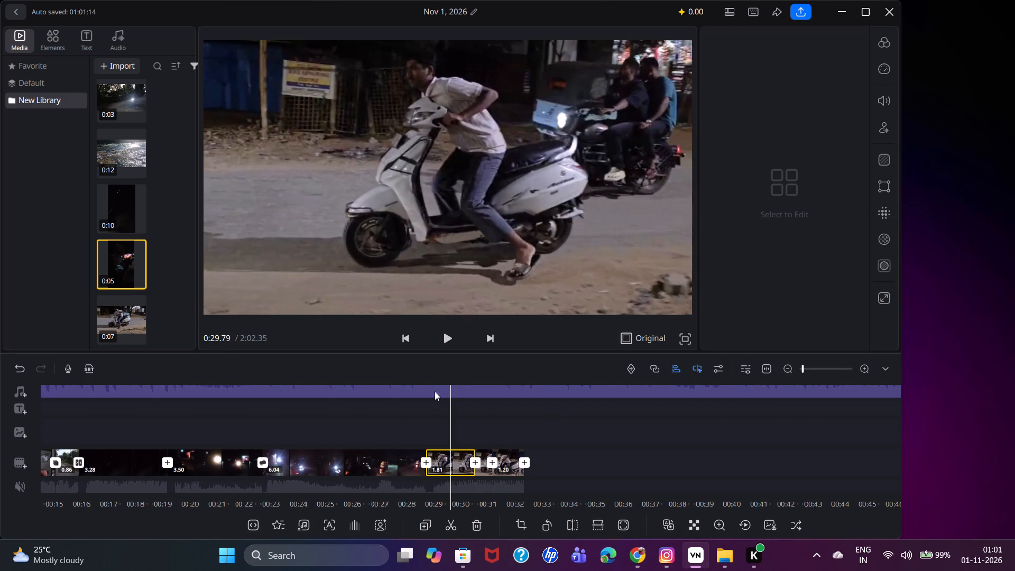
left_click(455, 340)
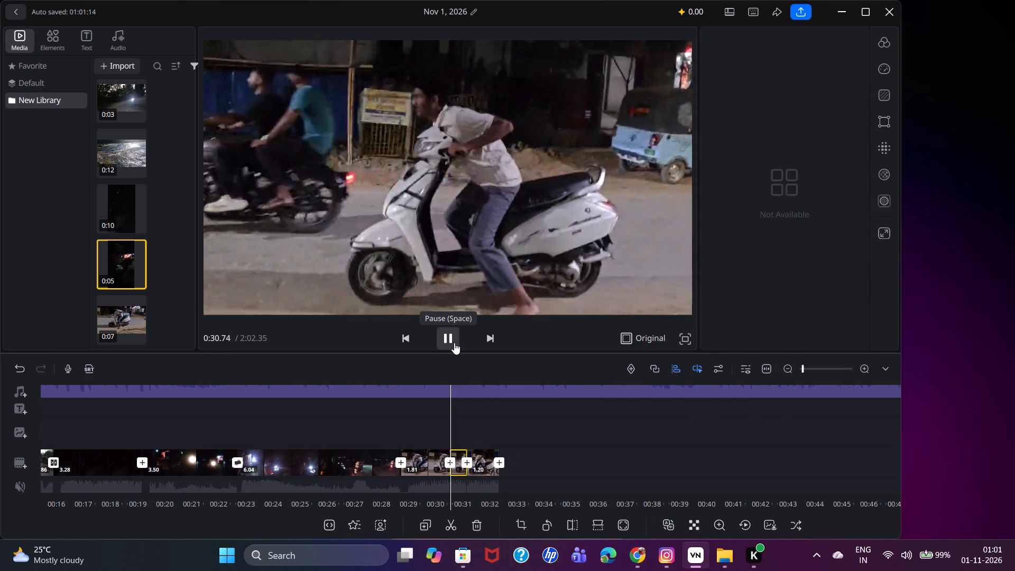
left_click(454, 343)
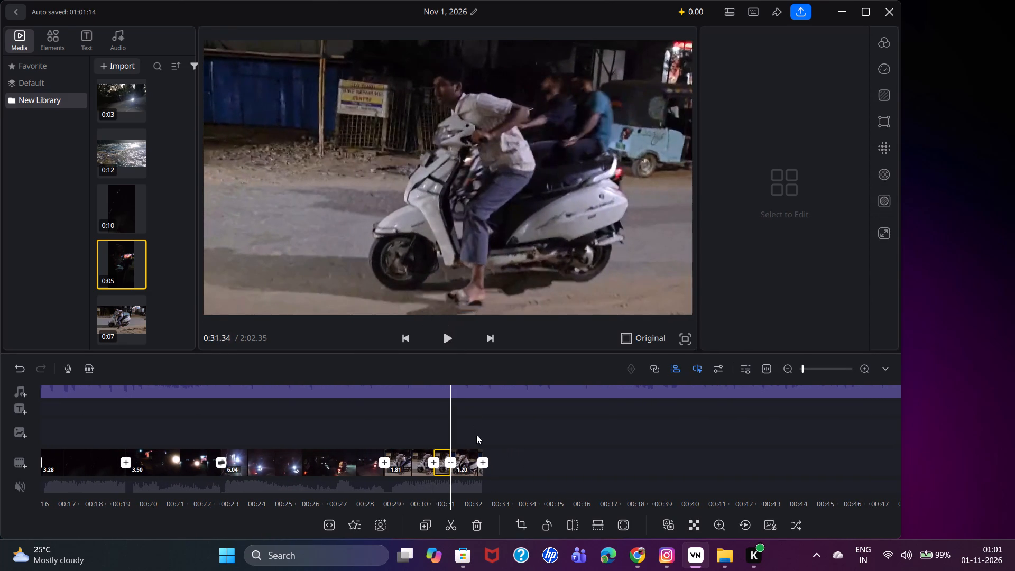
left_click(467, 463)
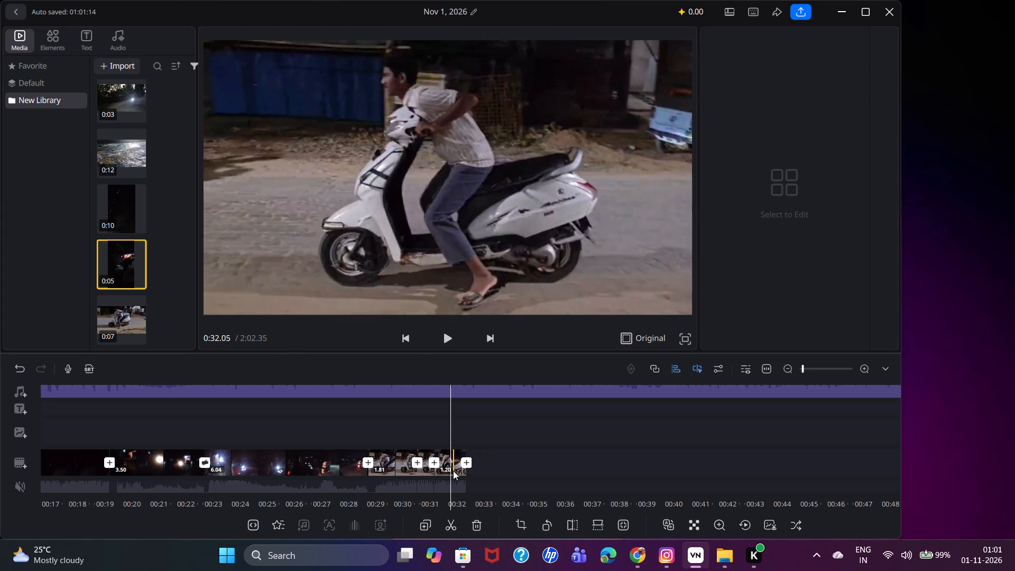
left_click(451, 456)
left_click(453, 456)
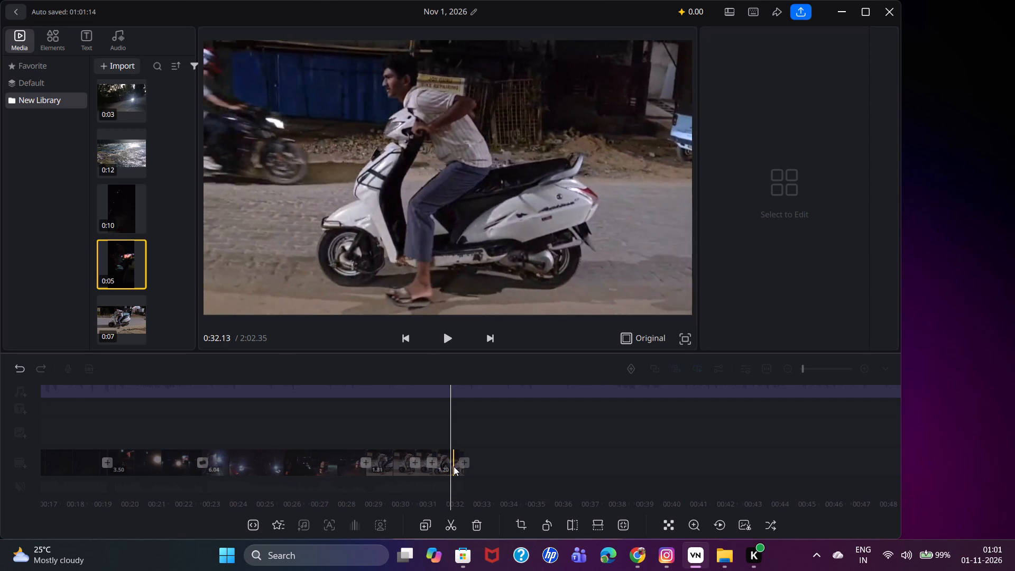
left_click(428, 450)
left_click(427, 431)
left_click(444, 461)
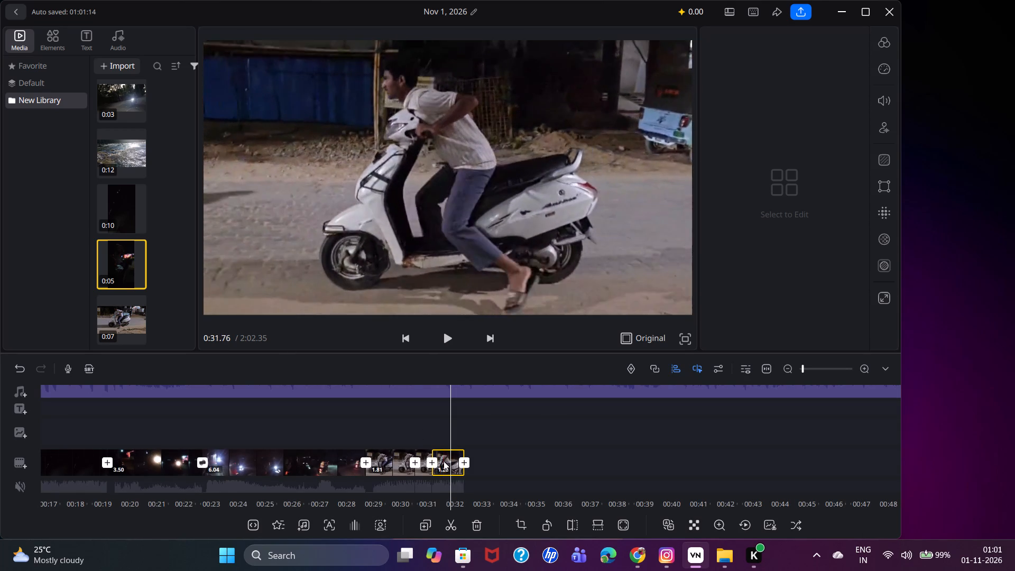
left_click(451, 460)
left_click(455, 456)
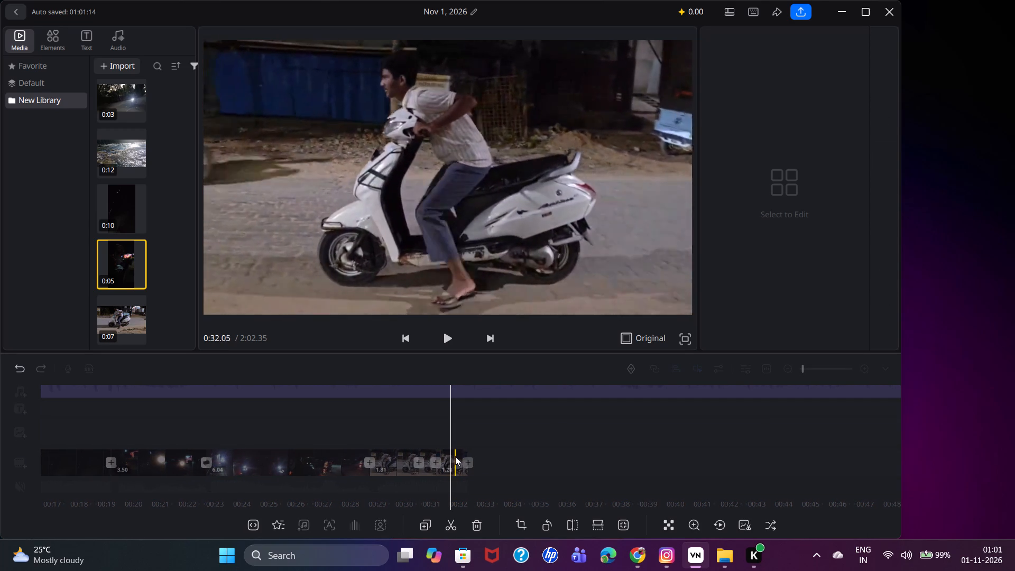
left_click(454, 457)
left_click(380, 438)
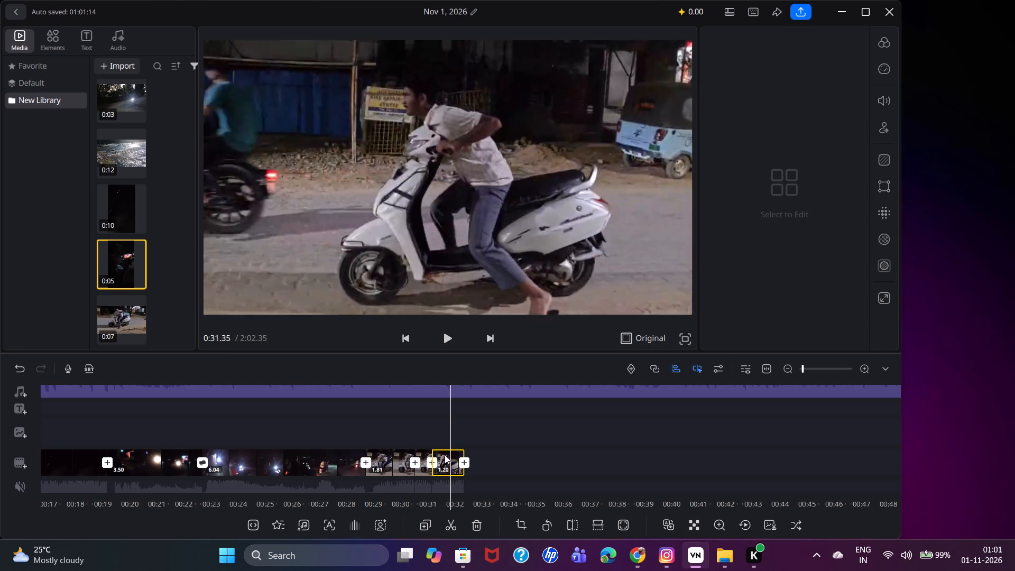
left_click(472, 521)
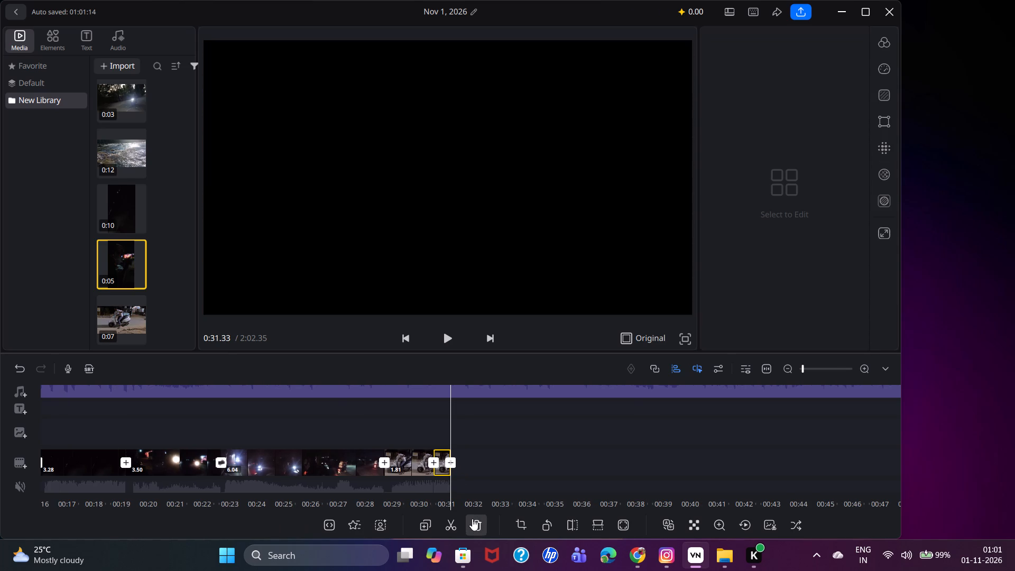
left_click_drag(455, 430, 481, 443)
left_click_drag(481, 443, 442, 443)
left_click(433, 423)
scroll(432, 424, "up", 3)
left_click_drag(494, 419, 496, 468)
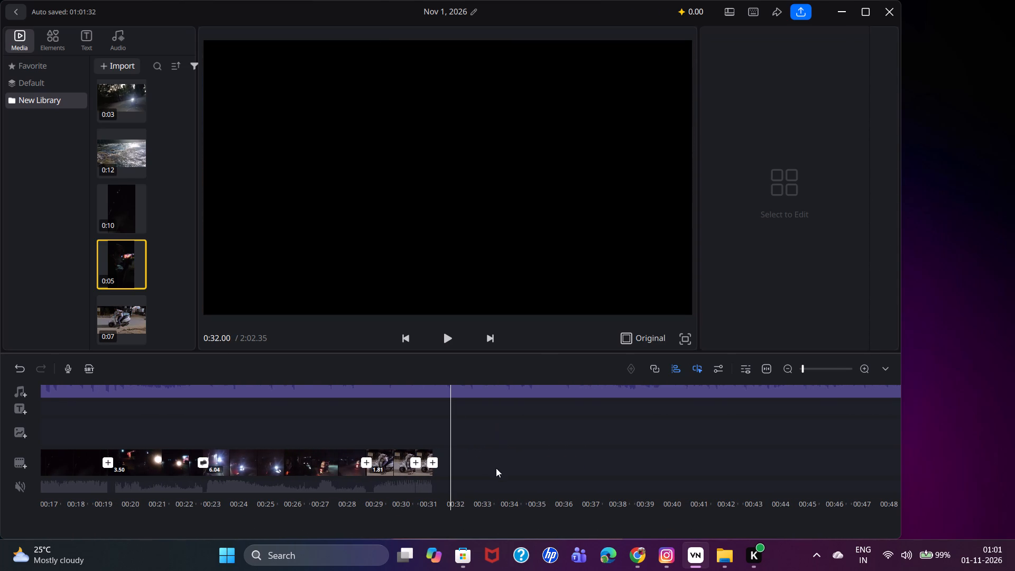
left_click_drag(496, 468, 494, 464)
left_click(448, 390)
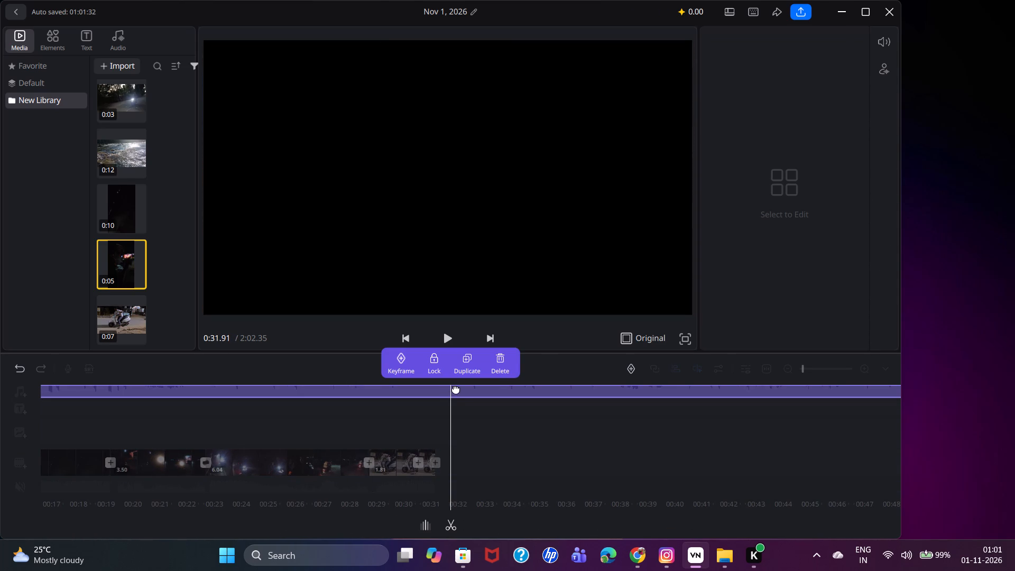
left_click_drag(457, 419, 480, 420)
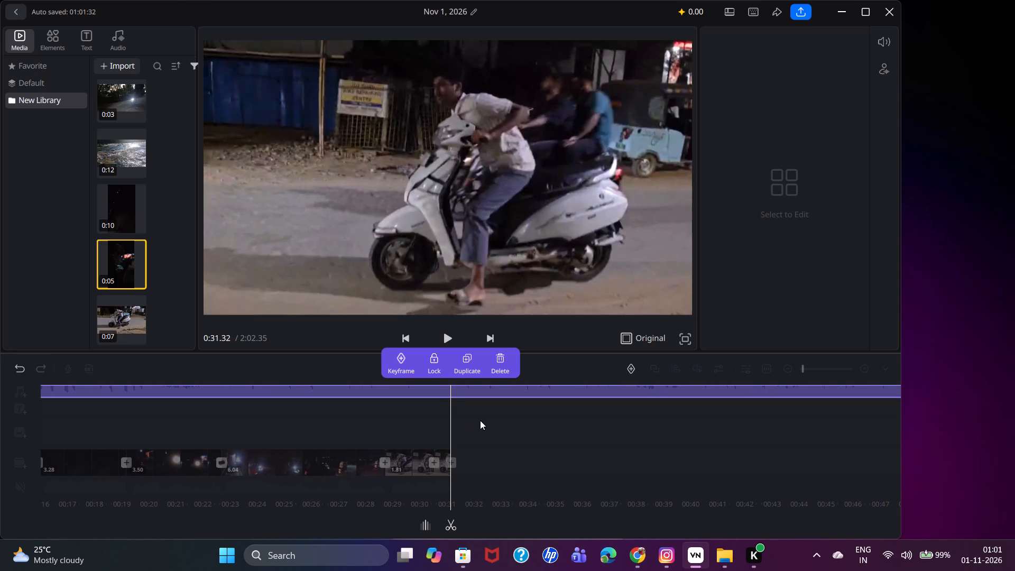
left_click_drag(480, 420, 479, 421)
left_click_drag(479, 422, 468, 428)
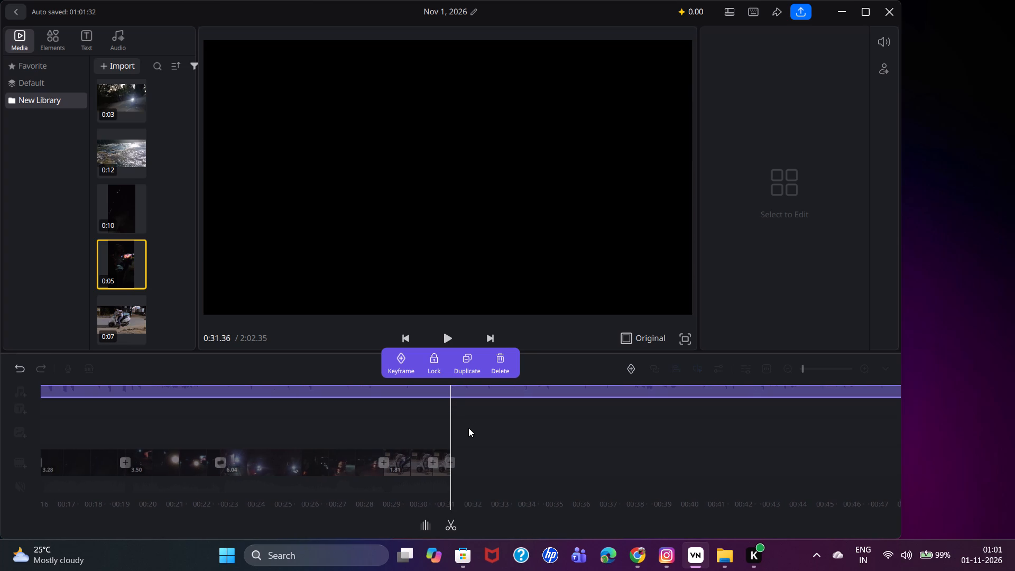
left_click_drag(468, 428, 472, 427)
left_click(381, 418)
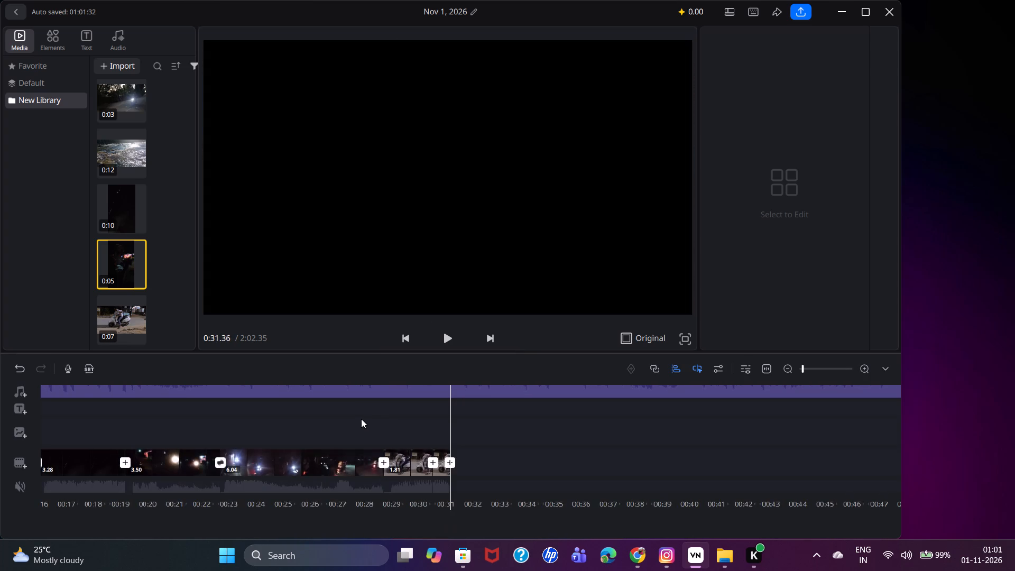
Play the montage from the start through the night-ride clips and scrub the transitions on both sides of the 0.86-second road clip.
left_click_drag(361, 419, 802, 426)
left_click_drag(733, 433, 741, 432)
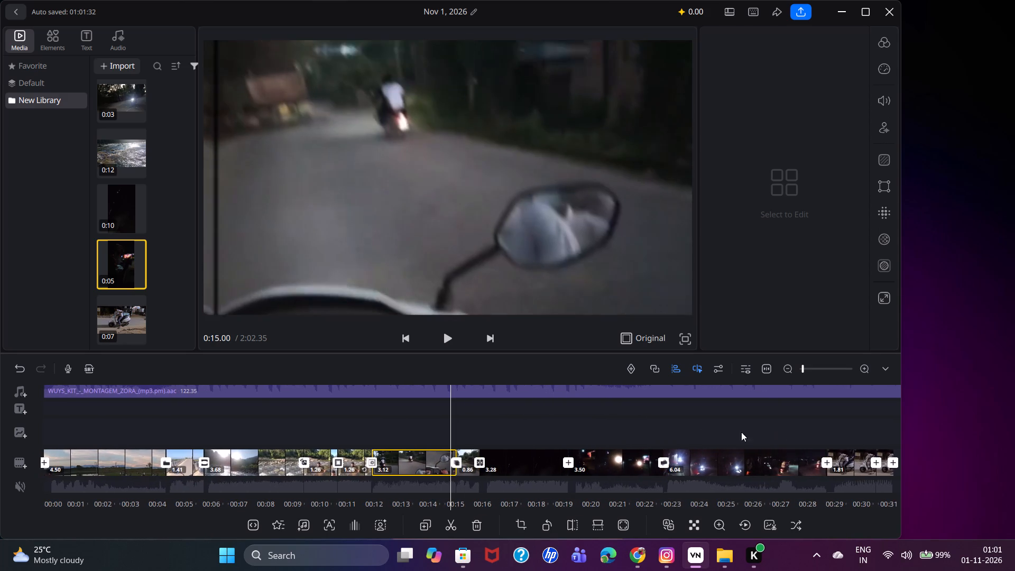
left_click_drag(741, 432, 1014, 427)
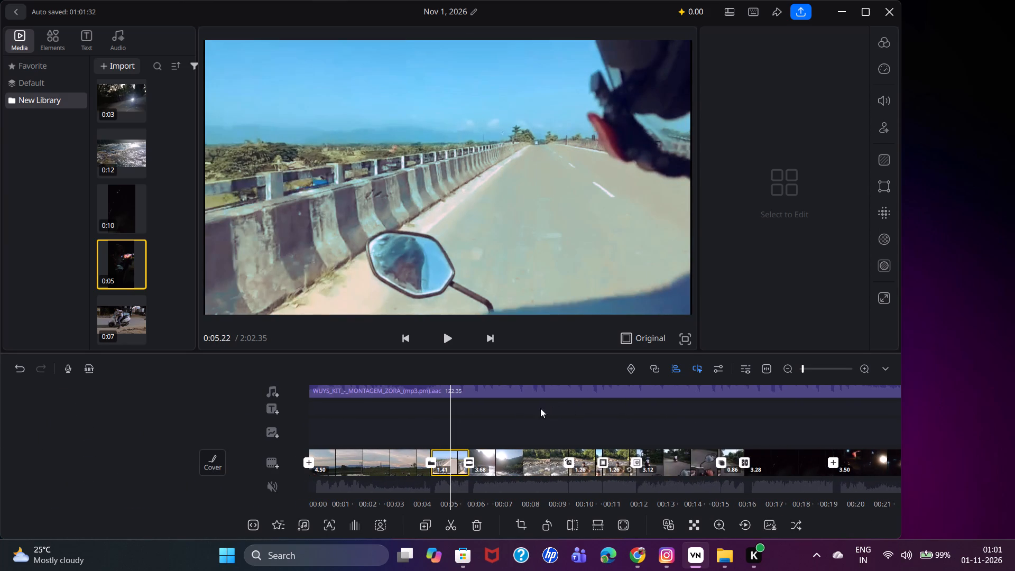
left_click_drag(466, 420, 704, 420)
left_click(449, 340)
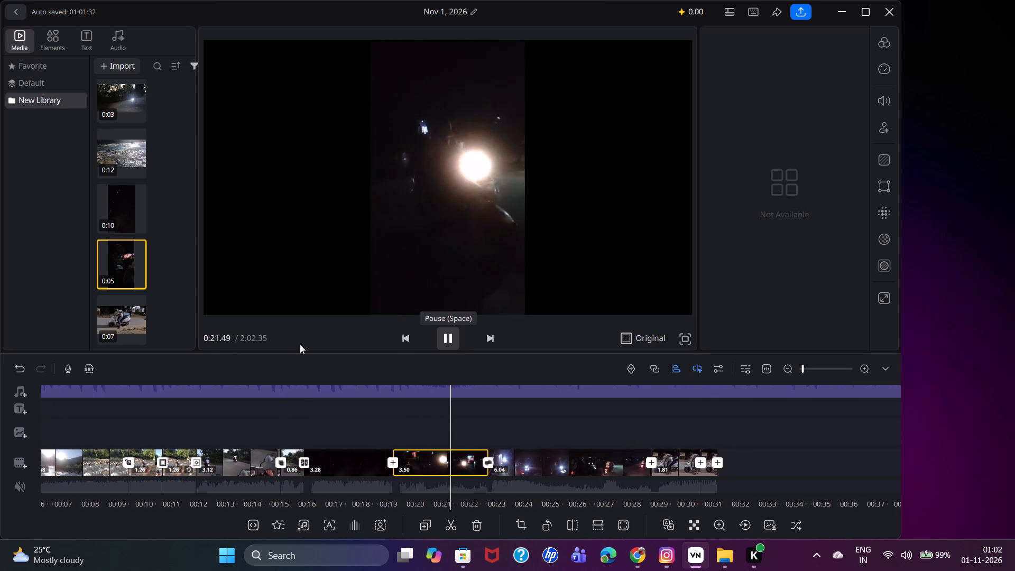
left_click(247, 462)
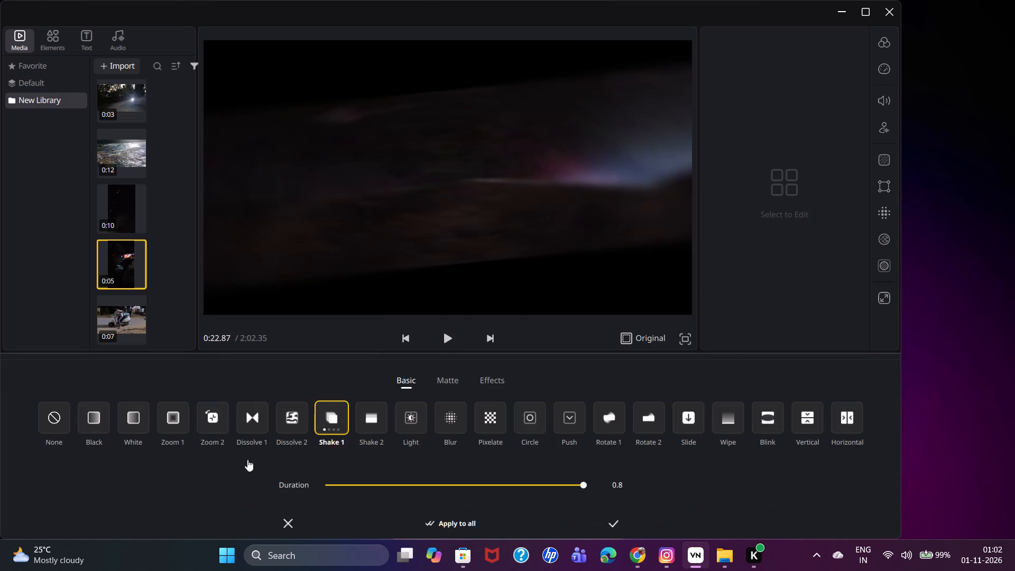
left_click(287, 527)
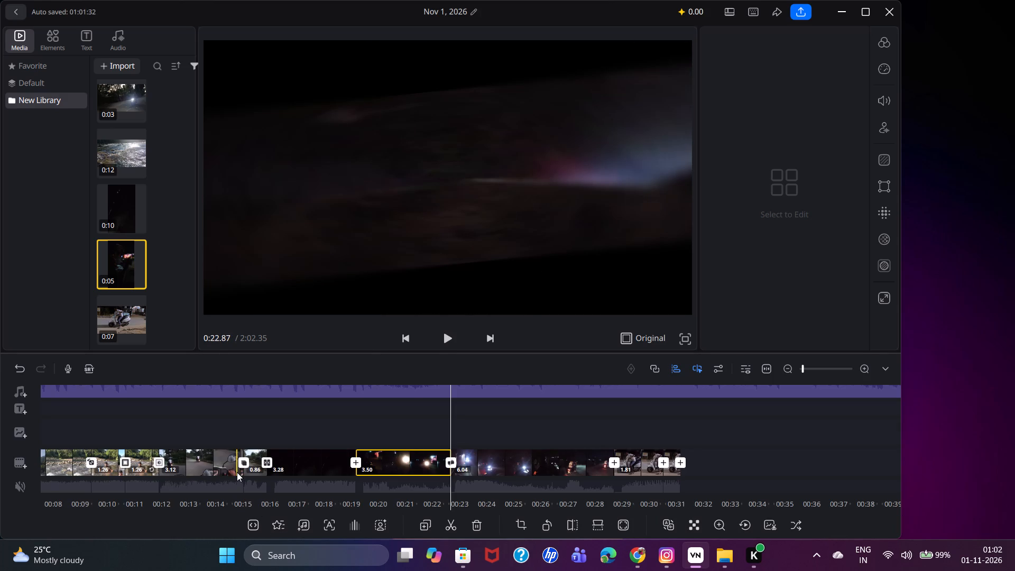
left_click(237, 472)
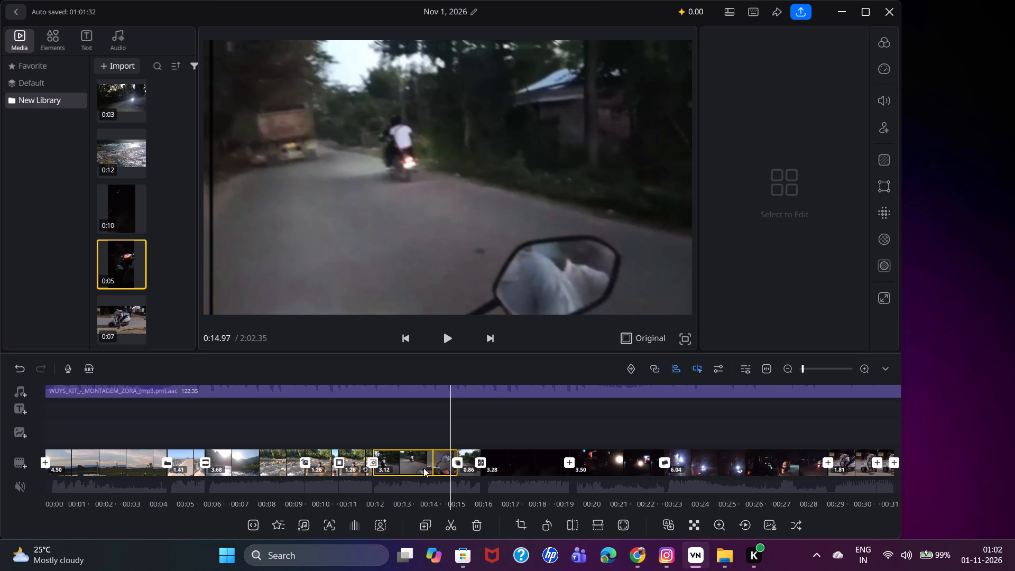
left_click_drag(418, 465, 431, 464)
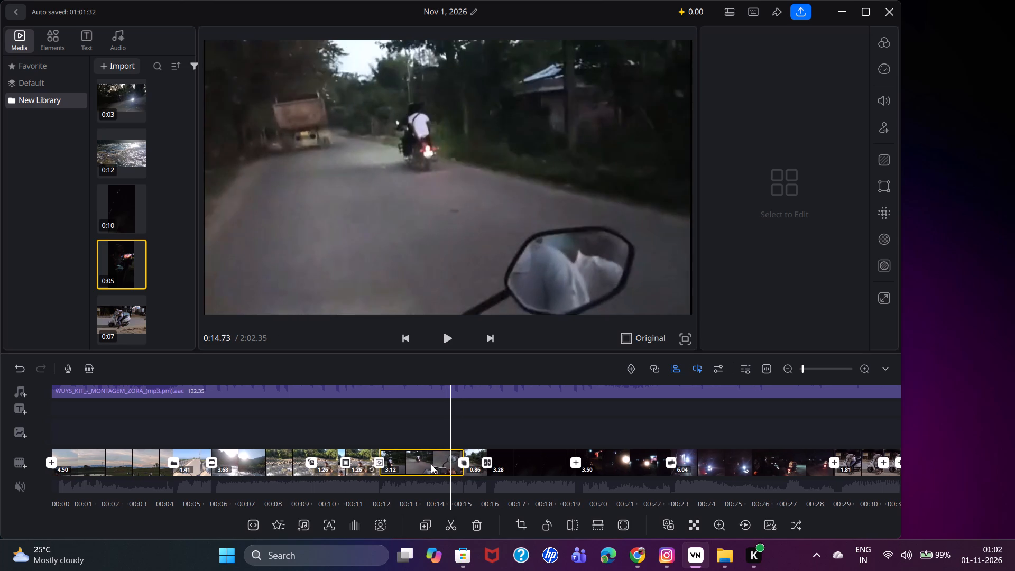
left_click_drag(431, 464, 411, 467)
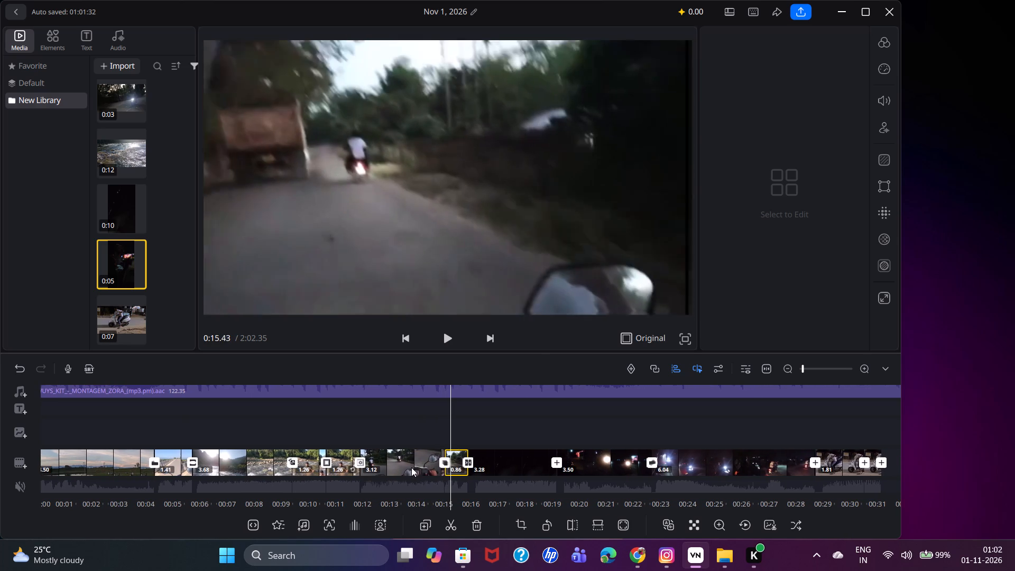
left_click_drag(411, 467, 399, 468)
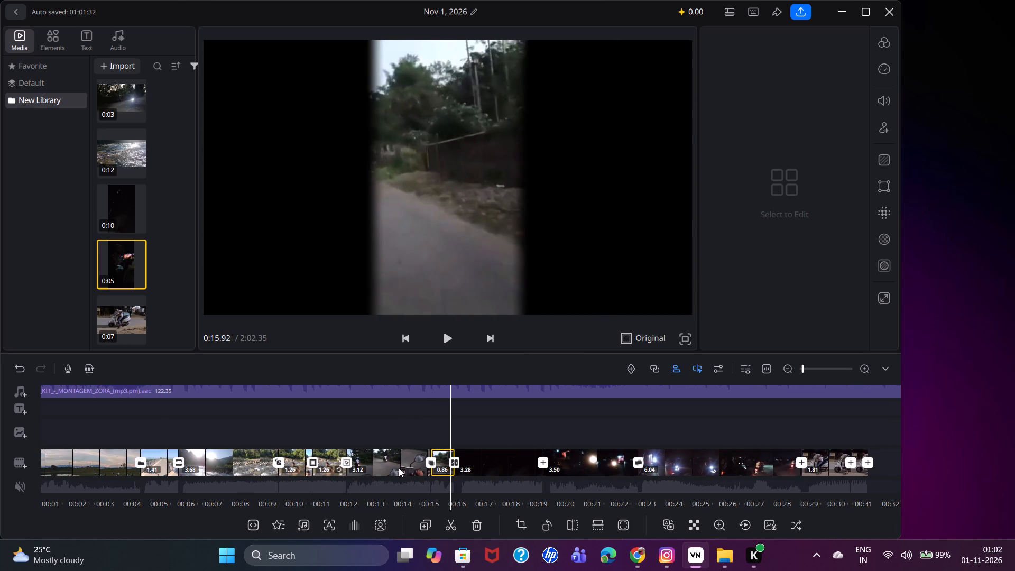
left_click_drag(399, 468, 393, 468)
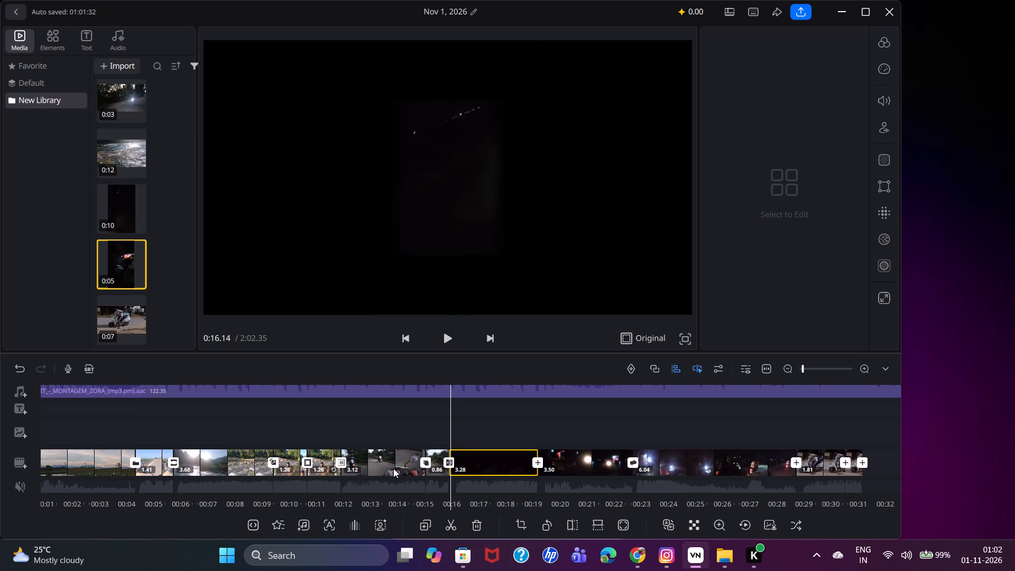
left_click_drag(393, 468, 384, 468)
Play the whole montage from 0:00.00 to the end of the last scooter clip.
left_click_drag(416, 409, 273, 424)
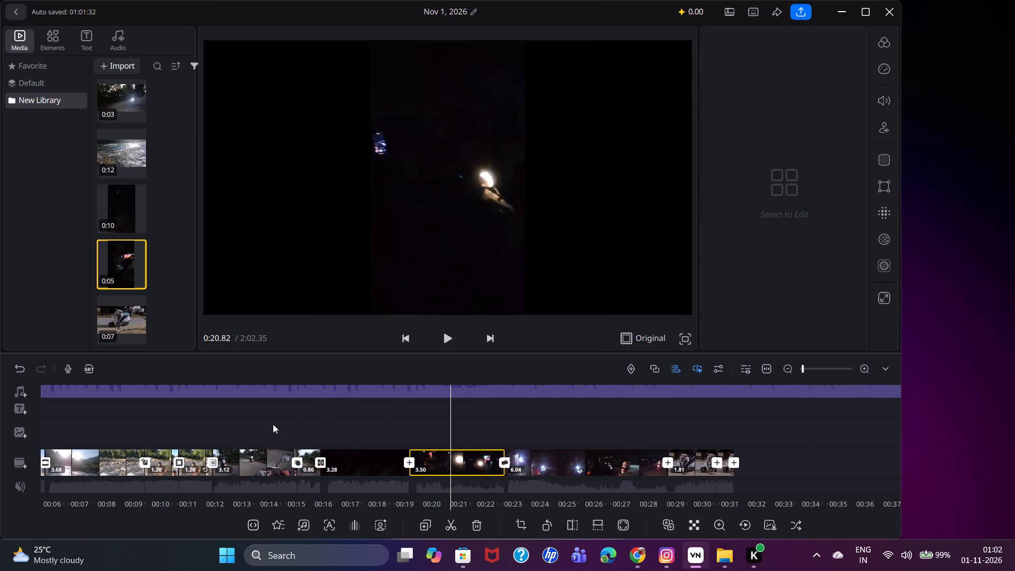
left_click_drag(273, 424, 2, 423)
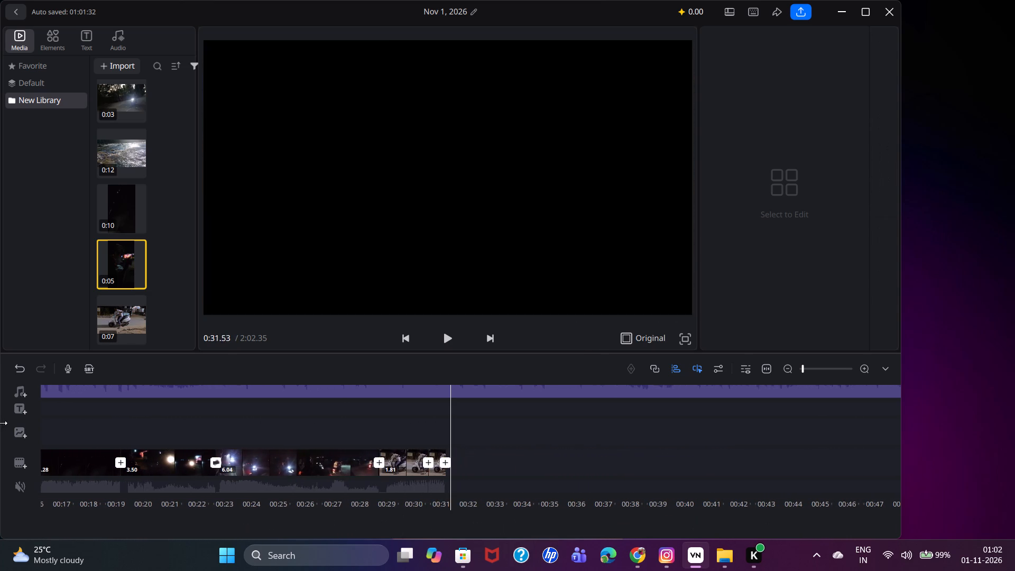
left_click_drag(2, 423, 975, 480)
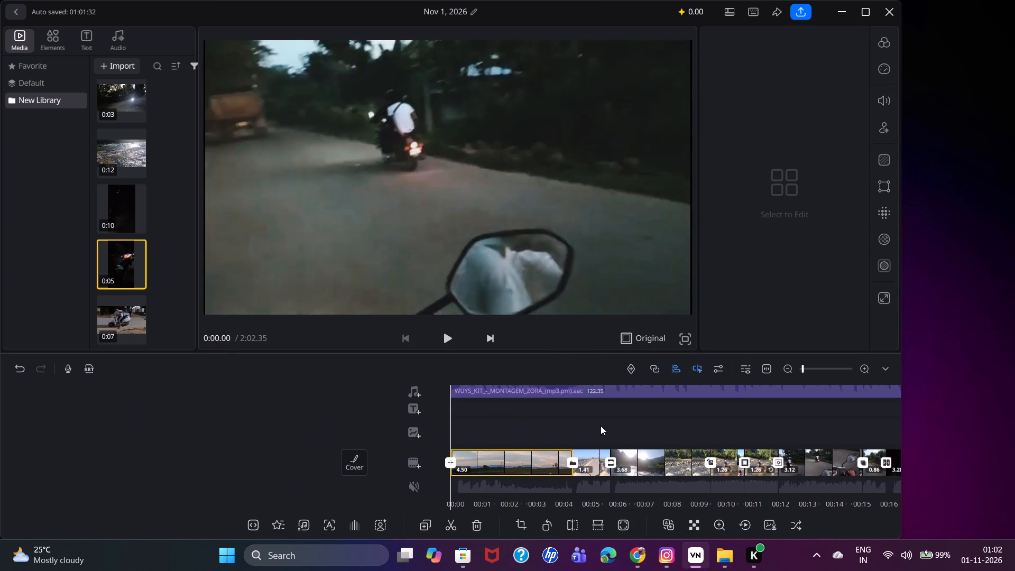
left_click_drag(485, 413, 576, 425)
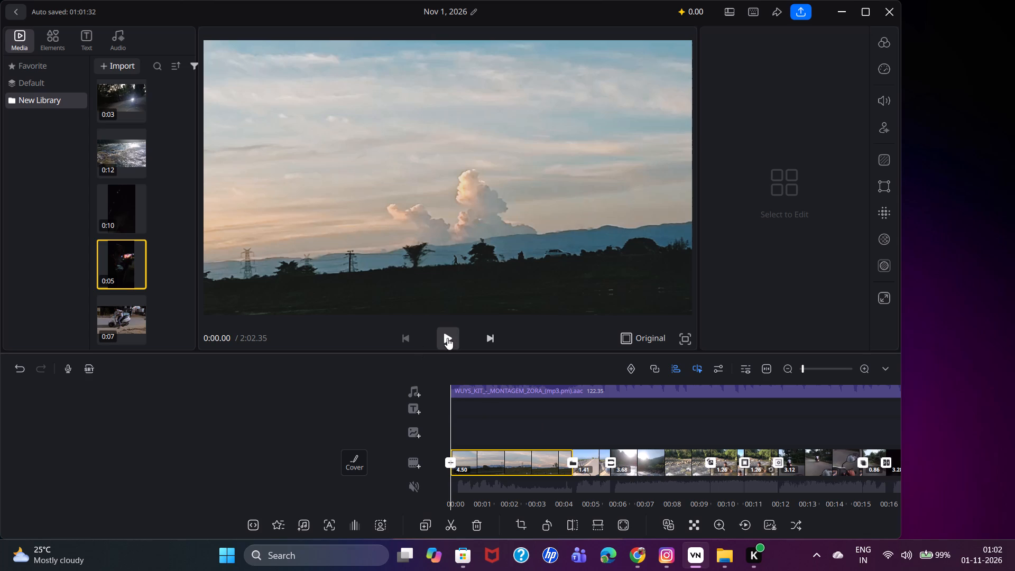
left_click(447, 338)
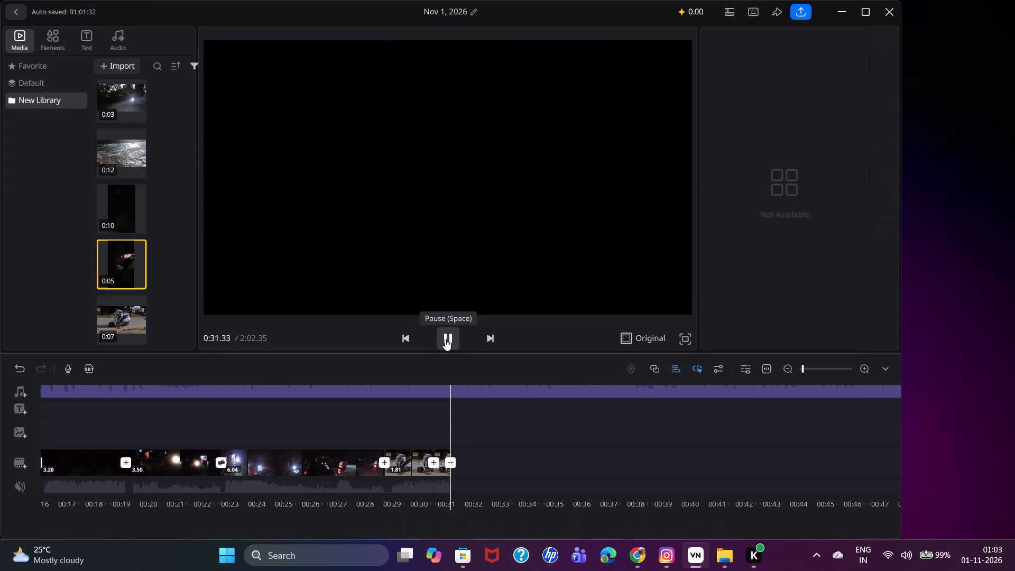
left_click_drag(369, 423, 433, 428)
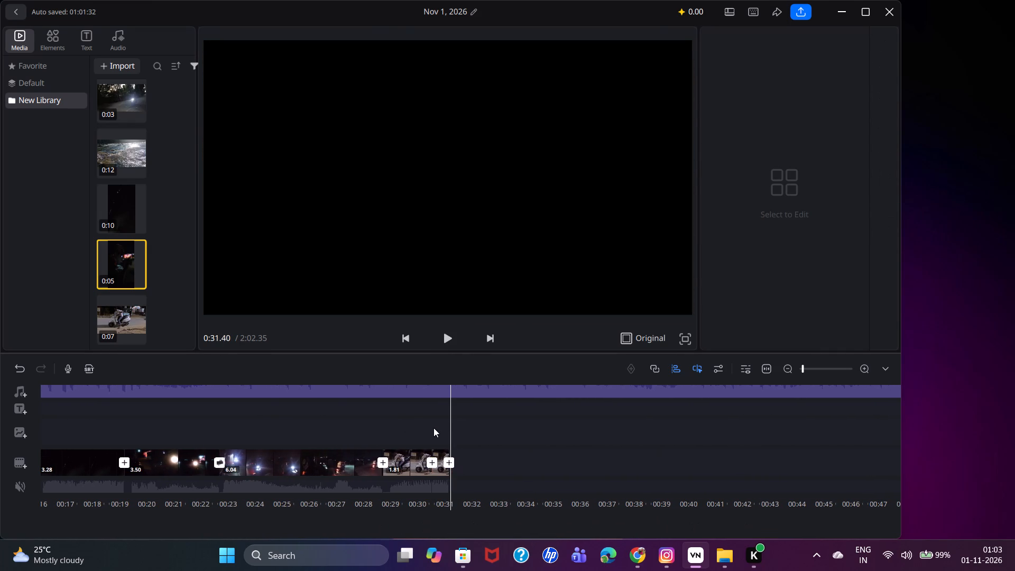
Split the music track at 0:31.35, the end of the last scooter clip, and delete the 91.00-second part after it.
left_click_drag(433, 428, 436, 428)
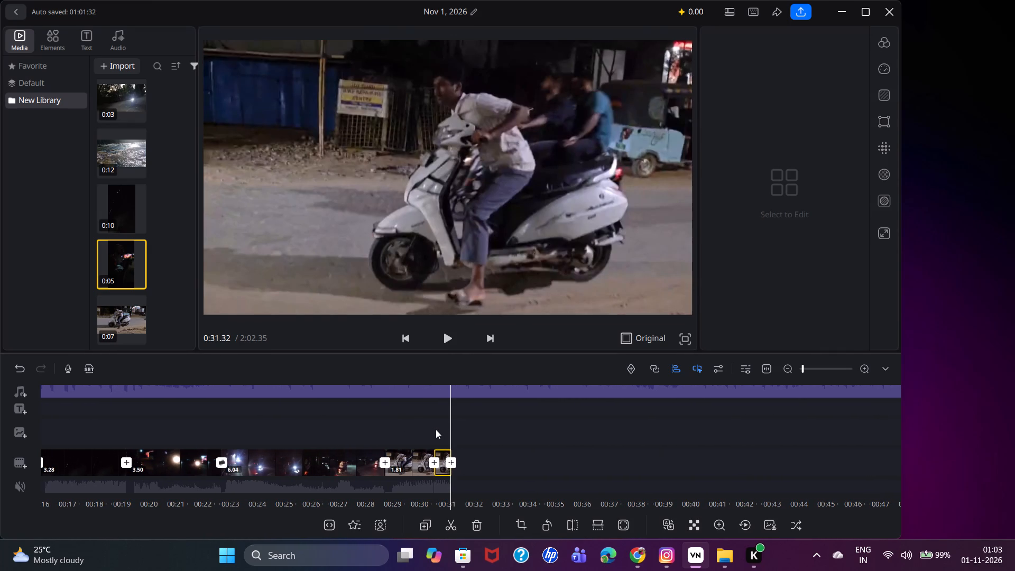
left_click(451, 394)
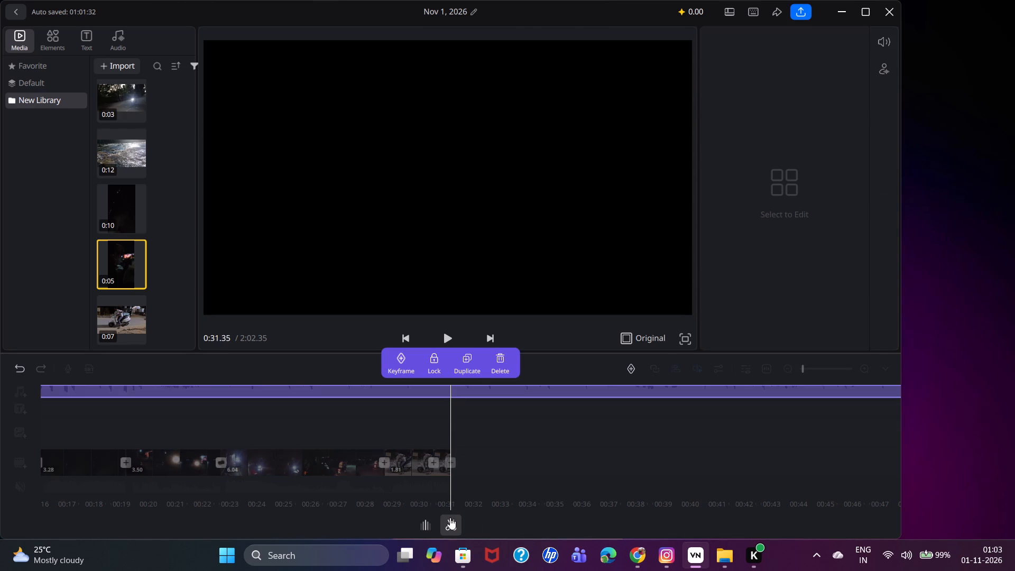
left_click(450, 518)
left_click(474, 434)
left_click(484, 386)
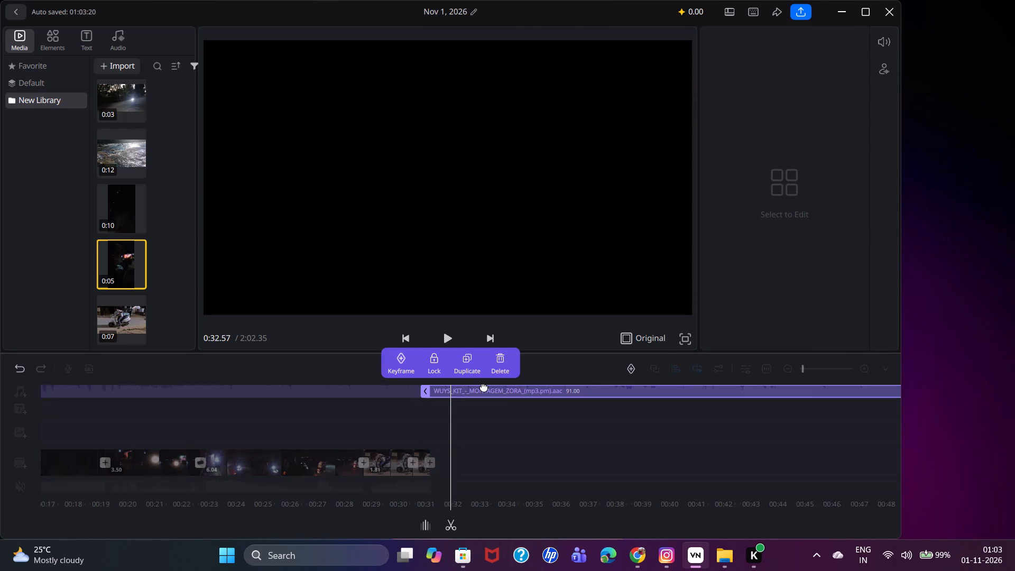
left_click(497, 360)
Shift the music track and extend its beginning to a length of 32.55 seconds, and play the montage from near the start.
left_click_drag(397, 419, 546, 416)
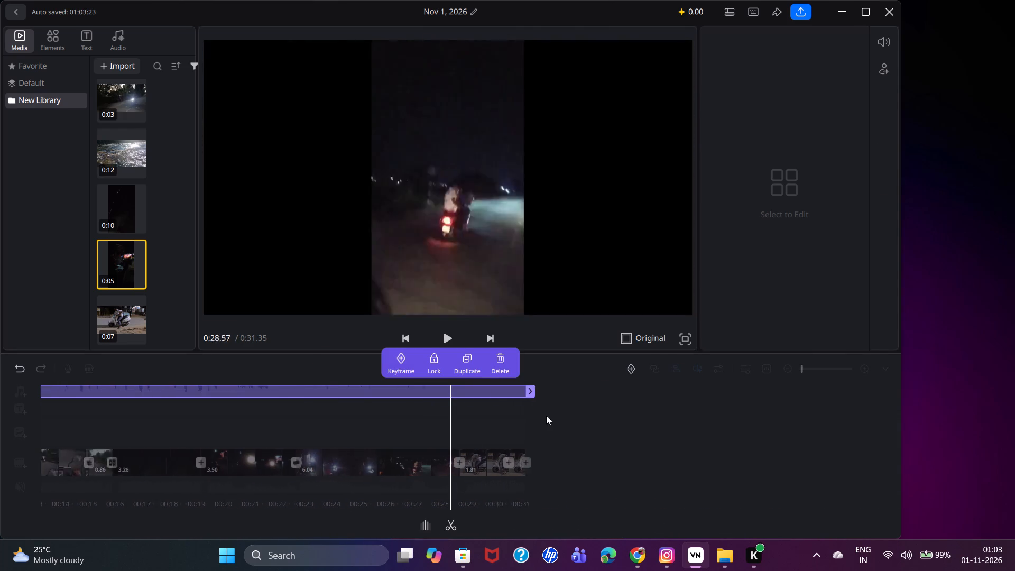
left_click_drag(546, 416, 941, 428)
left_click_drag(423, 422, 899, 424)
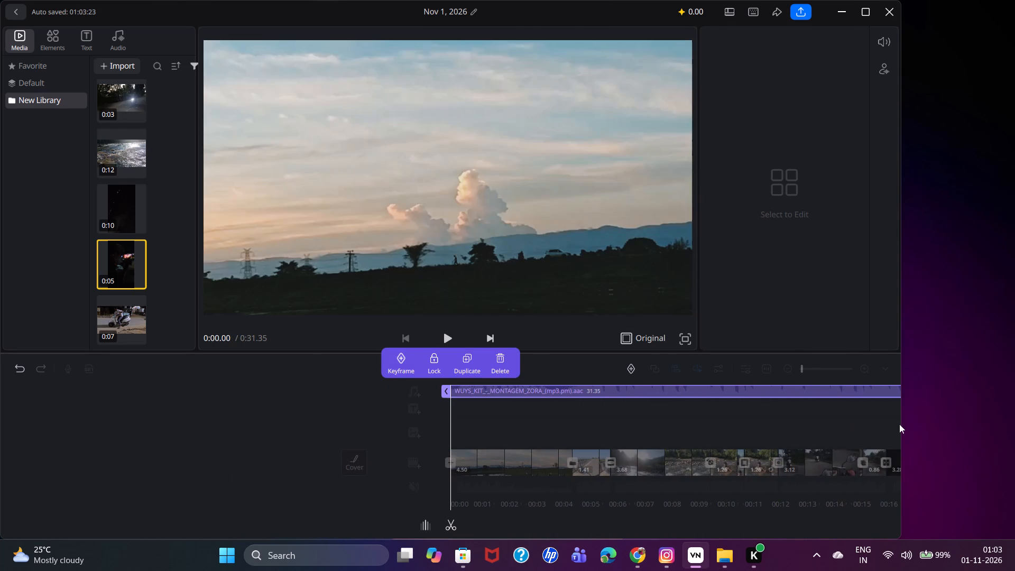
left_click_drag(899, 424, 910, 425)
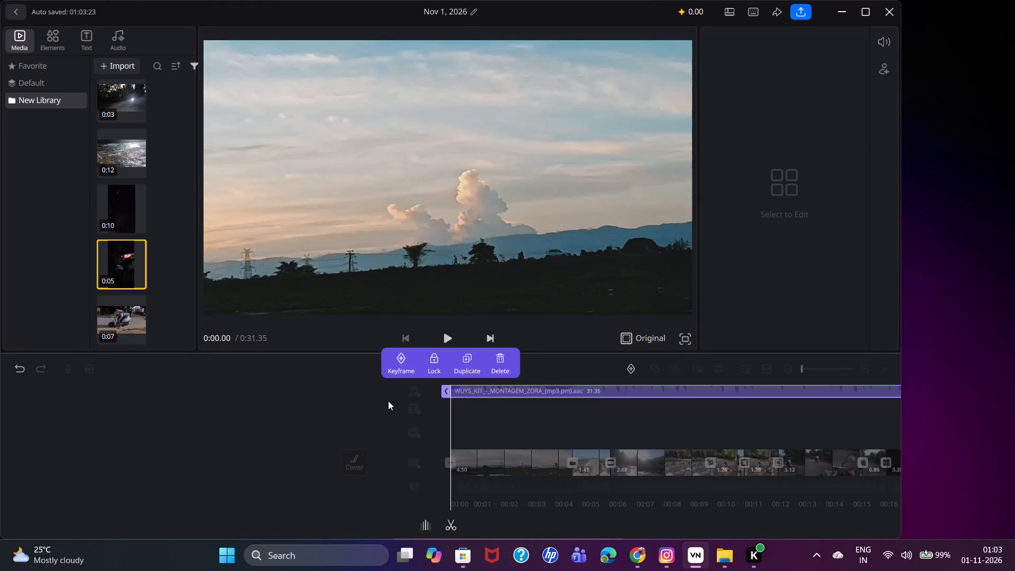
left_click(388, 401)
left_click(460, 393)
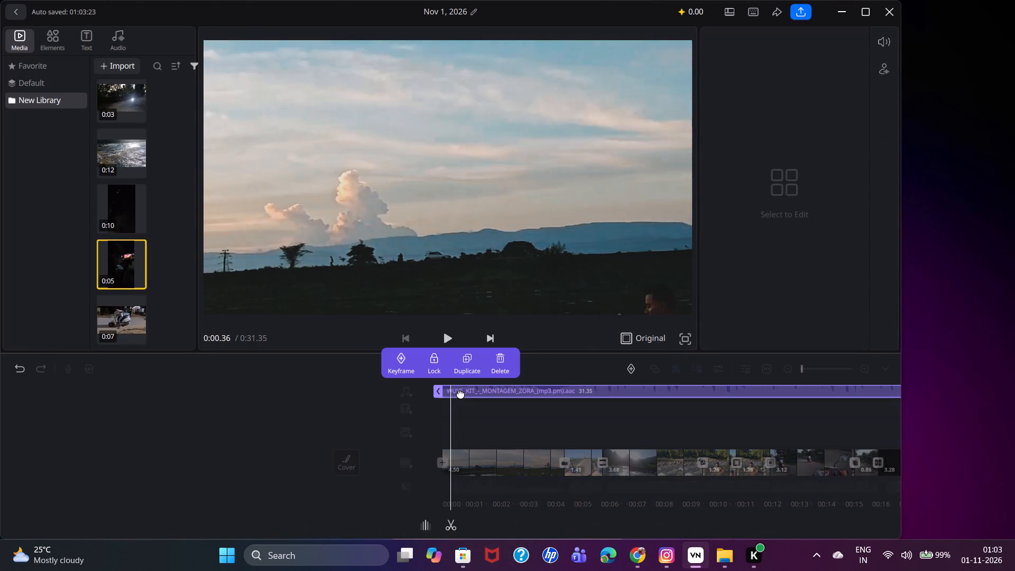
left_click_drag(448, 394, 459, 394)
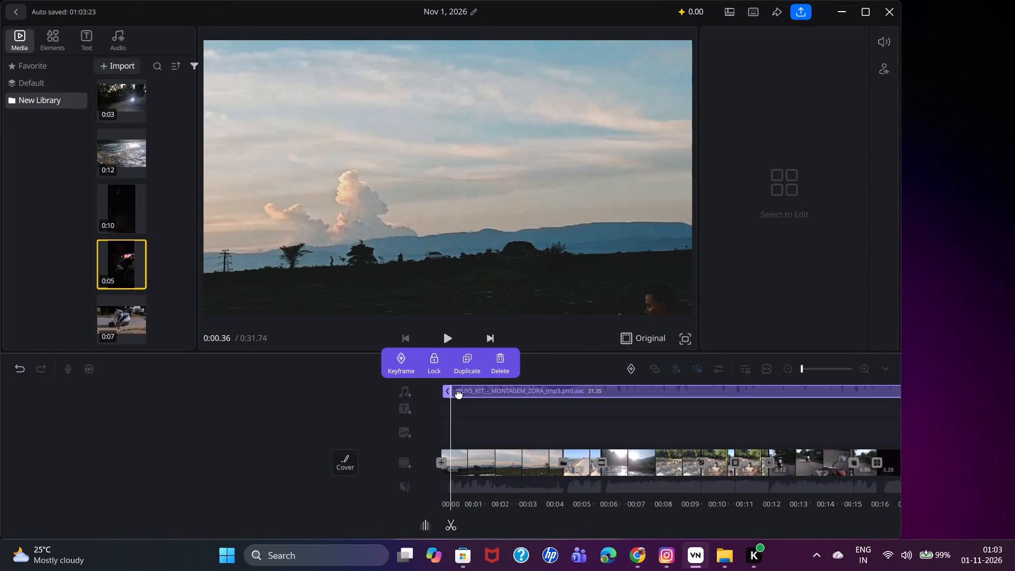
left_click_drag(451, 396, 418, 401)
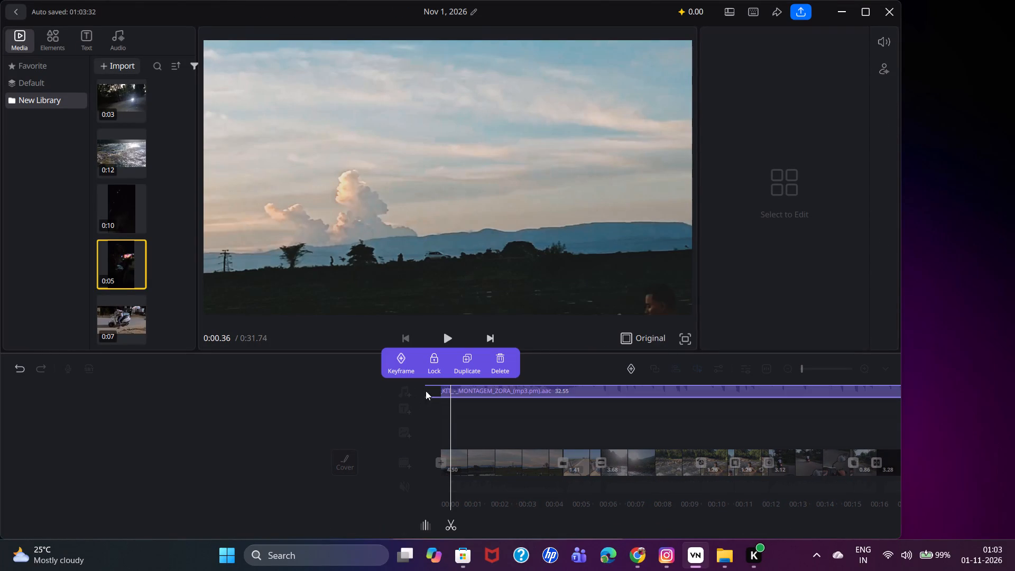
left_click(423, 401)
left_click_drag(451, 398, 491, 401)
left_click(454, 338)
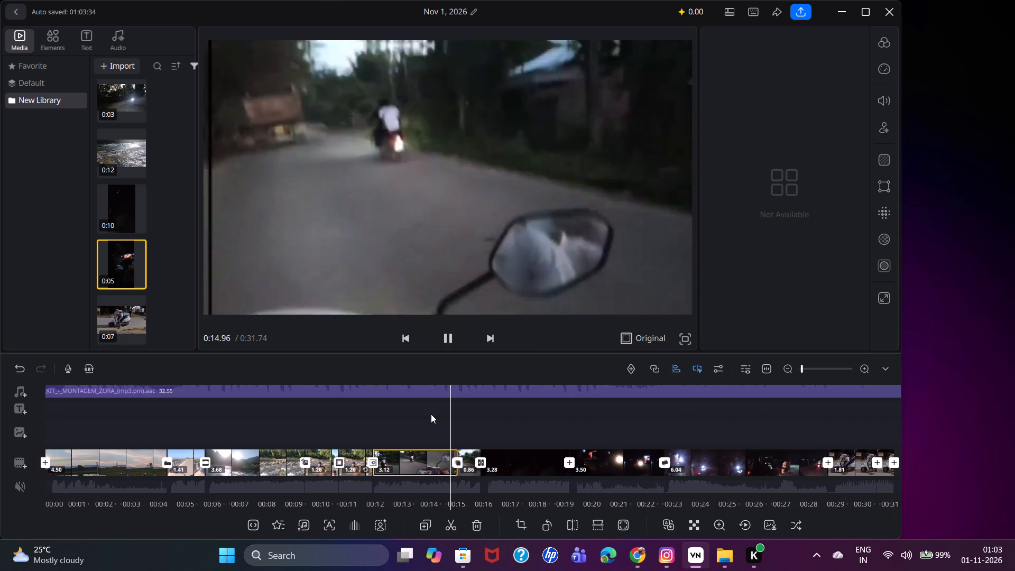
Trim the beginning of the music track to a length of 31.54 seconds, align it with 0:00.00, and play the opening.
left_click_drag(419, 410, 830, 429)
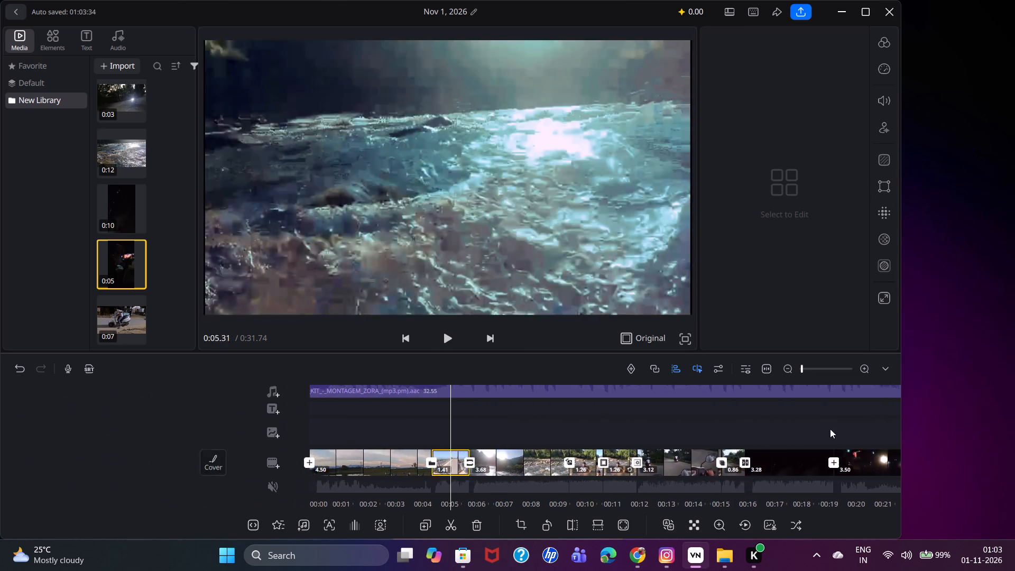
left_click_drag(830, 429, 894, 436)
left_click(484, 391)
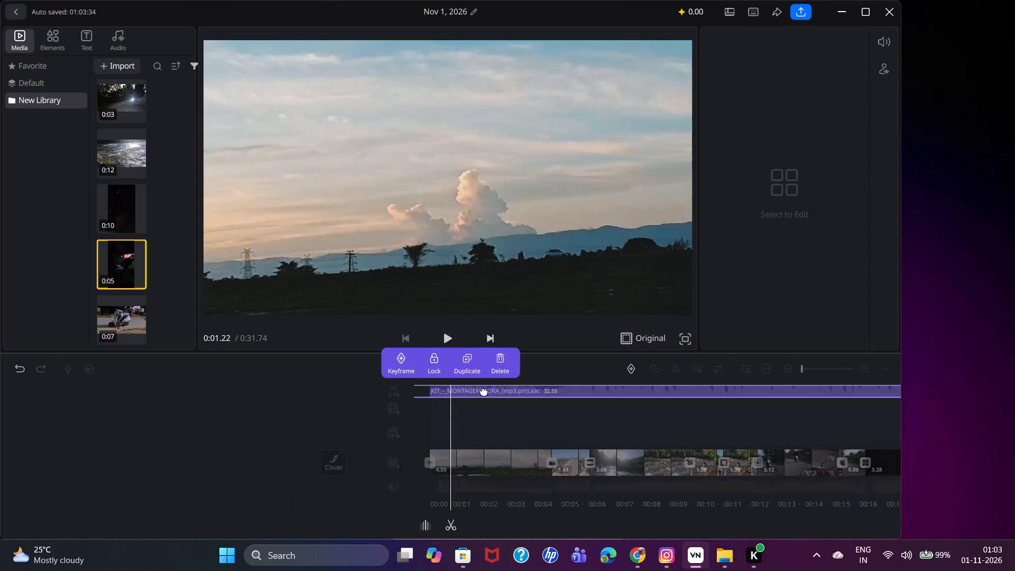
left_click_drag(422, 391, 444, 391)
left_click_drag(416, 392, 435, 392)
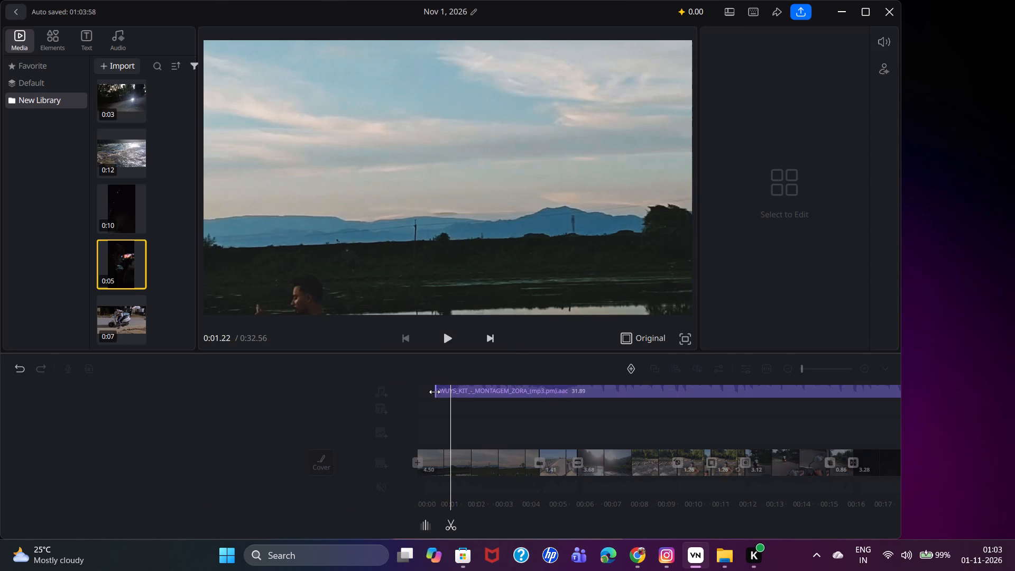
left_click_drag(435, 392, 444, 392)
left_click_drag(469, 391, 434, 399)
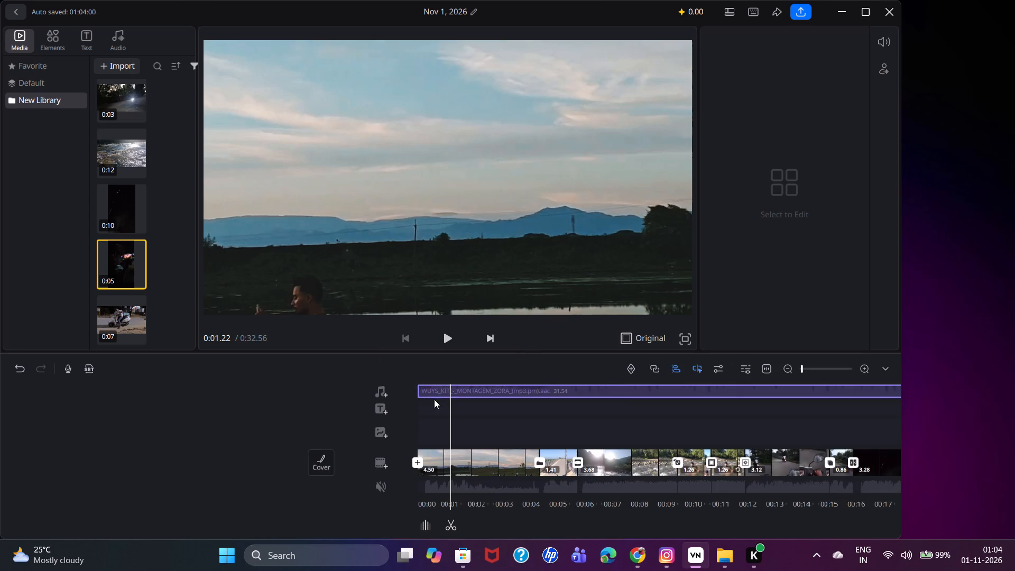
left_click_drag(434, 399, 431, 399)
left_click_drag(449, 408, 592, 402)
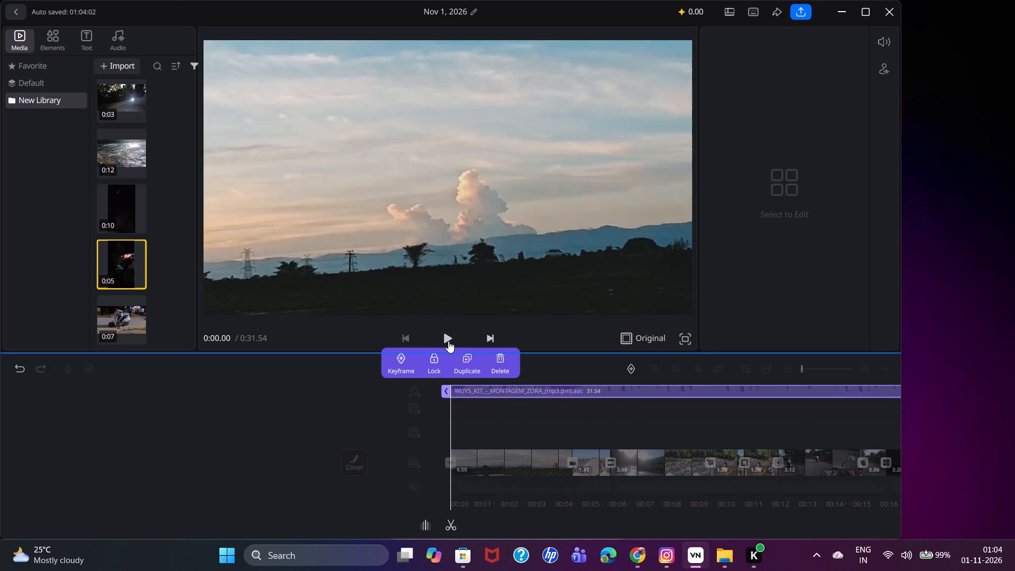
left_click(449, 339)
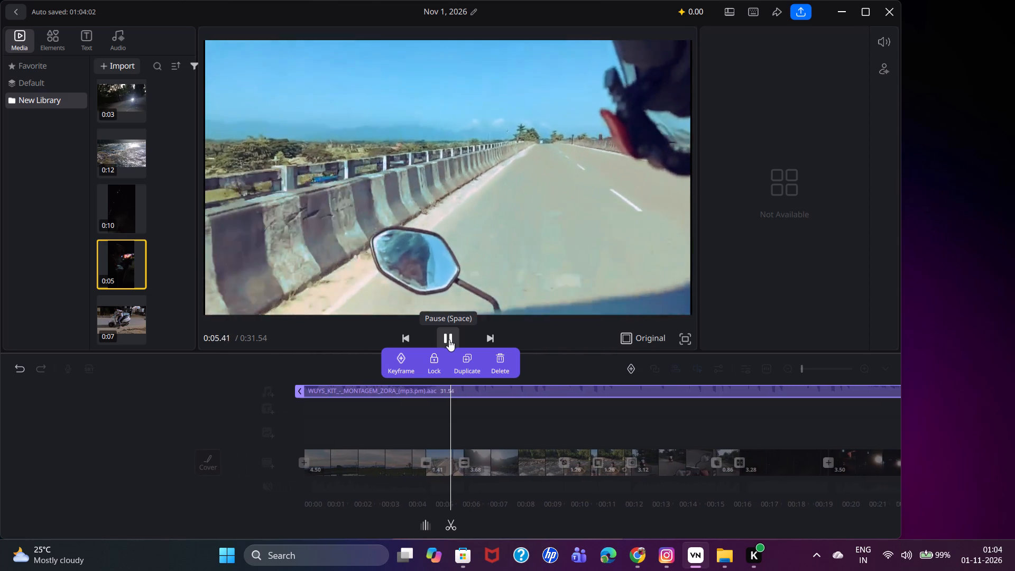
Trim the beginning of the music track to 31.27 seconds, move it back to 0:00.00, and play the opening clips.
left_click_drag(402, 415, 601, 413)
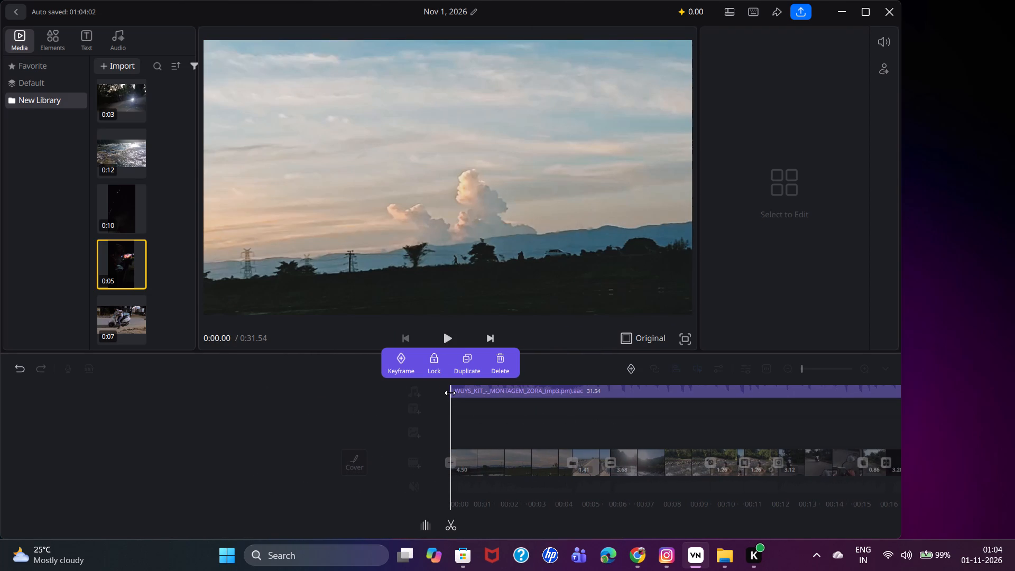
left_click(454, 390)
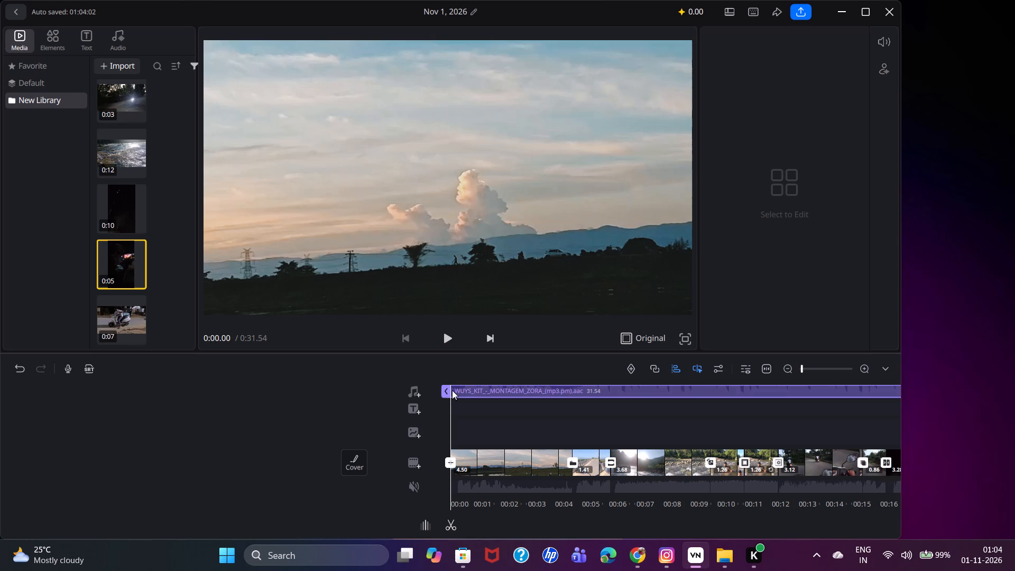
left_click_drag(448, 391, 455, 391)
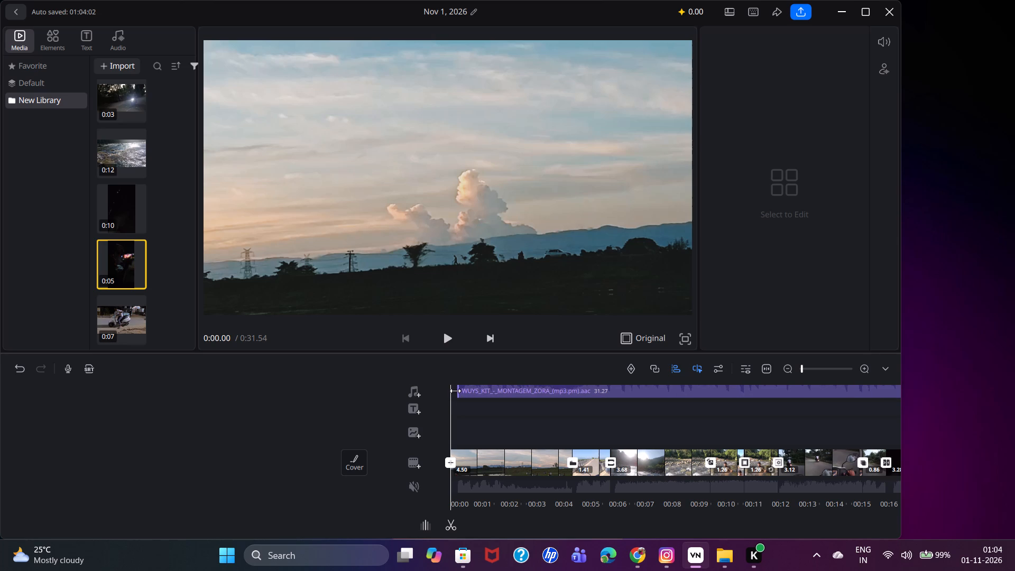
left_click_drag(467, 388, 461, 393)
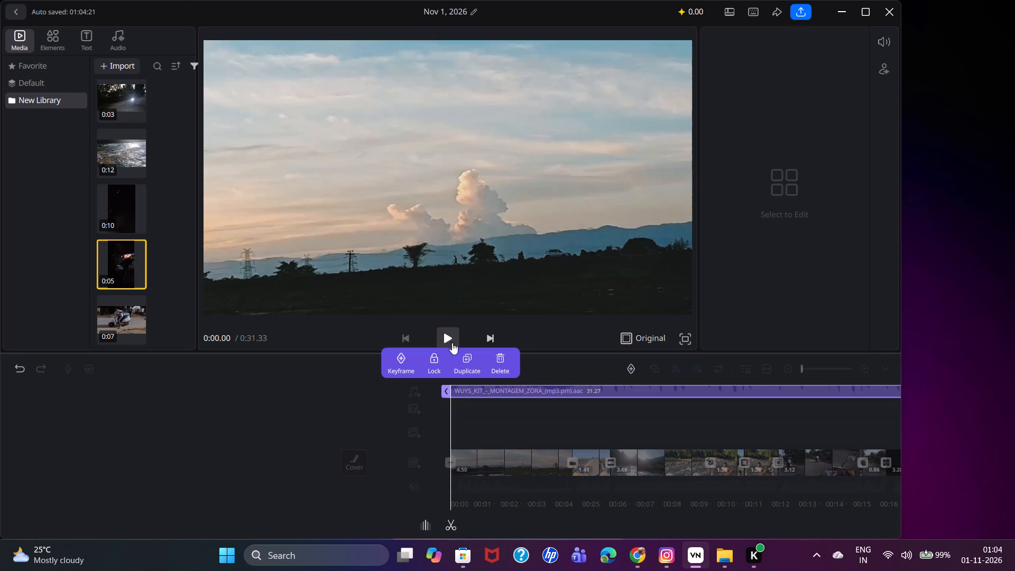
left_click(451, 342)
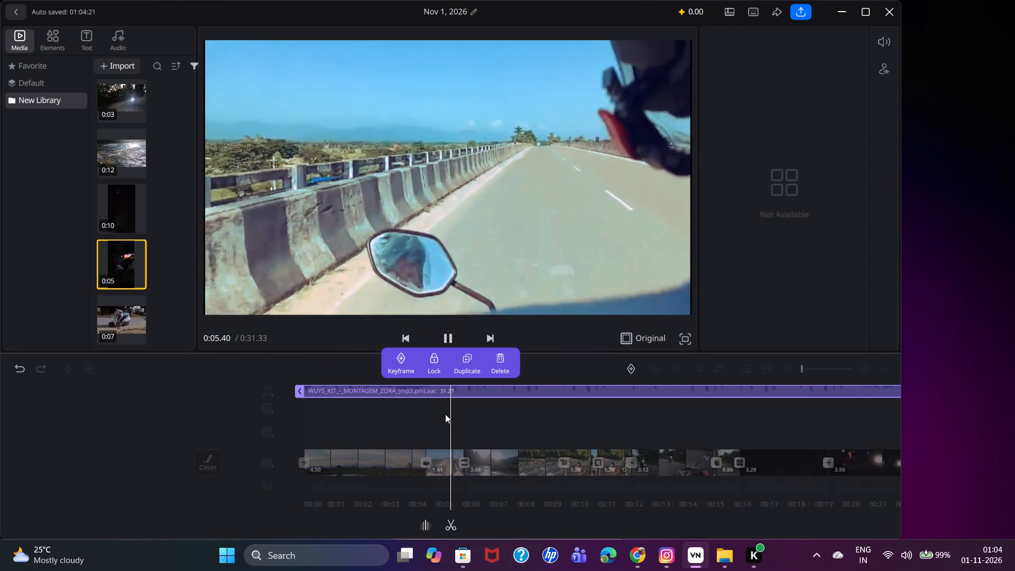
Trim the beginning of the music track to 31.03 seconds, realign it with 0:00.00, and play the montage into the night-ride clips.
left_click_drag(376, 415, 574, 420)
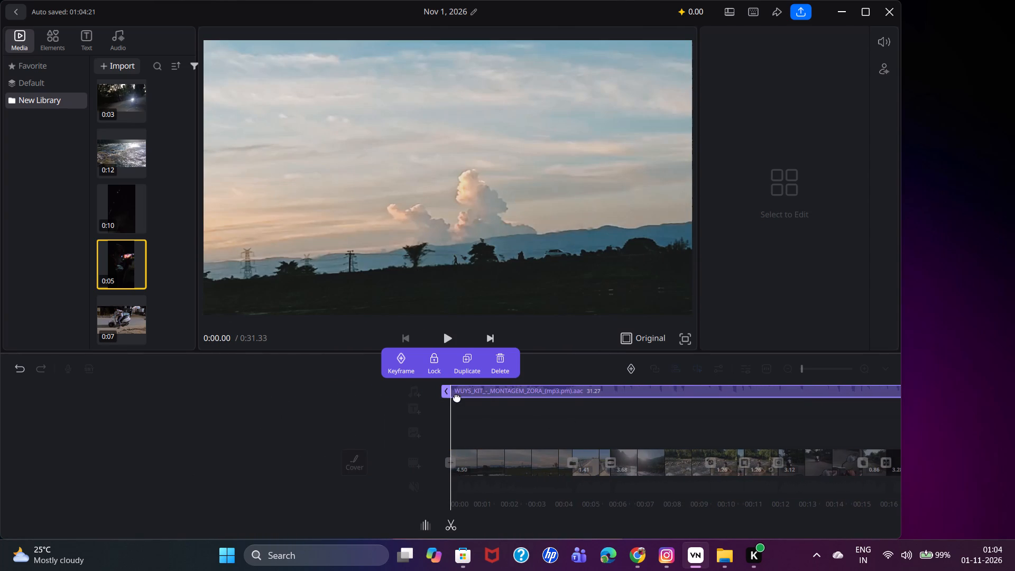
left_click_drag(448, 393, 454, 393)
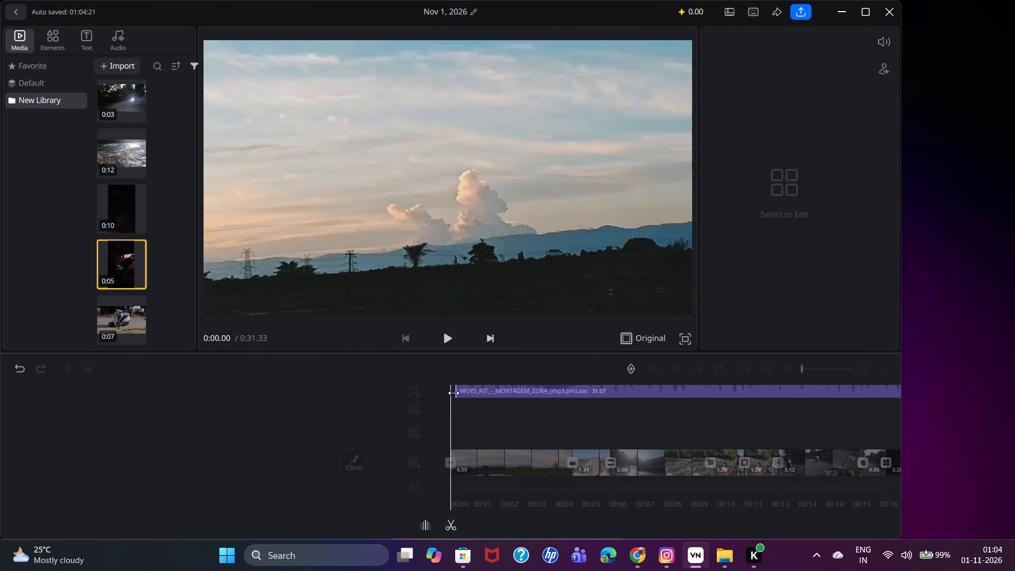
left_click_drag(454, 393, 455, 393)
left_click_drag(465, 390, 425, 403)
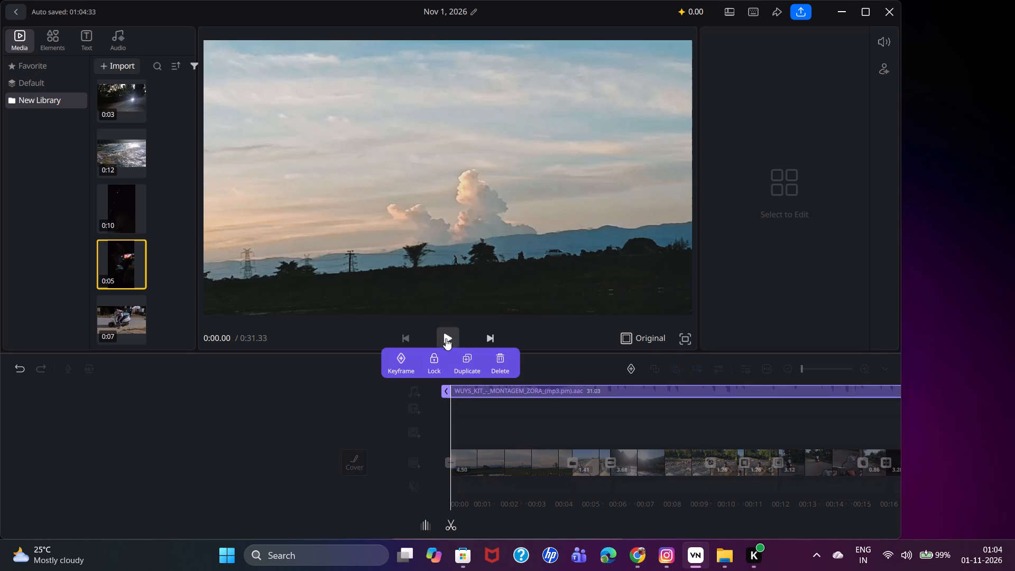
left_click(442, 336)
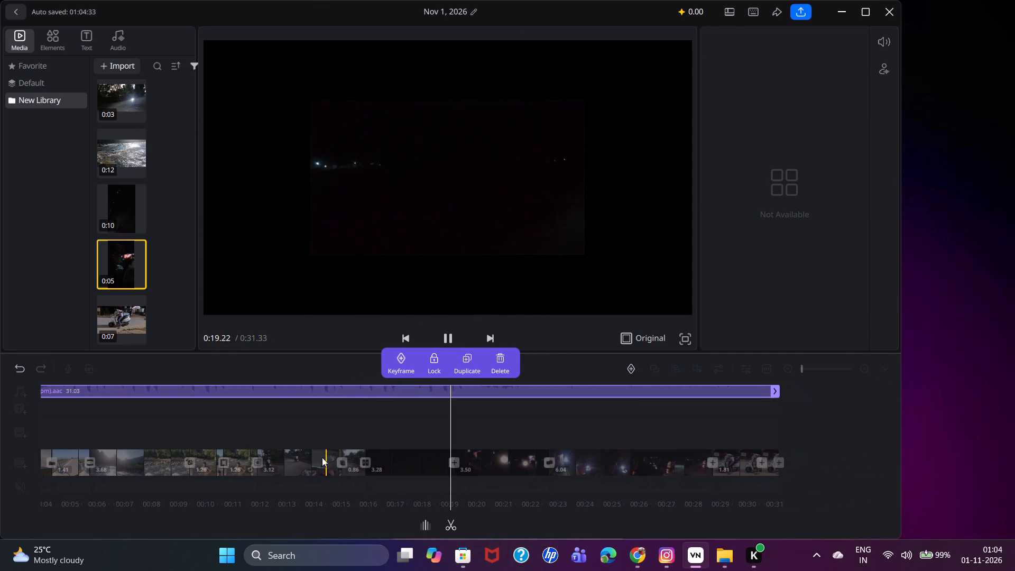
Delete the 0.86-second road clip before the 3.28-second night clip, and play from just before that join to the end.
left_click(324, 463)
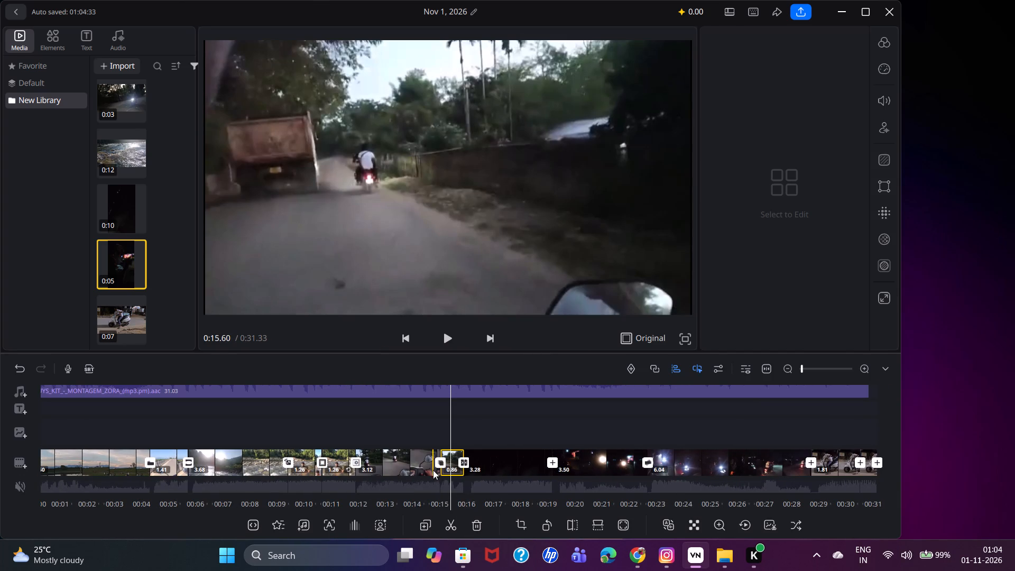
left_click(479, 524)
left_click_drag(382, 429, 397, 428)
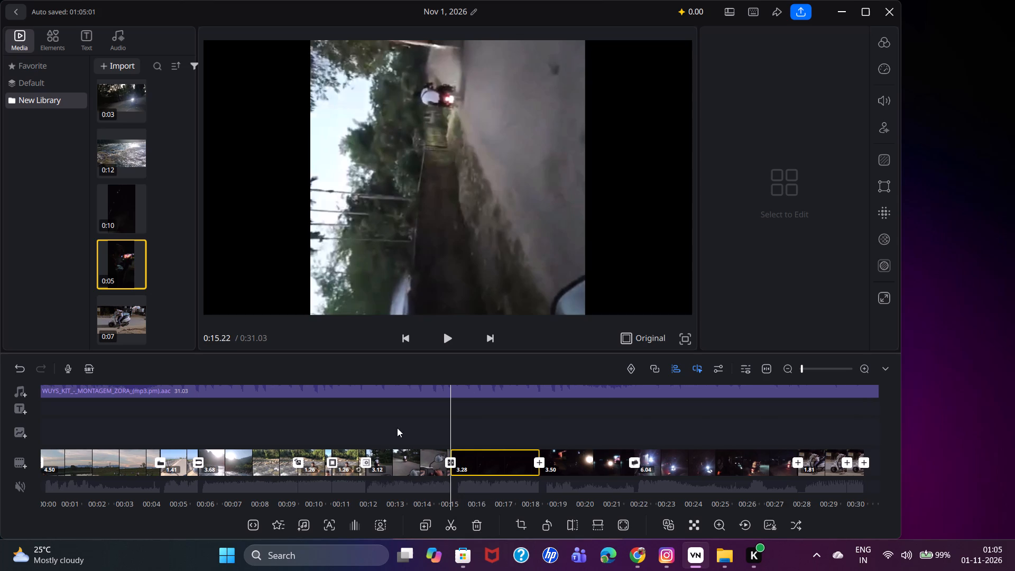
left_click_drag(397, 428, 419, 428)
left_click(437, 344)
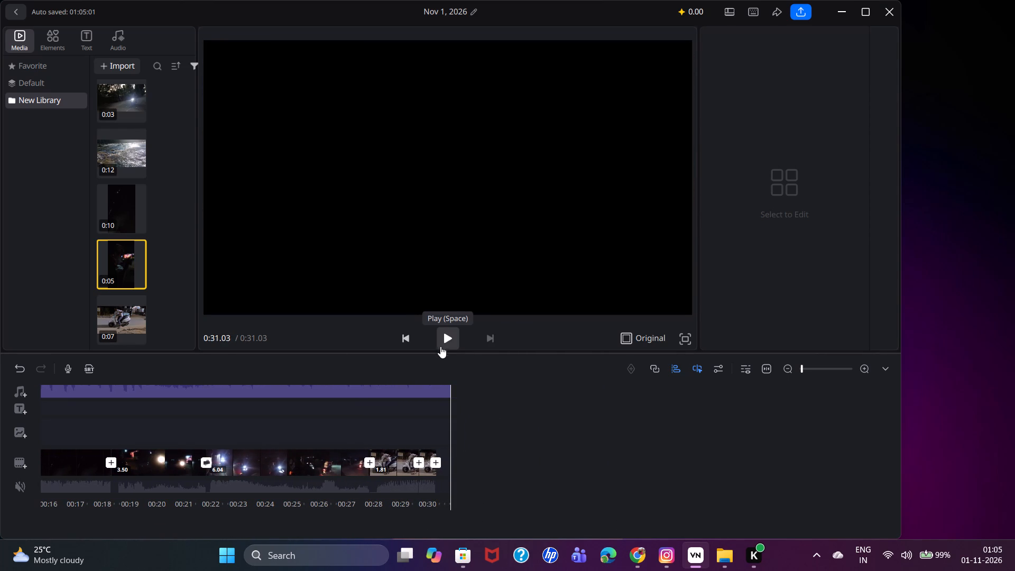
Split the music track at 0:30.48, where the last scooter clip ends.
left_click_drag(436, 436, 450, 436)
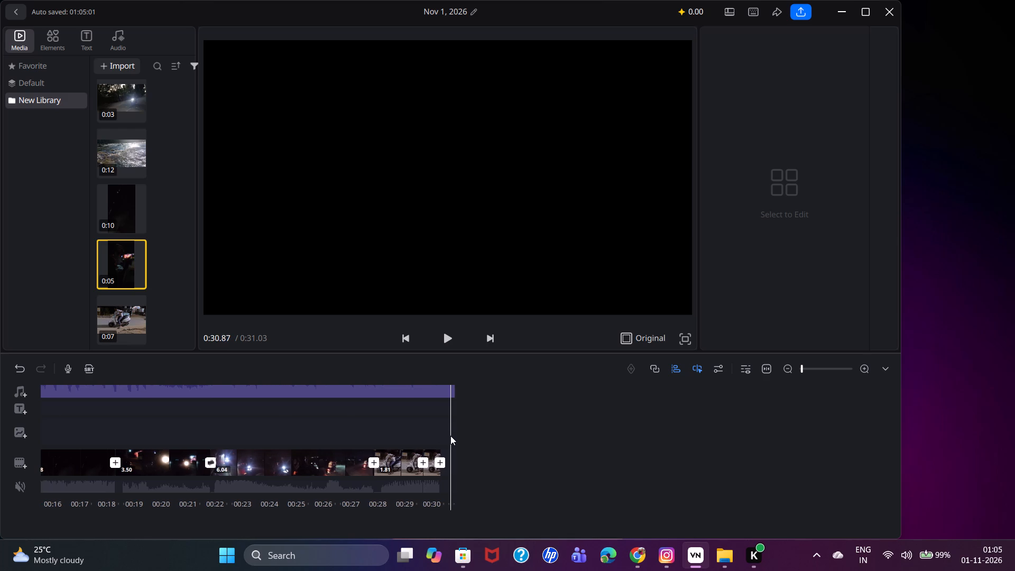
left_click_drag(450, 436, 458, 438)
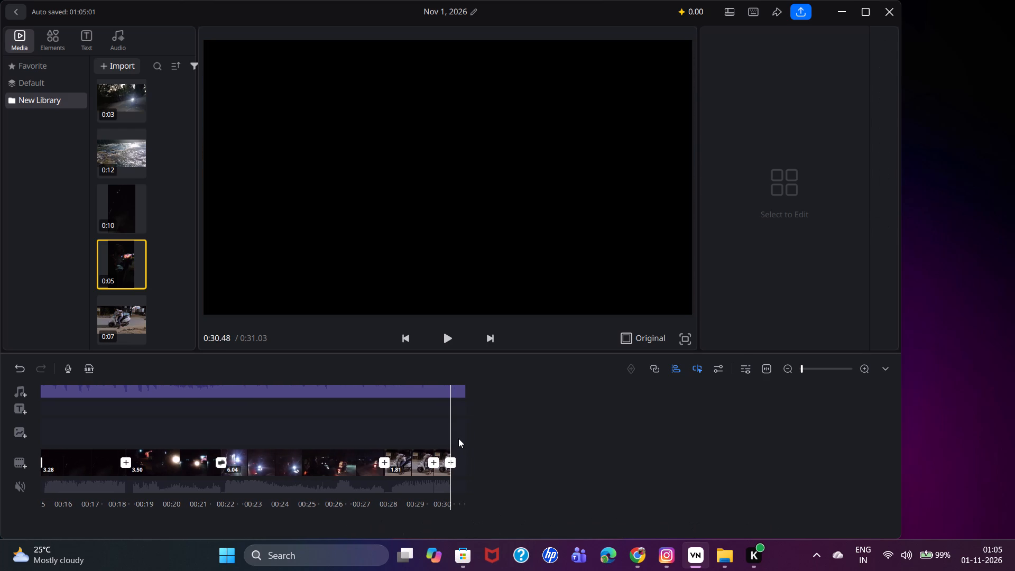
left_click_drag(458, 438, 451, 444)
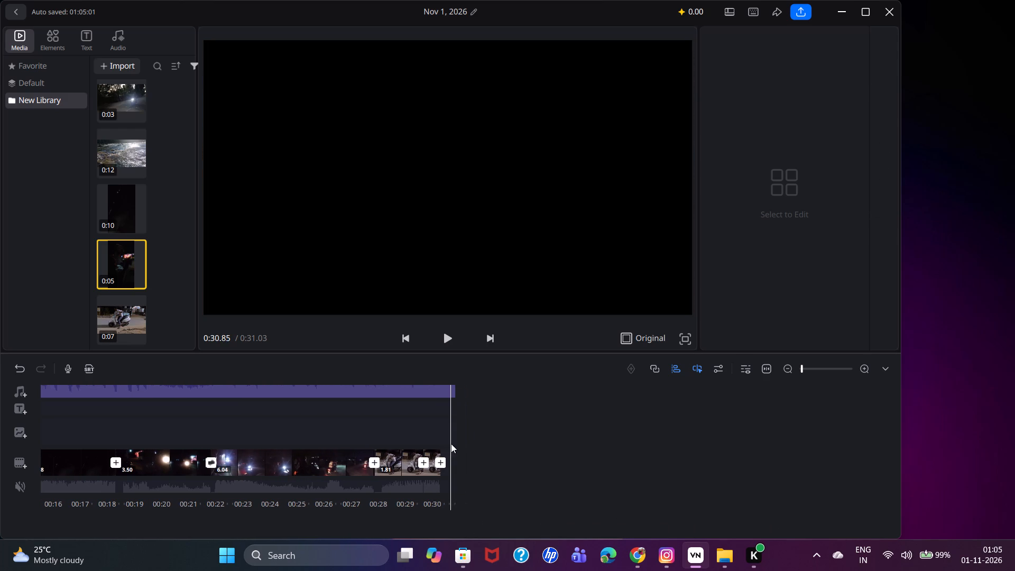
left_click_drag(451, 444, 459, 442)
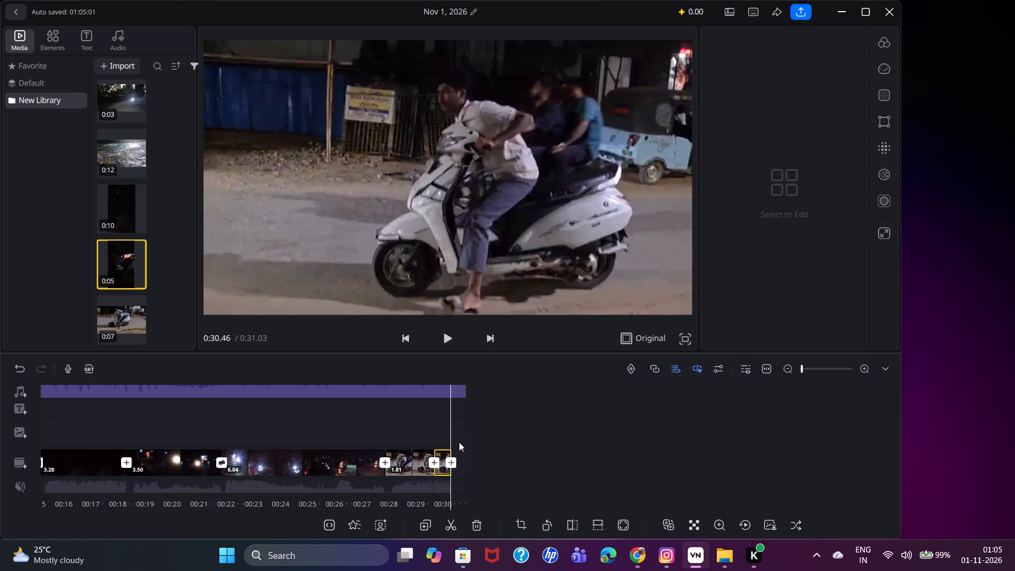
left_click_drag(459, 442, 457, 444)
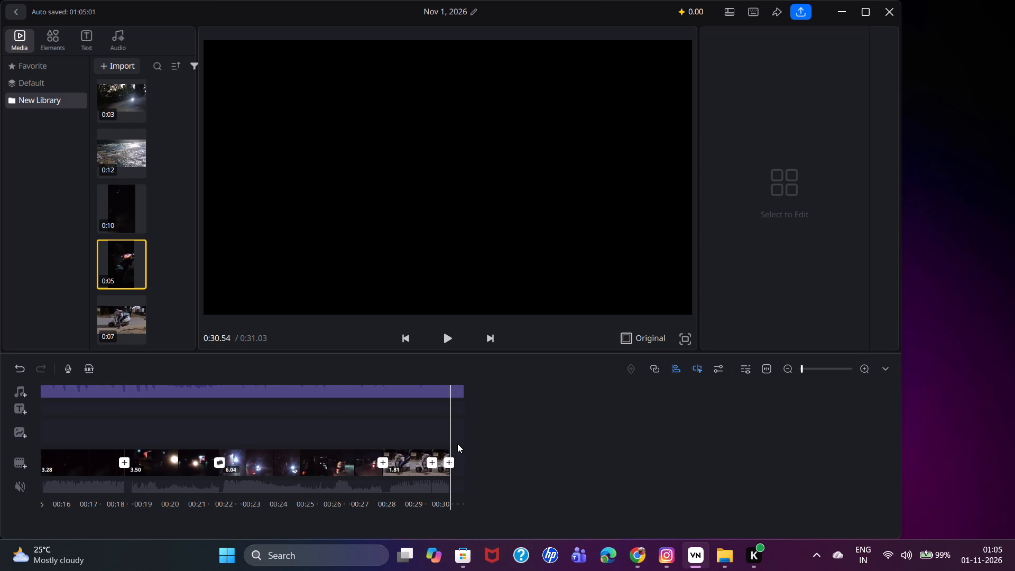
left_click_drag(457, 444, 458, 444)
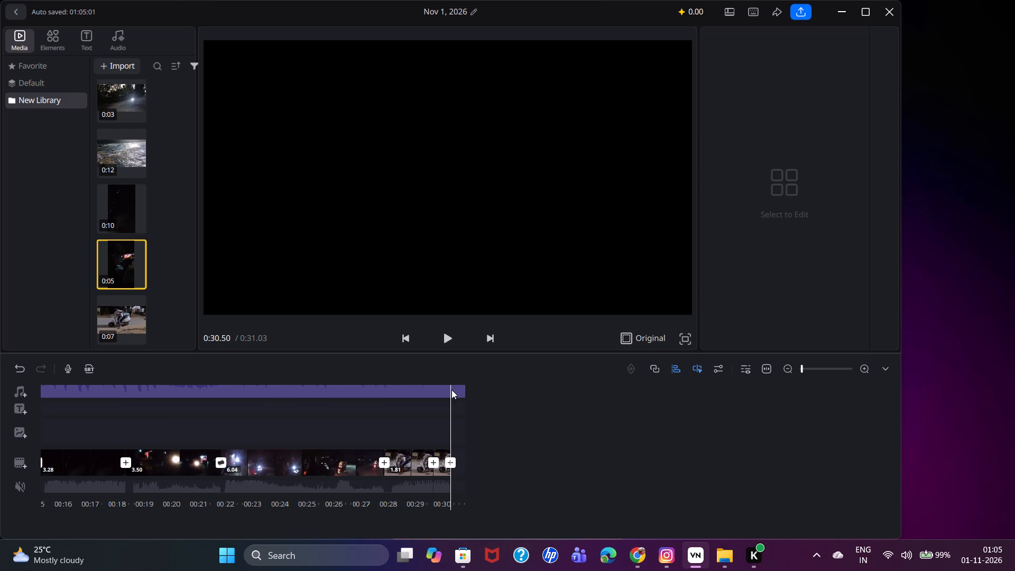
left_click(448, 390)
left_click_drag(458, 430, 447, 436)
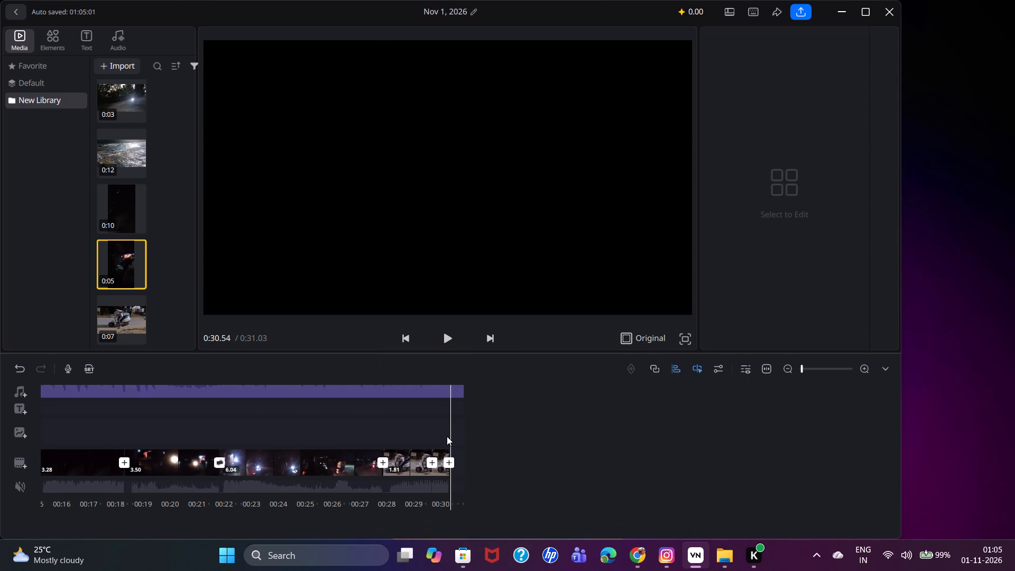
left_click_drag(447, 436, 447, 436)
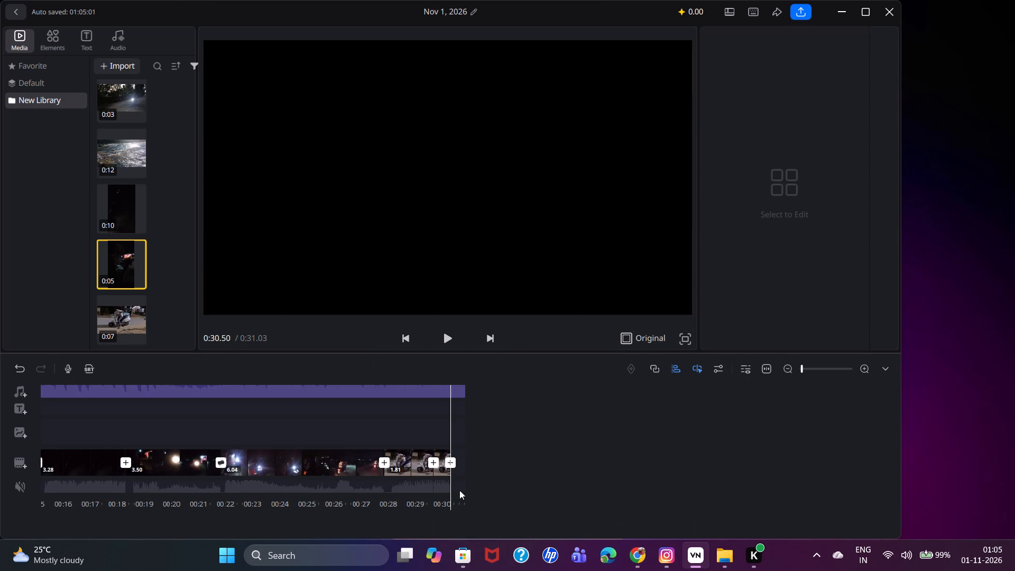
left_click(447, 387)
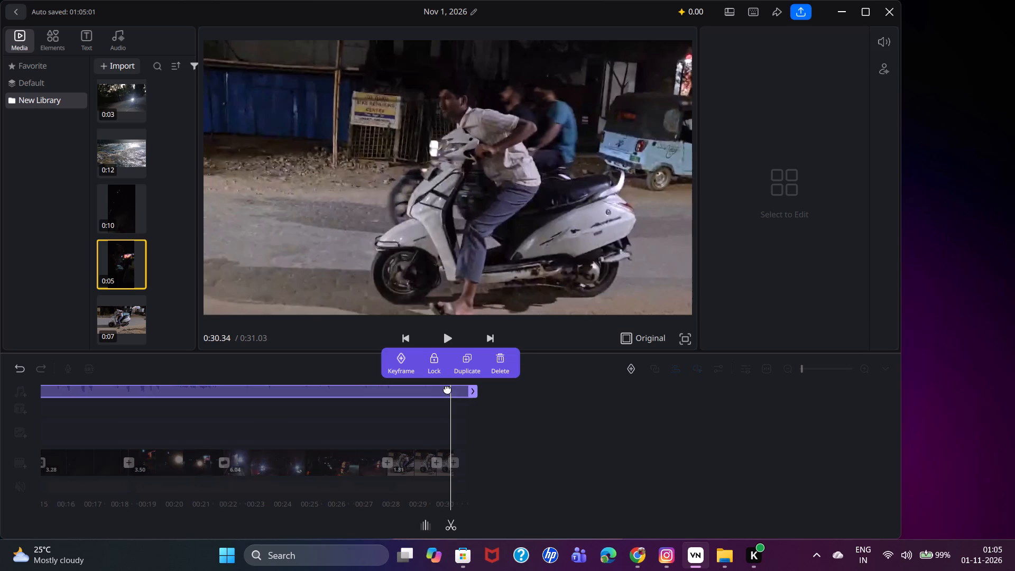
left_click_drag(452, 392, 453, 394)
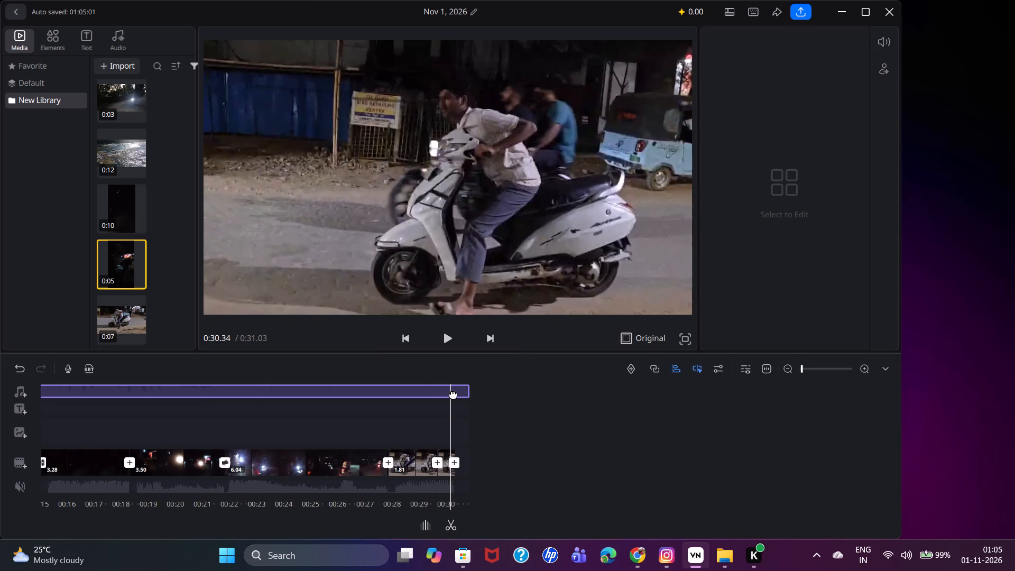
left_click_drag(453, 394, 451, 397)
left_click_drag(463, 407, 456, 407)
left_click_drag(459, 427, 447, 428)
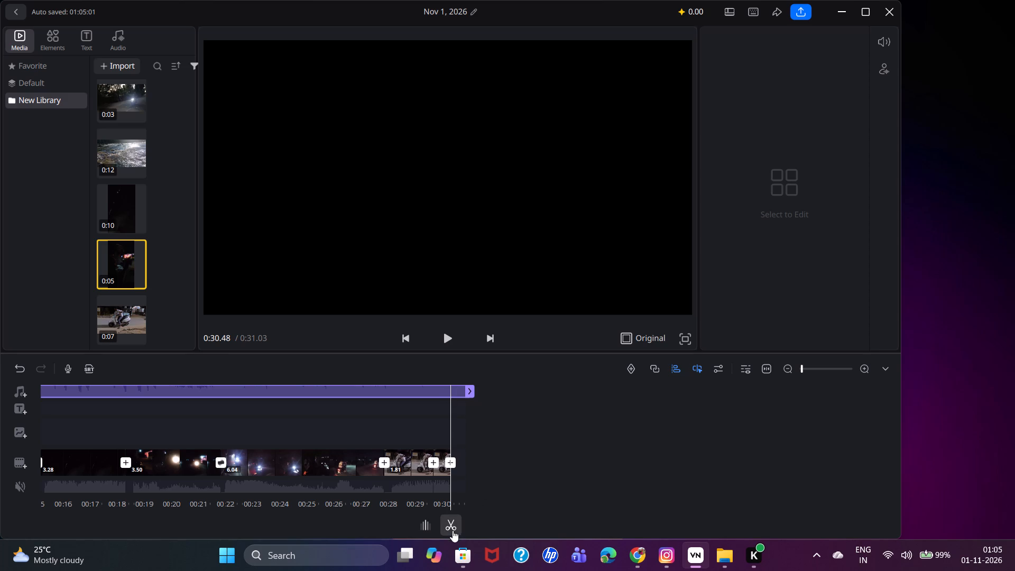
left_click(451, 529)
Delete the leftover piece of music that extends past the end of the video.
left_click(459, 391)
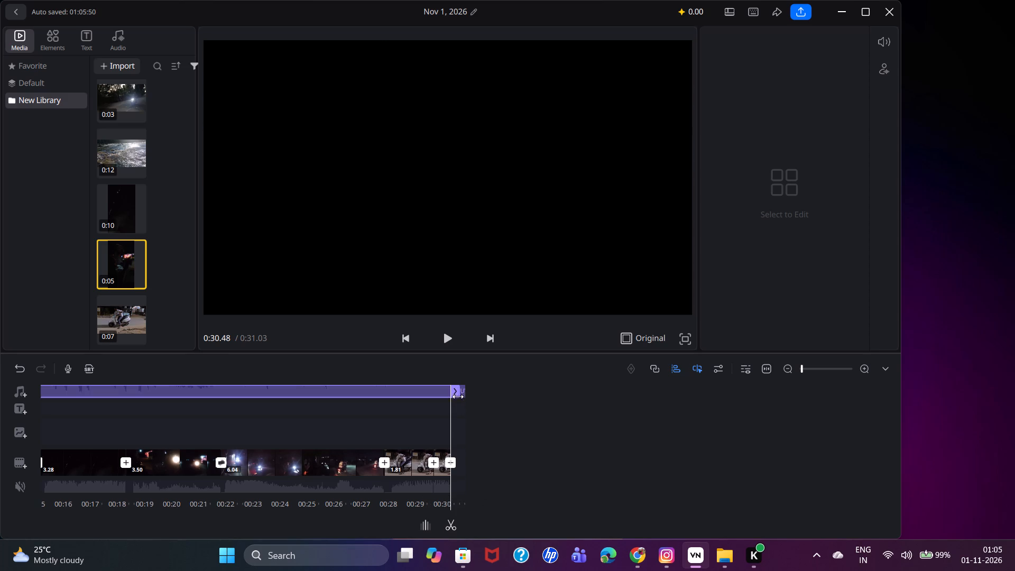
left_click(438, 418)
left_click_drag(372, 421, 650, 437)
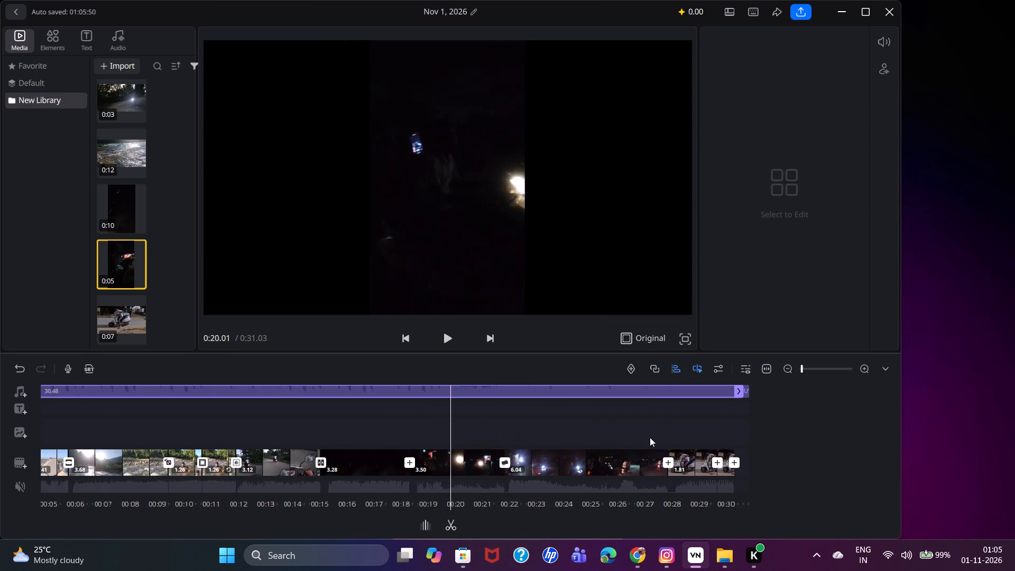
left_click_drag(650, 437, 489, 440)
left_click_drag(516, 392, 516, 406)
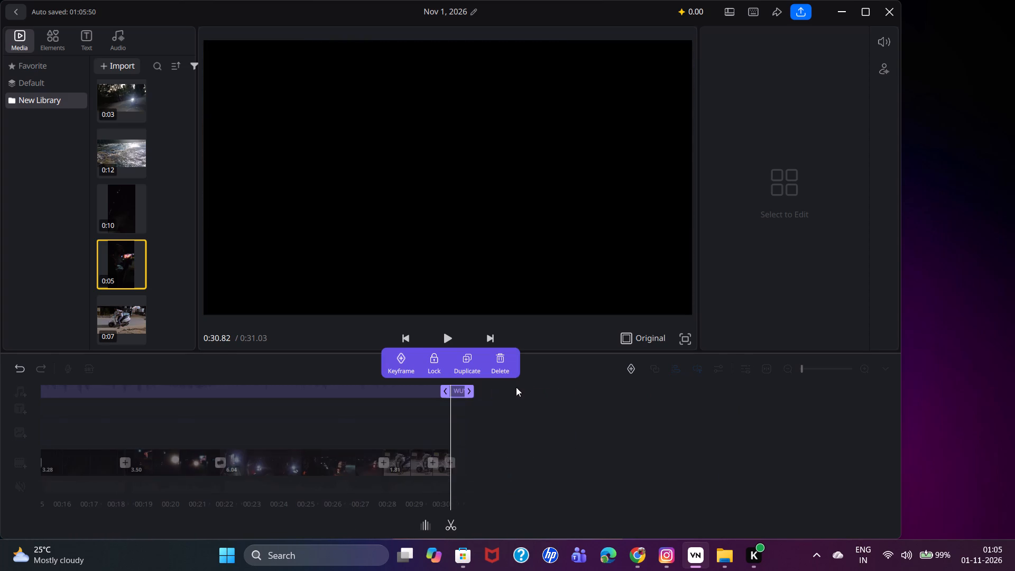
left_click(496, 363)
Play the montage from 0:00.00 to check the music against the opening clips, and replay it into the night-ride clips.
left_click_drag(377, 425, 1014, 424)
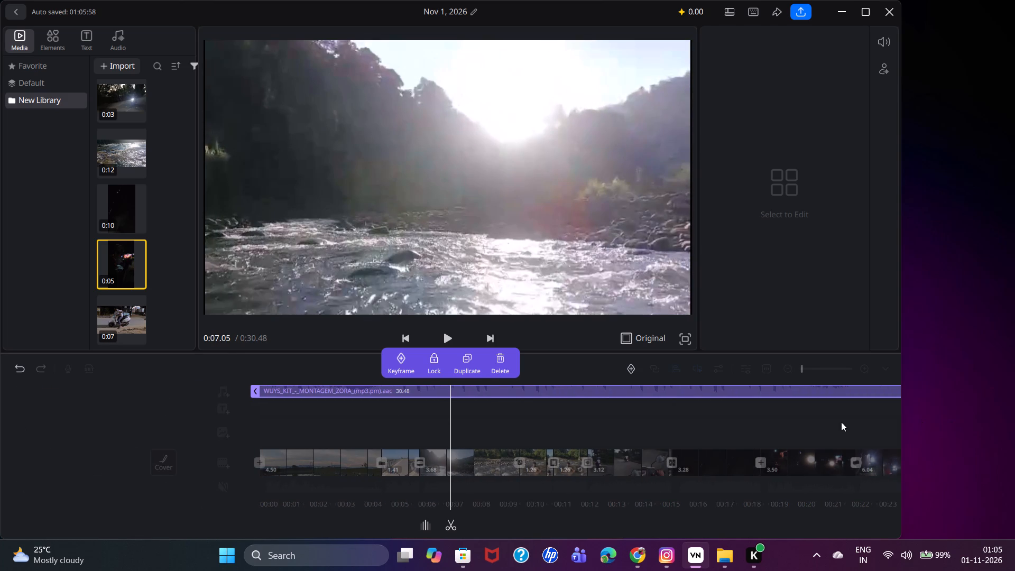
left_click_drag(634, 424, 1014, 434)
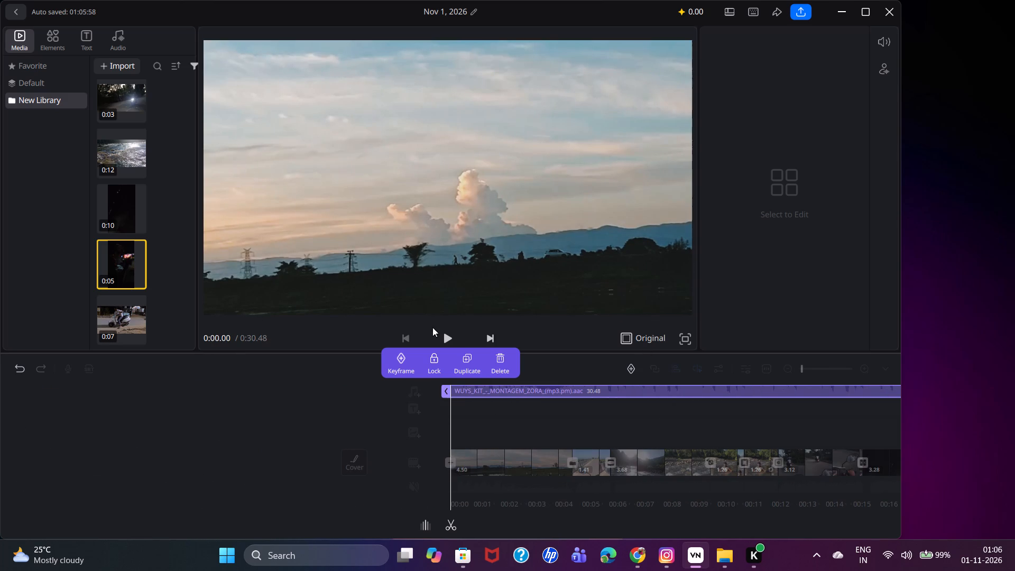
left_click(438, 332)
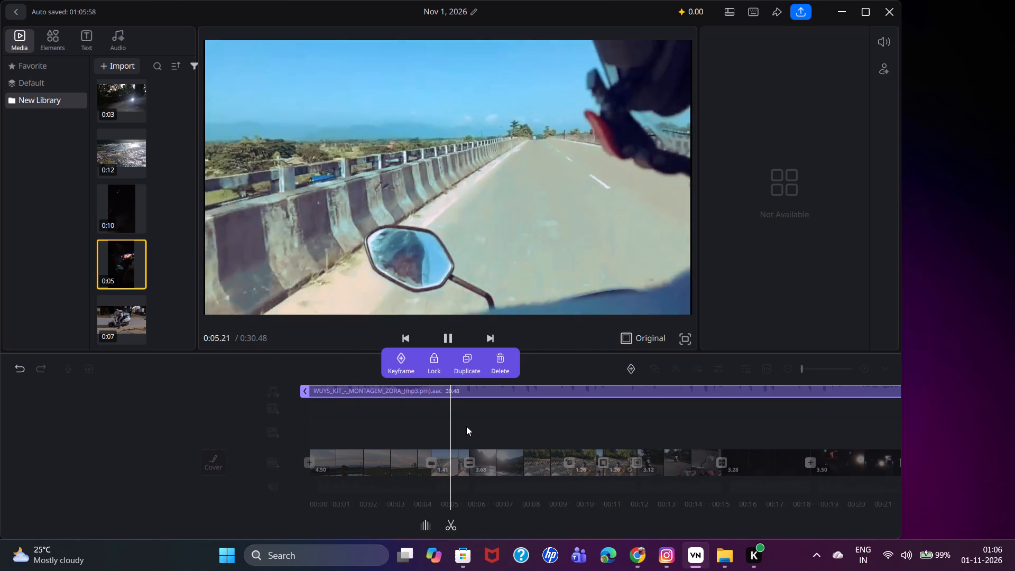
left_click(359, 462)
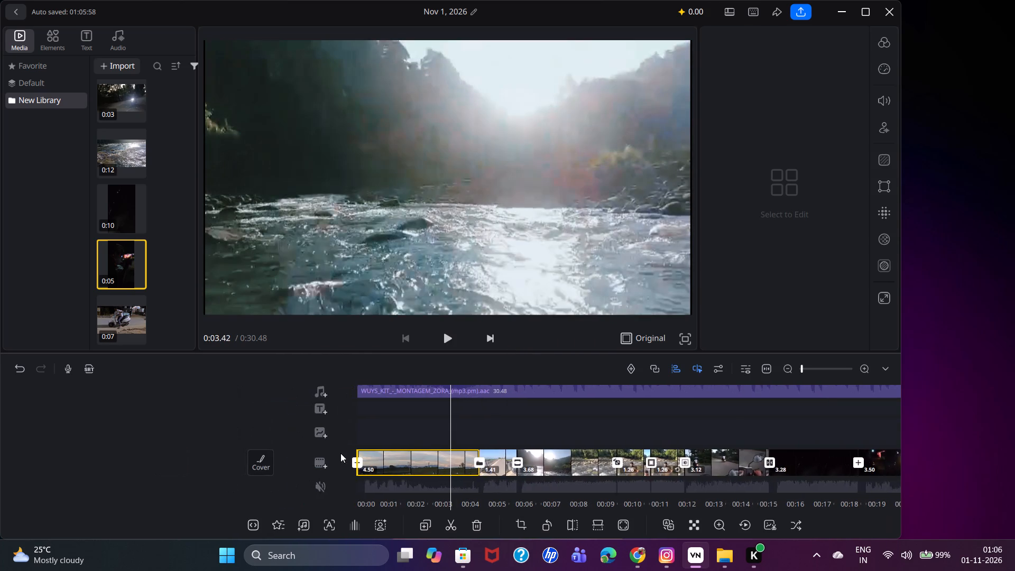
left_click_drag(401, 408, 726, 420)
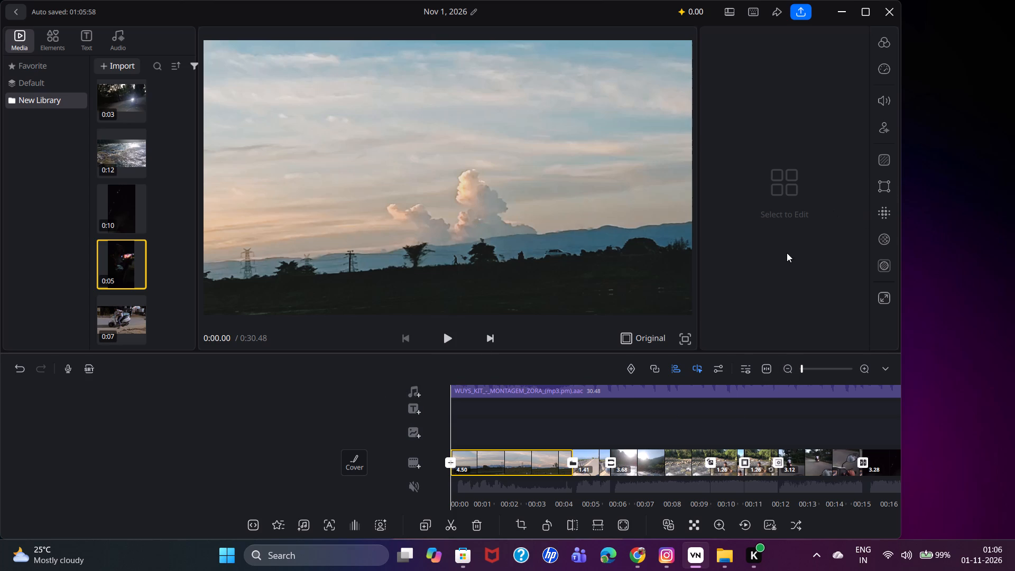
left_click(437, 330)
left_click(442, 330)
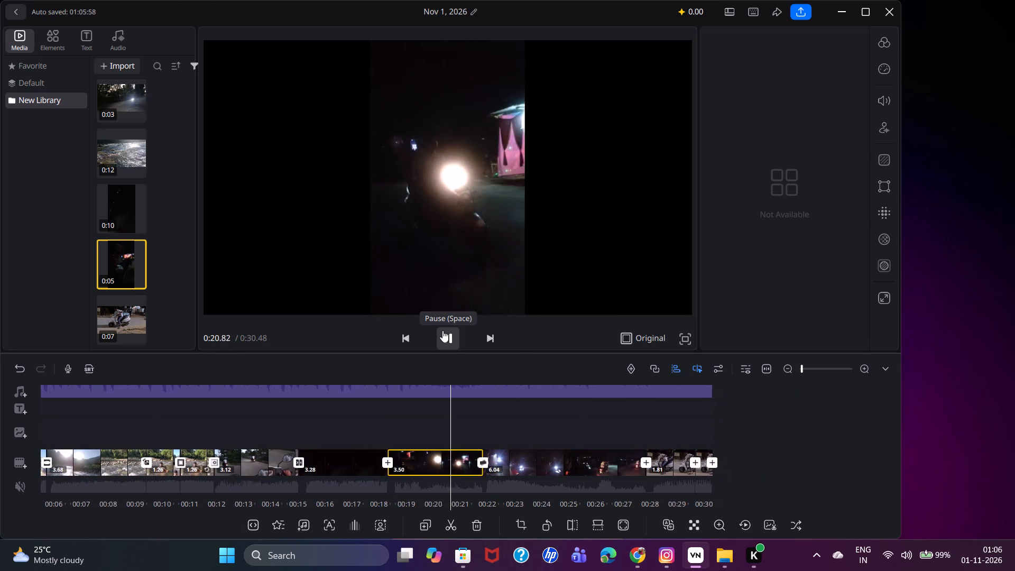
Apply the Fast Out speed curve to the 3.28-second night clip, and play from just before it to the end of the video.
left_click_drag(394, 422, 413, 416)
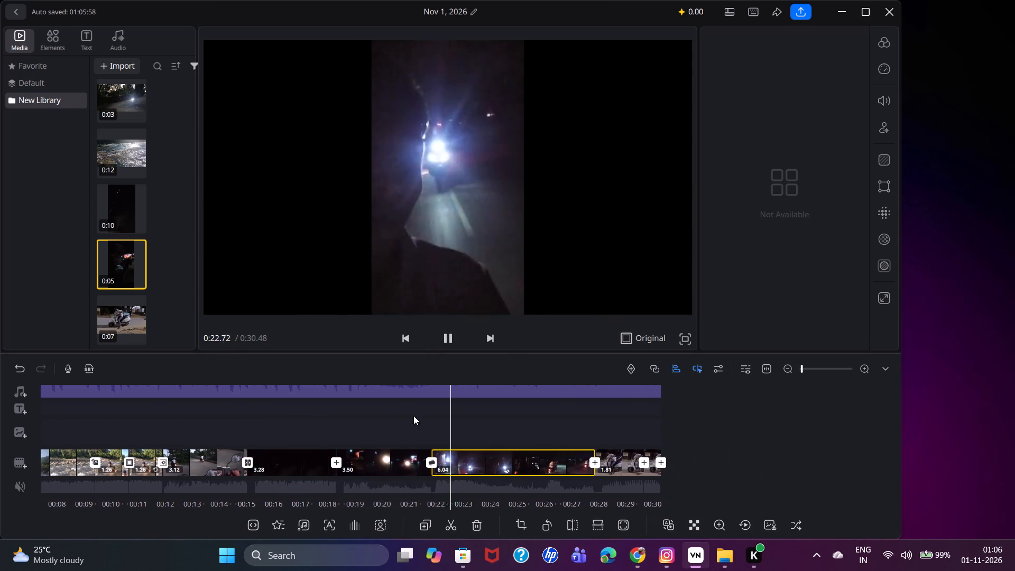
left_click_drag(413, 416, 570, 414)
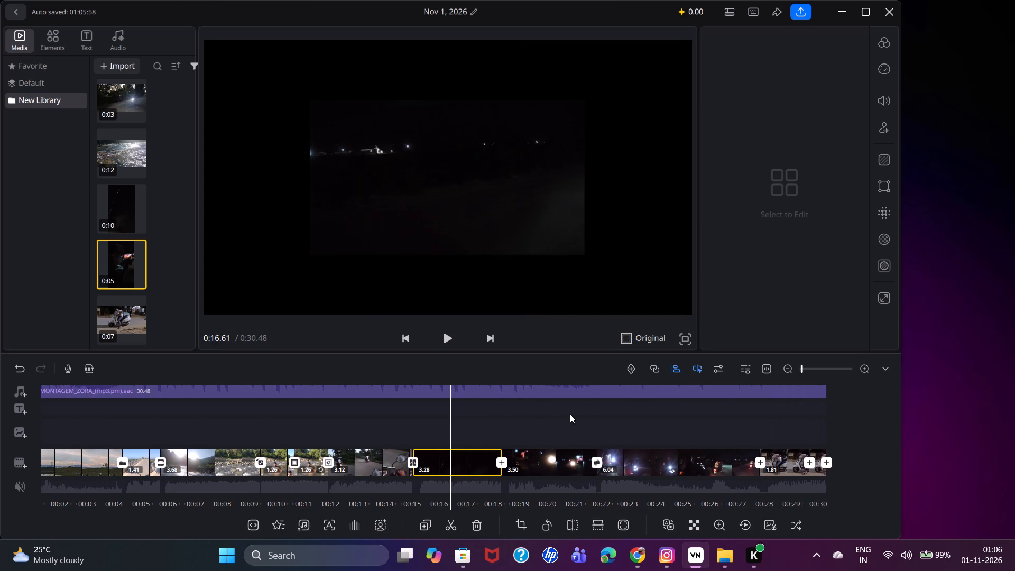
left_click(892, 65)
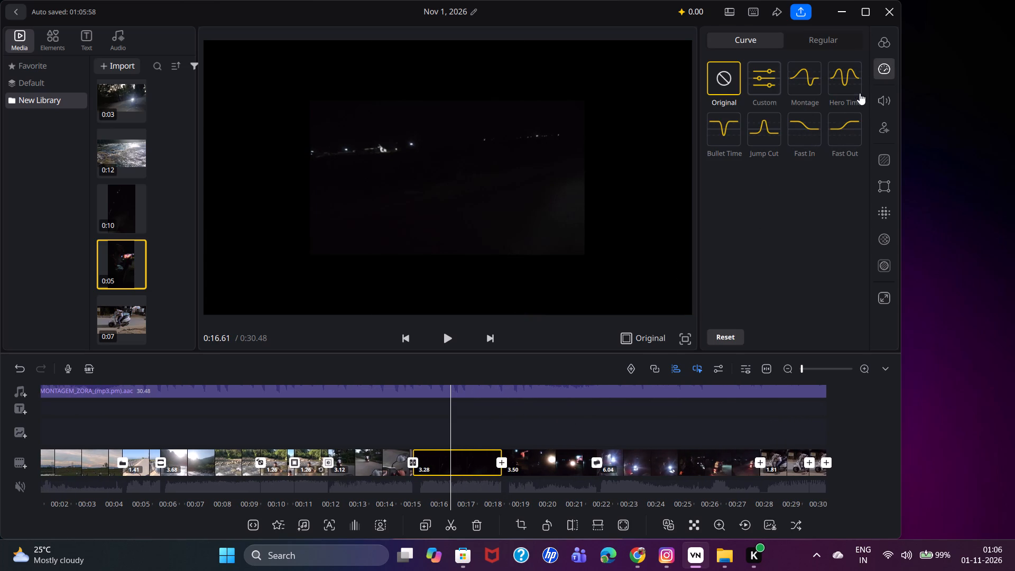
left_click(855, 135)
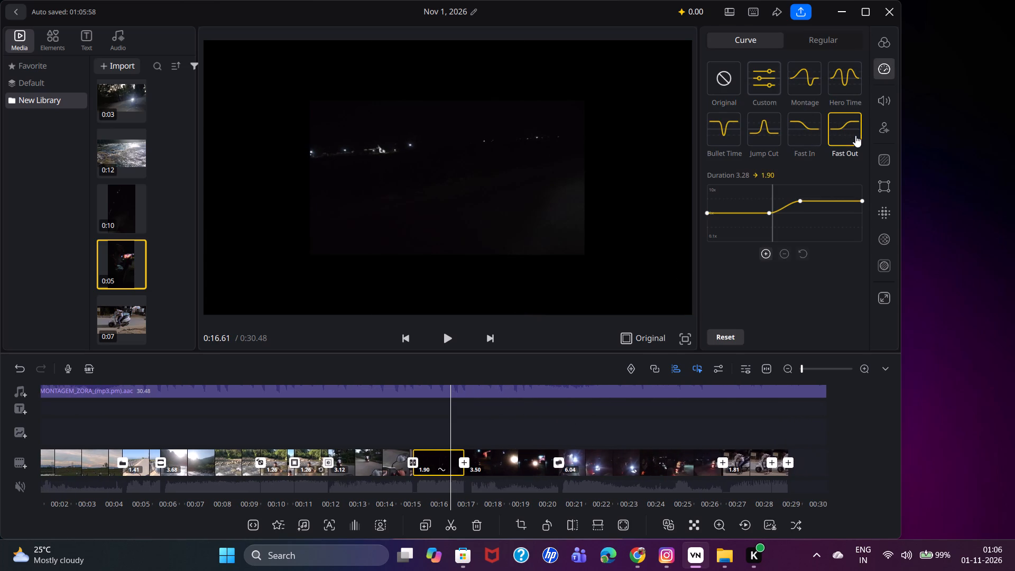
left_click_drag(413, 435, 470, 431)
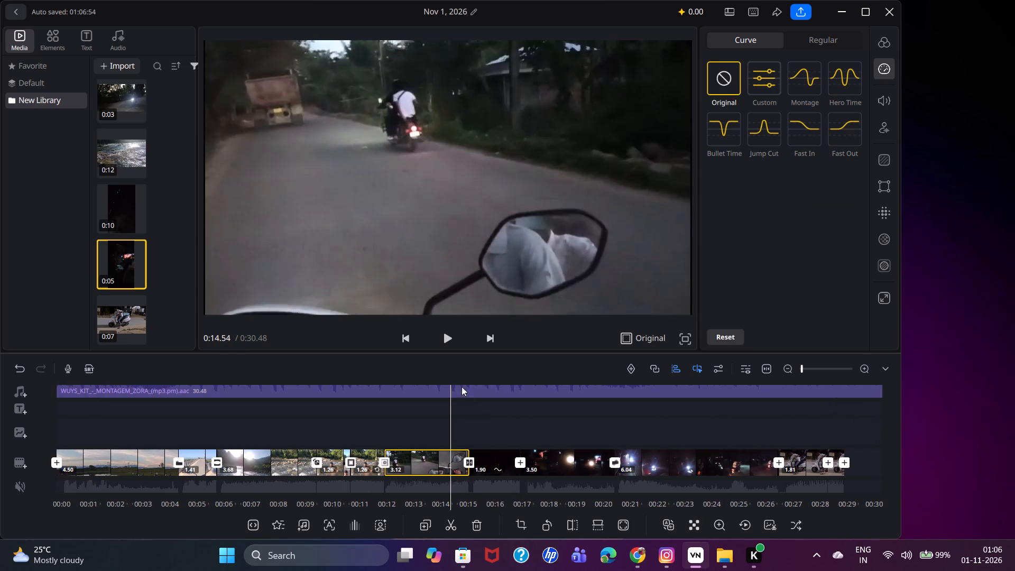
left_click(443, 343)
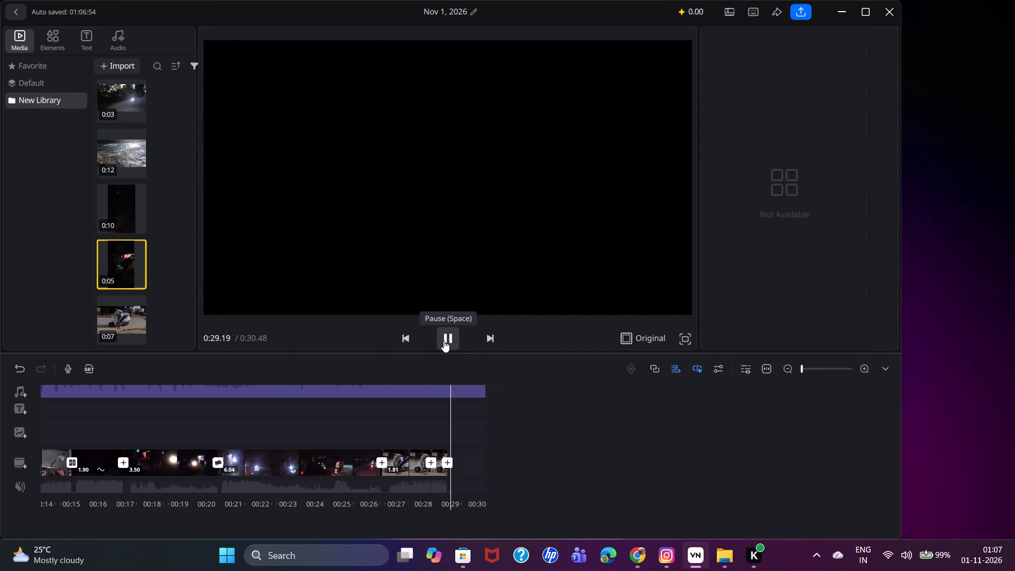
Play the montage from 0:00.00 through the night rides, and replay from about 0:14 through the 1.90-second sped-up night clip.
left_click_drag(410, 403, 452, 406)
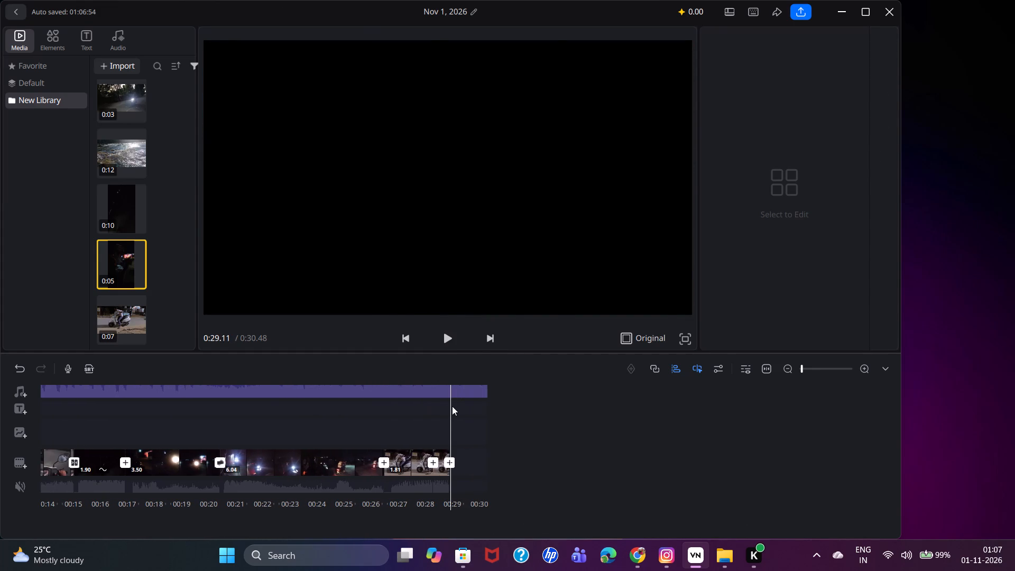
left_click_drag(452, 406, 1014, 413)
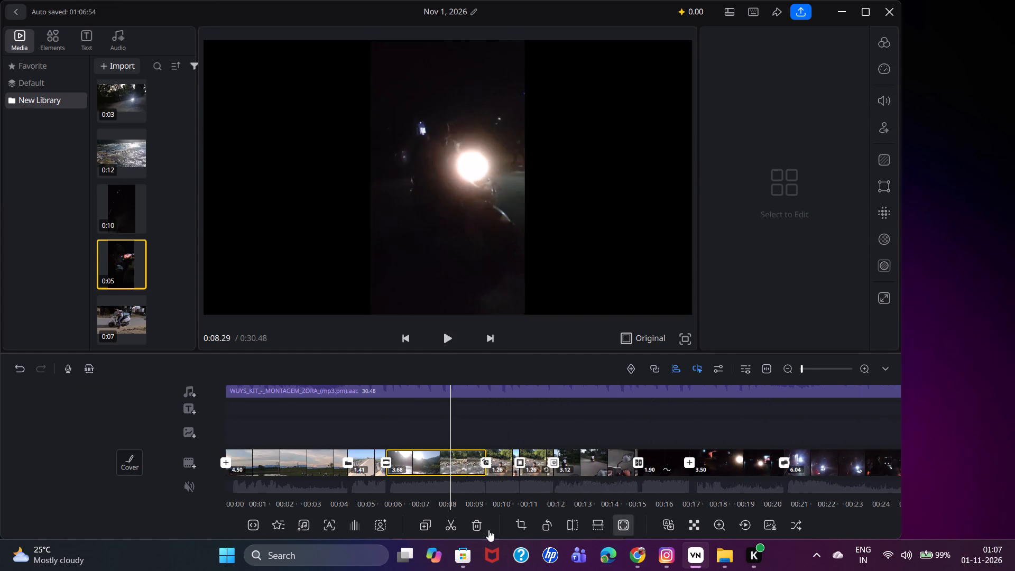
left_click_drag(326, 415, 805, 400)
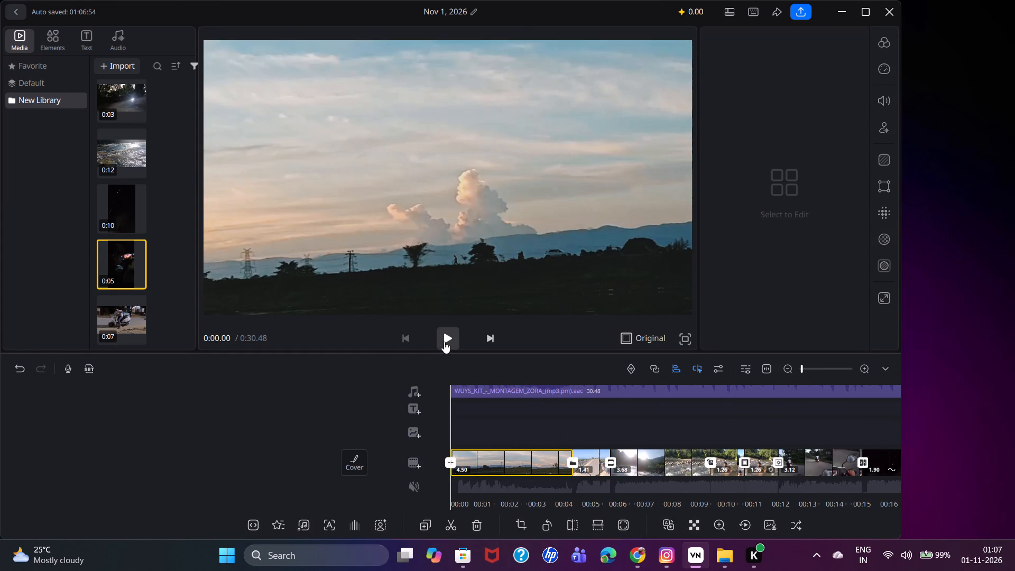
left_click(444, 342)
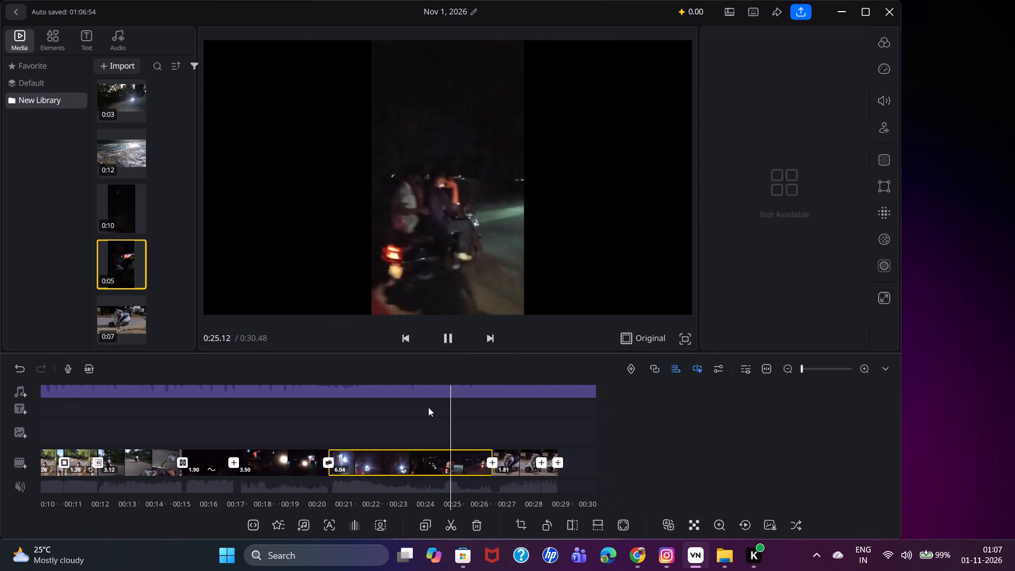
left_click_drag(429, 407, 436, 407)
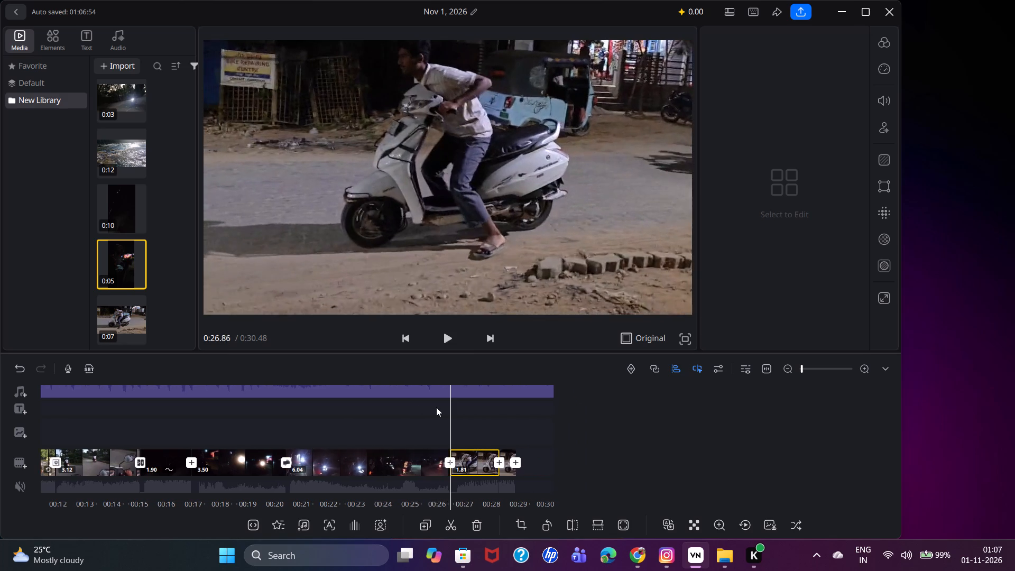
left_click_drag(436, 407, 743, 404)
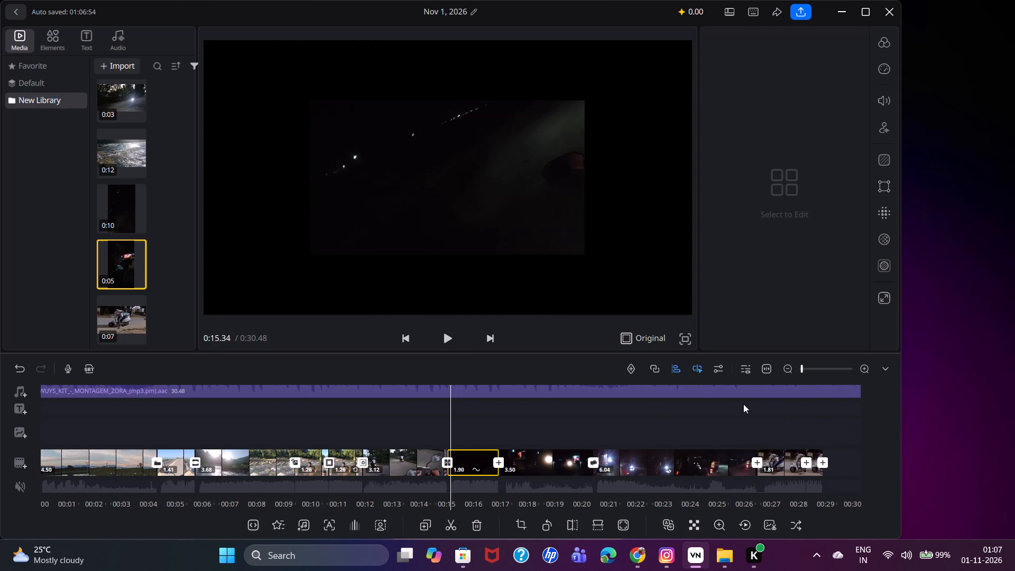
left_click_drag(743, 404, 776, 404)
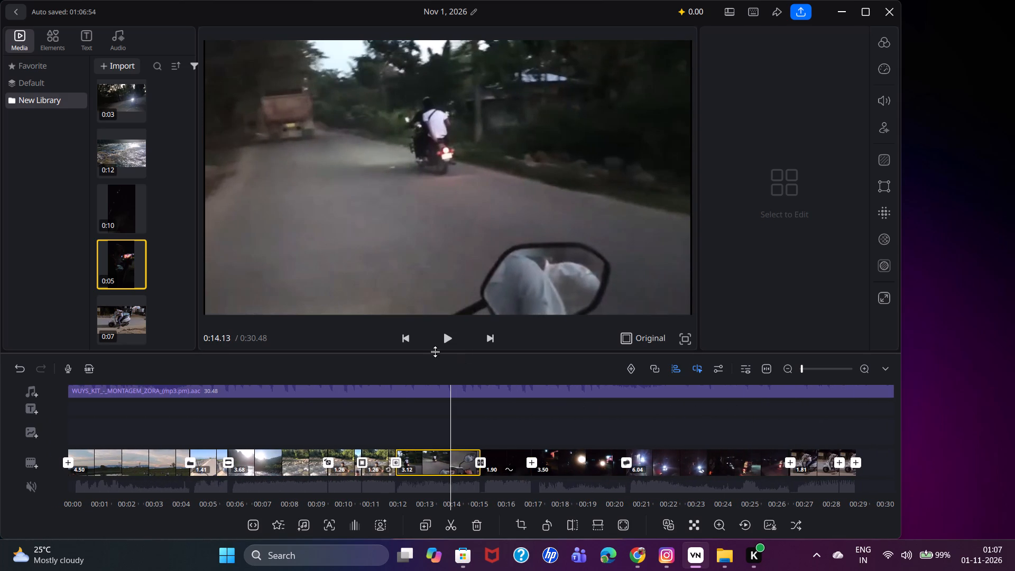
left_click(440, 338)
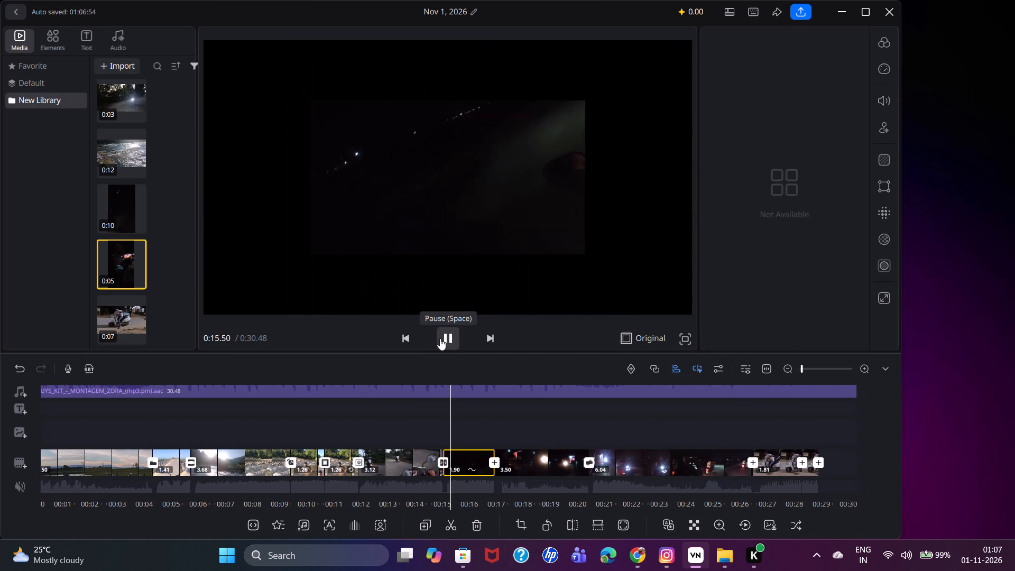
left_click_drag(409, 417, 446, 408)
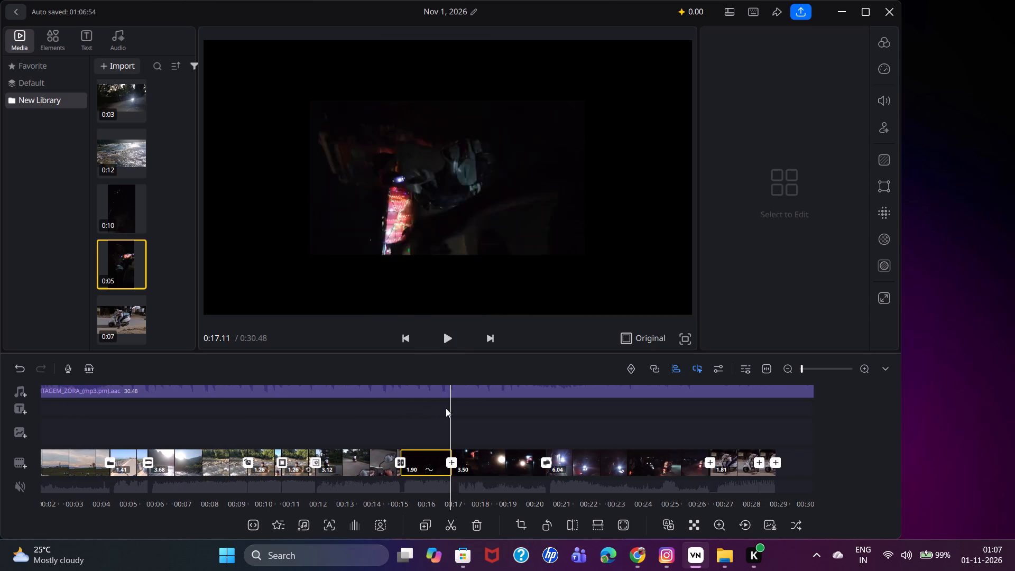
Replay the montage from about 0:15 through the 1.90-second sped-up night clip into the 3.50-second night clip.
left_click_drag(446, 408, 479, 408)
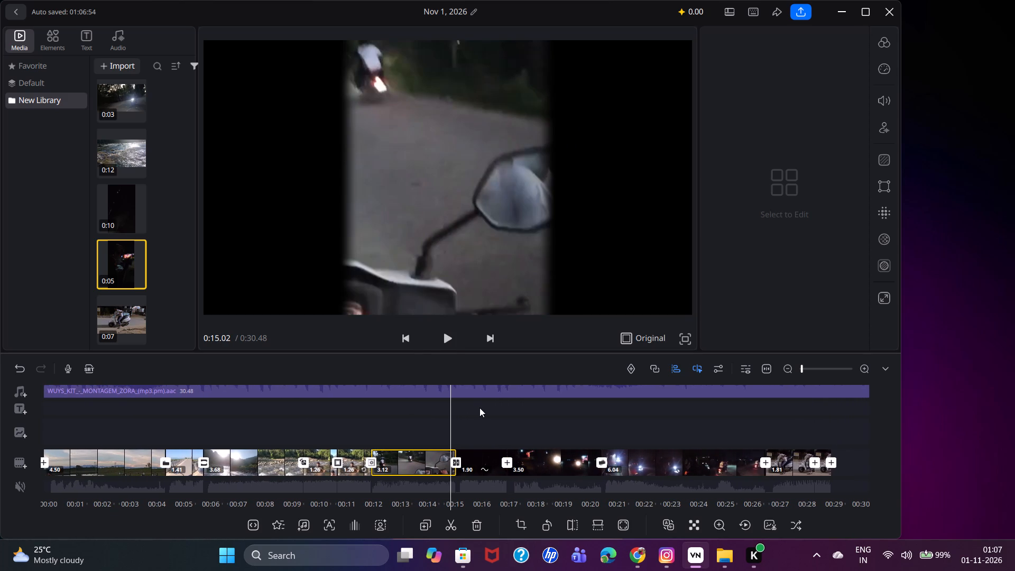
left_click(449, 344)
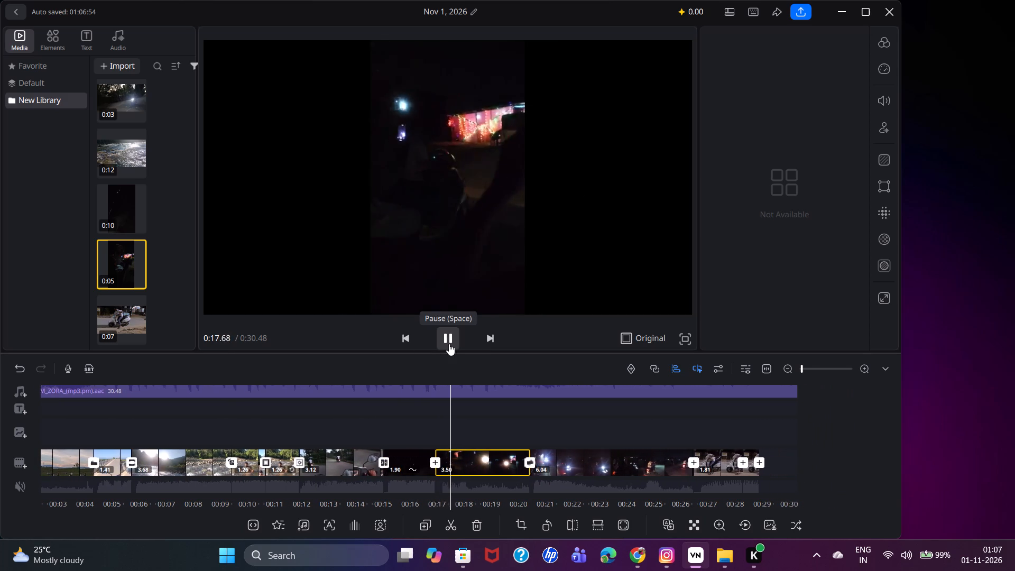
left_click_drag(440, 415, 503, 403)
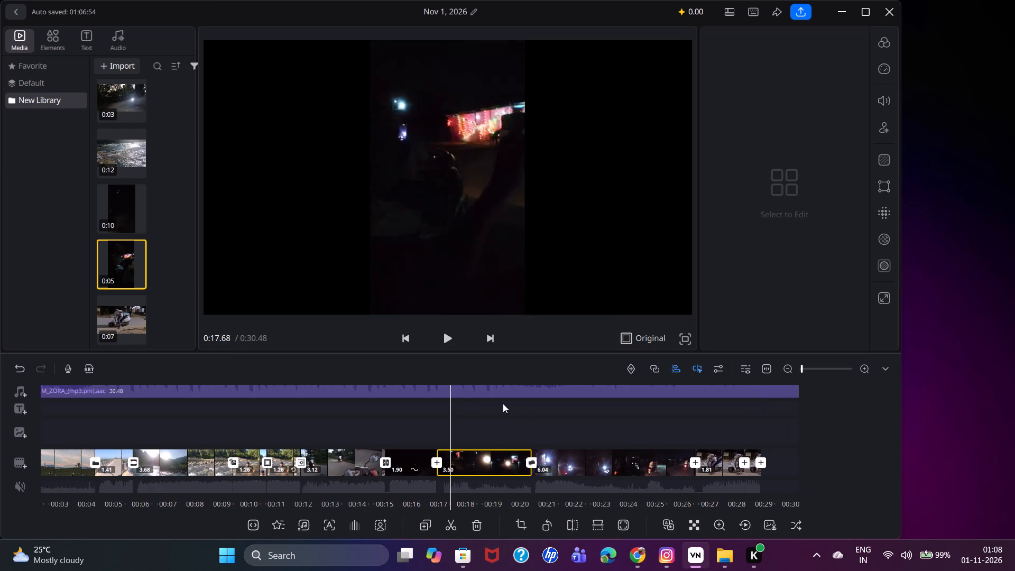
left_click_drag(503, 403, 529, 400)
left_click(455, 342)
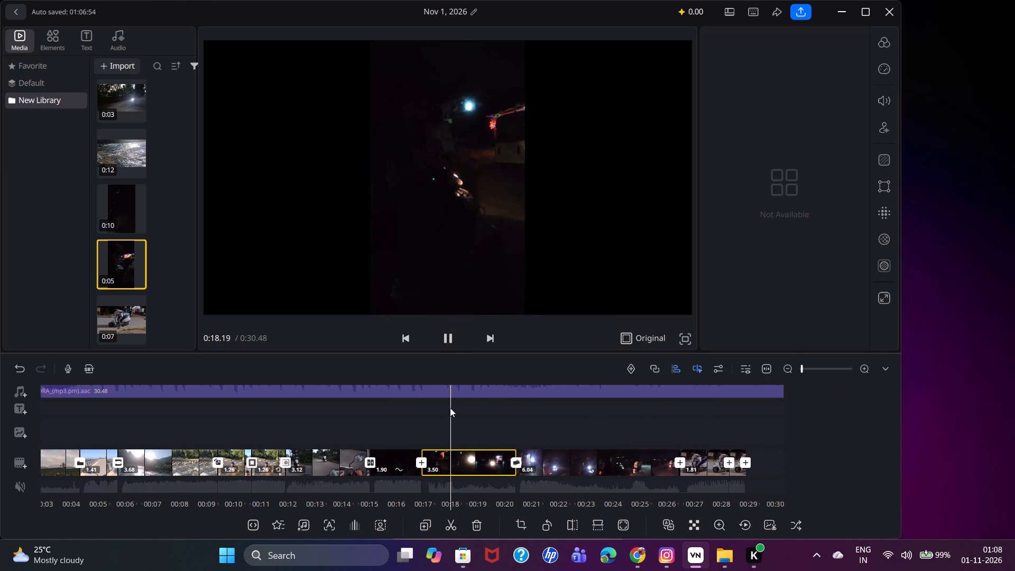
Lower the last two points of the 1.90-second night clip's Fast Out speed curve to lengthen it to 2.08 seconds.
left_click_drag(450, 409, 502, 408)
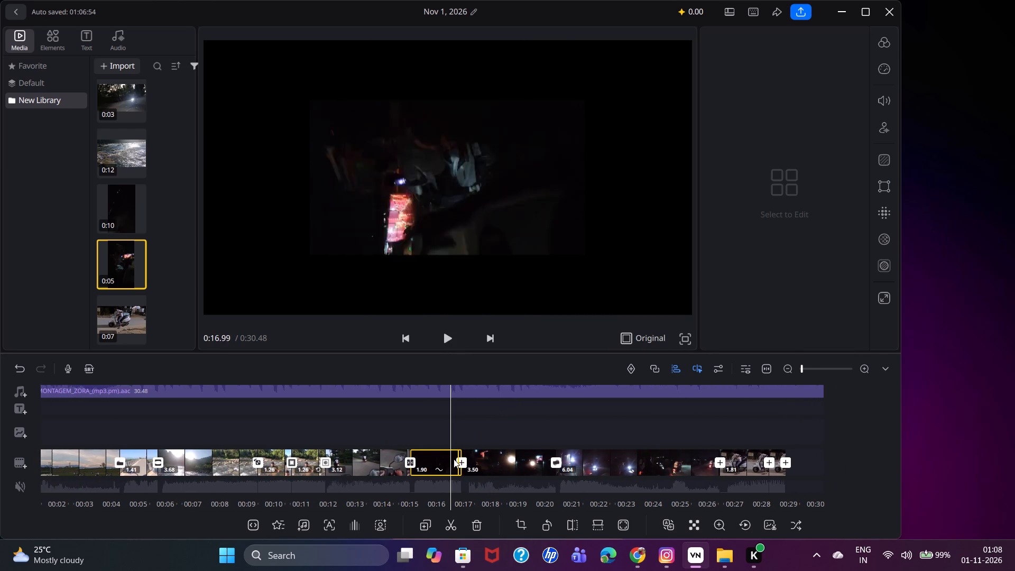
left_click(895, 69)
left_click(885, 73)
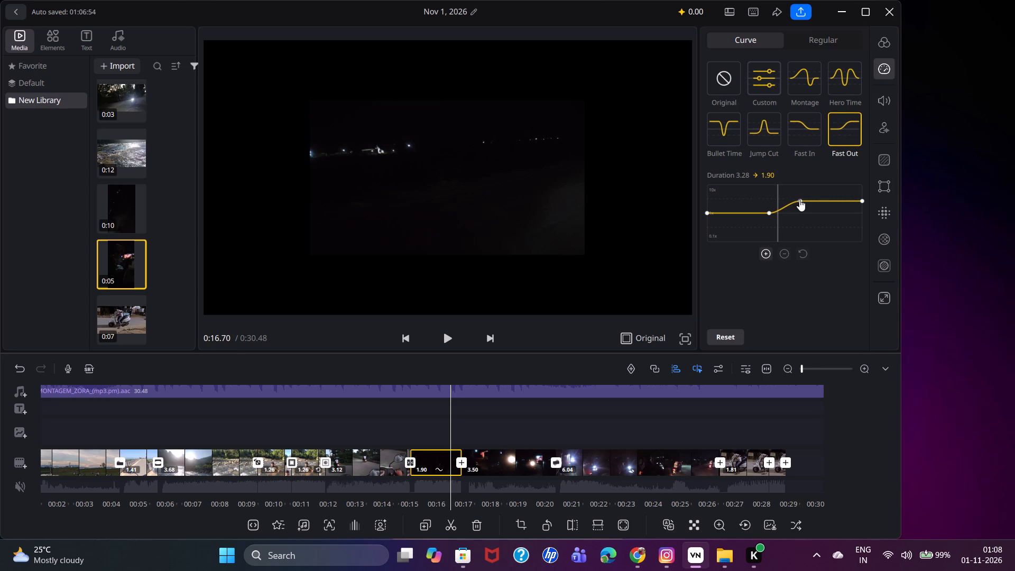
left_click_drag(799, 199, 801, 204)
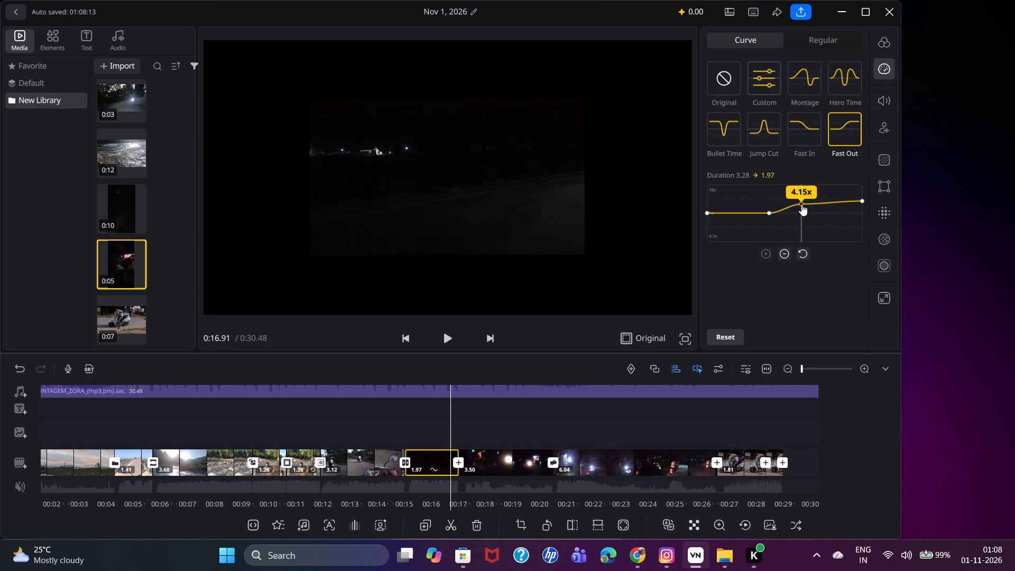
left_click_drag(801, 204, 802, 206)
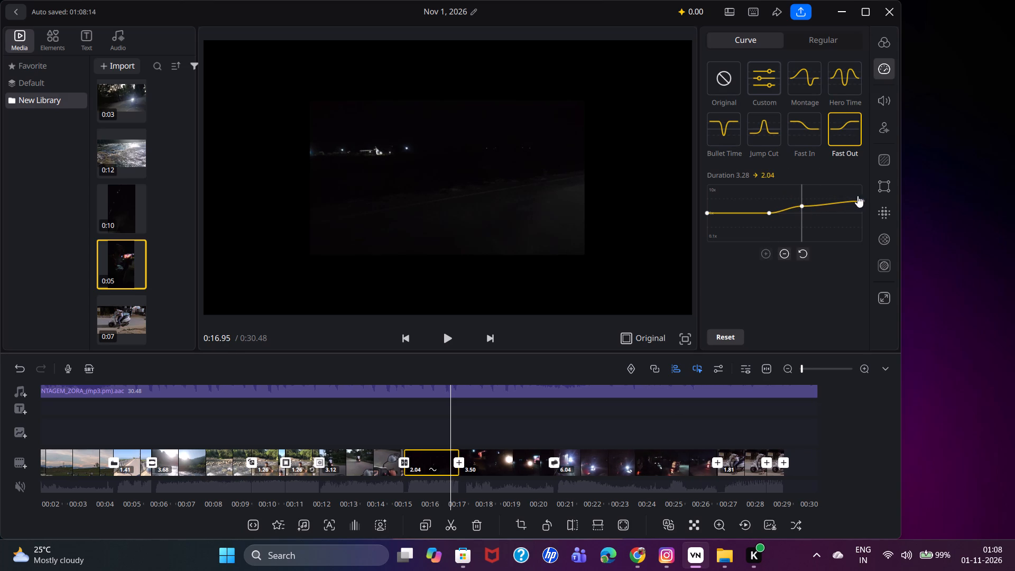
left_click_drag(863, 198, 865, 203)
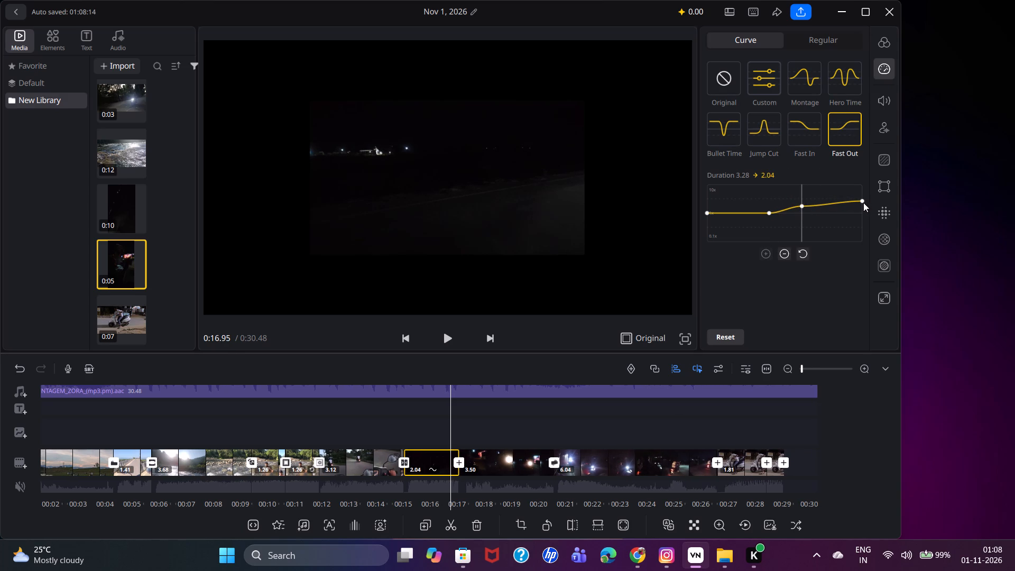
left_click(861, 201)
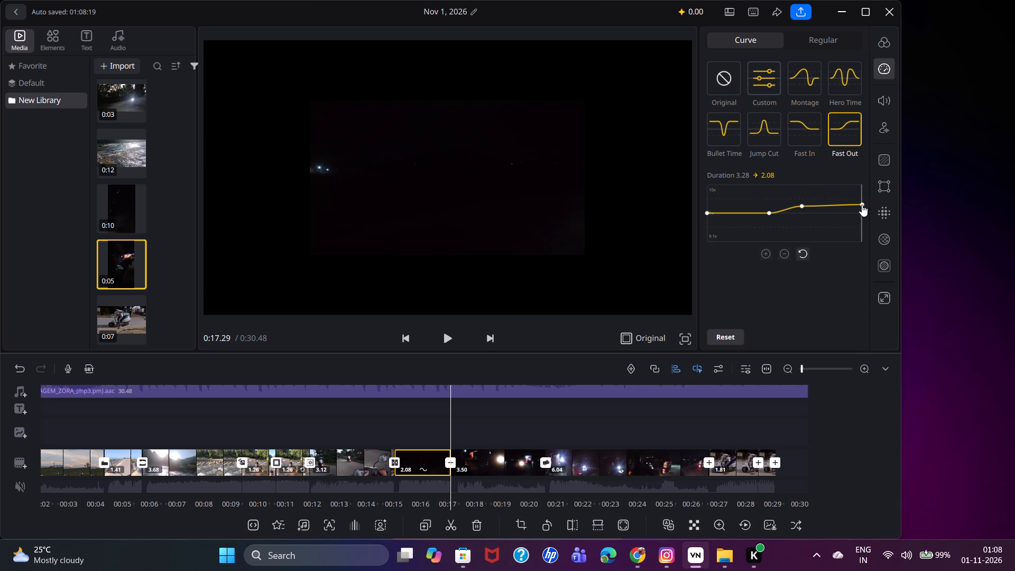
Play from about 0:15.5 through the 2.08-second night clip, and replay its ending from 0:17.11 to check the pacing.
left_click_drag(504, 422, 559, 418)
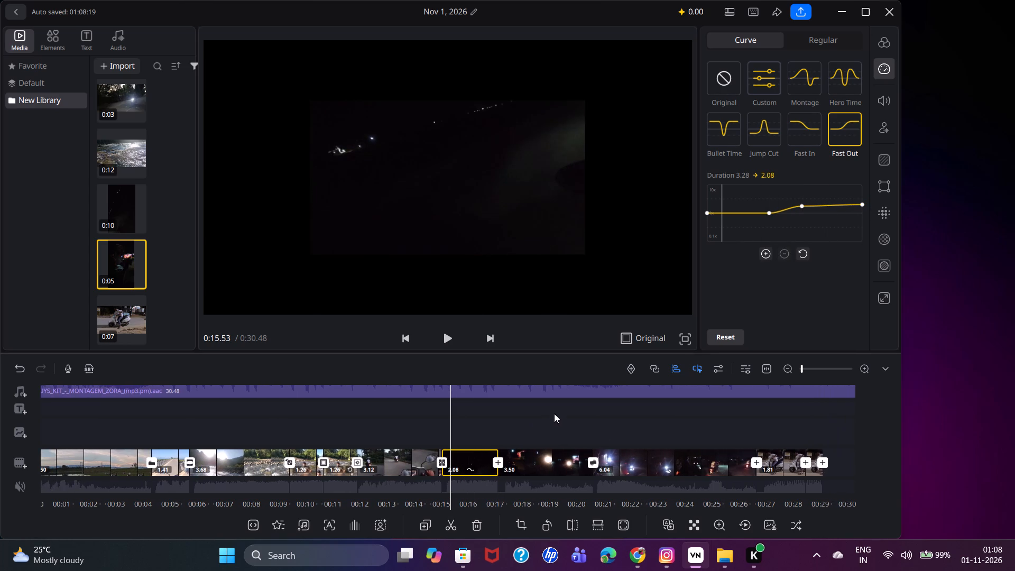
left_click(450, 347)
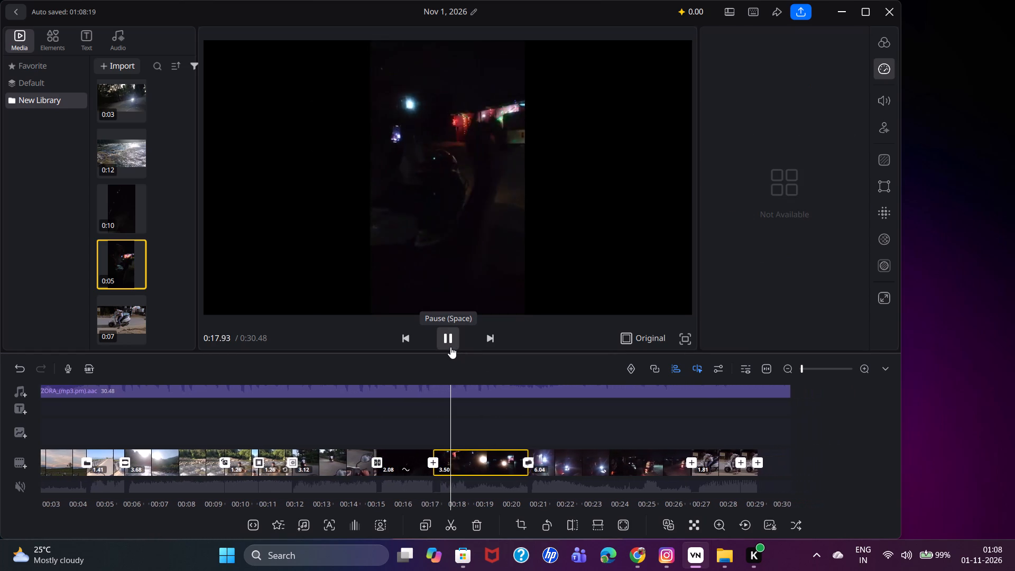
left_click_drag(457, 411, 491, 411)
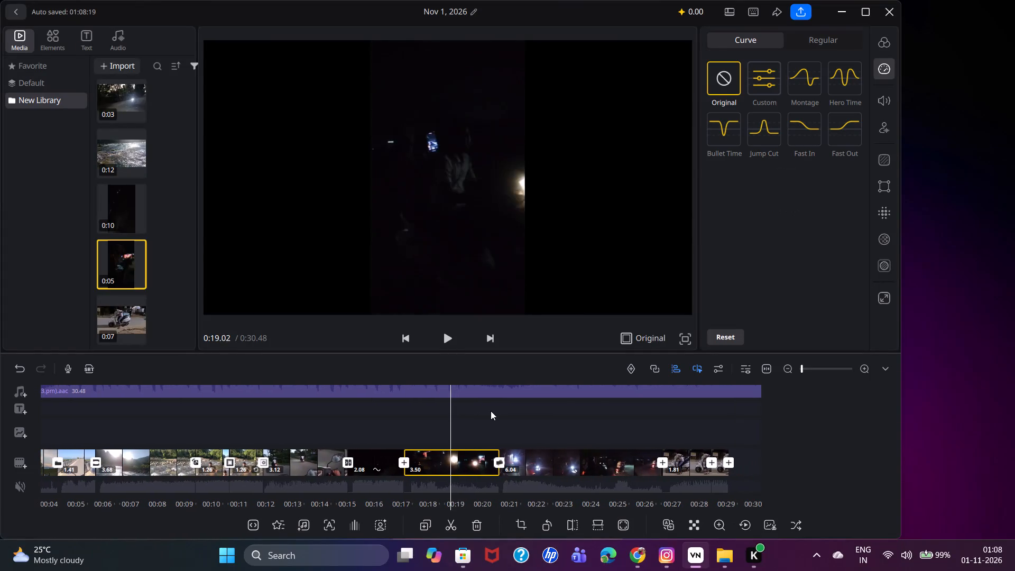
left_click_drag(491, 411, 542, 410)
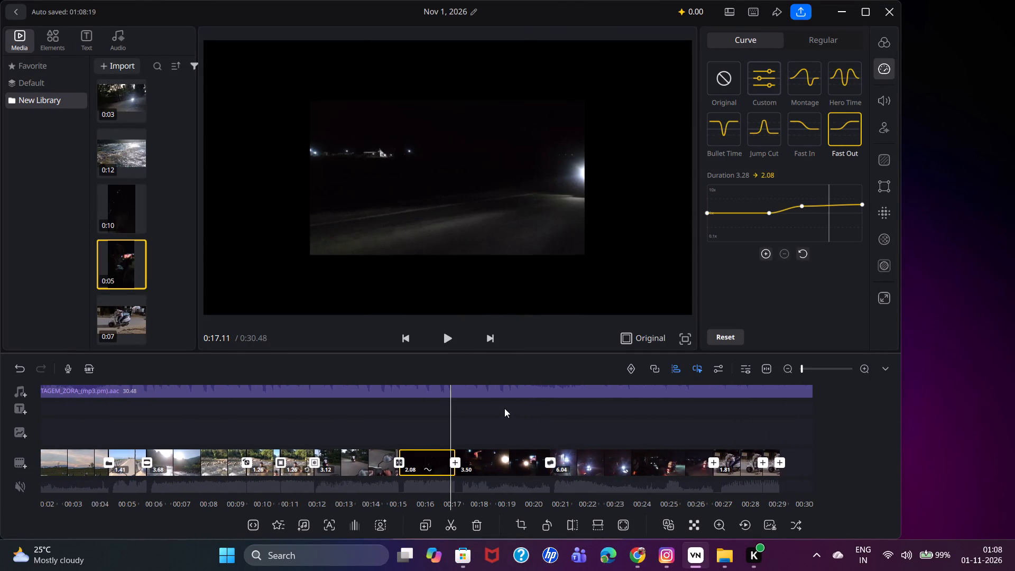
left_click(440, 344)
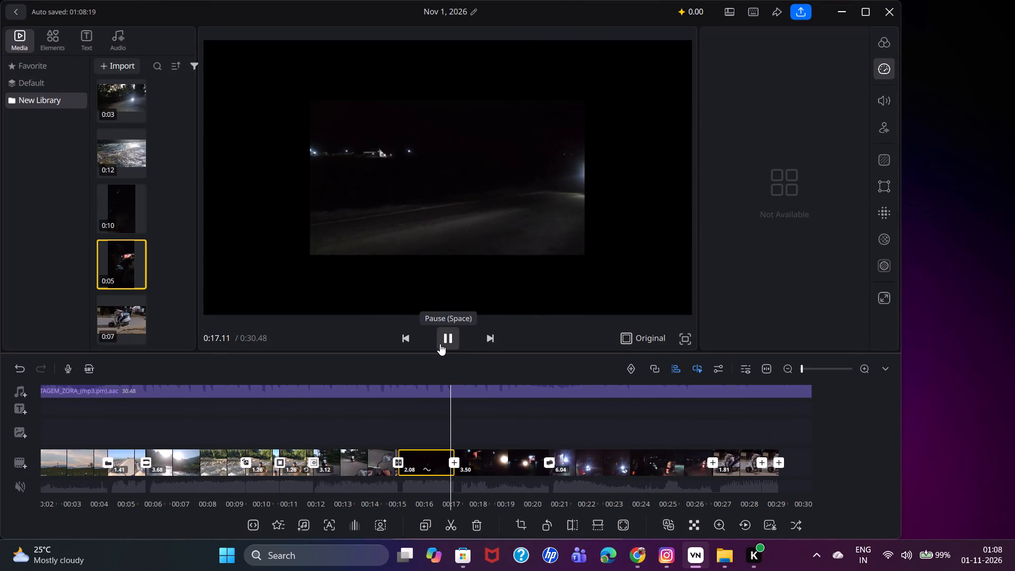
left_click(440, 344)
left_click(440, 344)
left_click(440, 344)
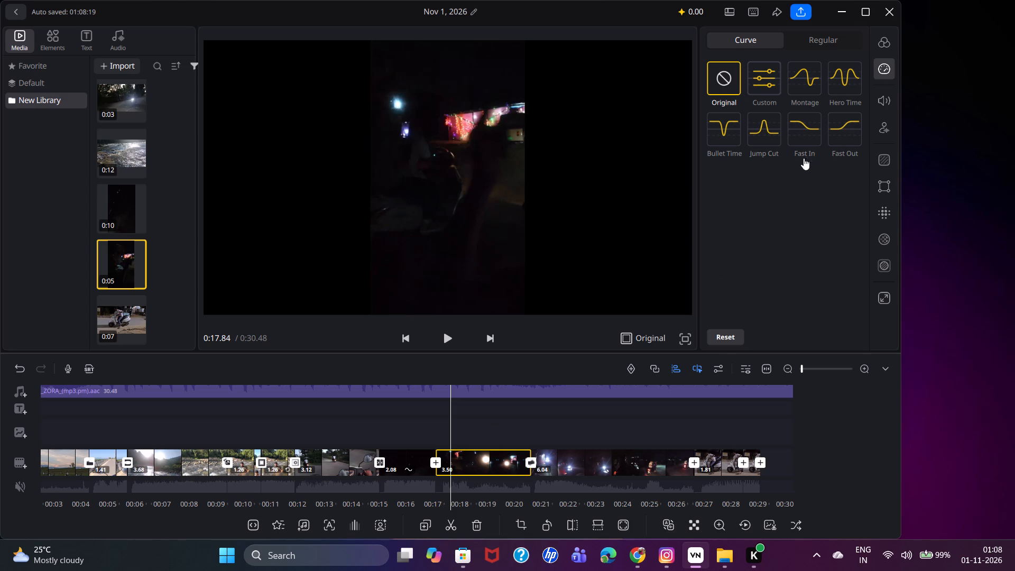
Lower the 2.08-second night clip's third speed-curve point to about 2.86x and its end point to about 2.1x, making it 2.33 seconds.
left_click_drag(549, 423, 606, 417)
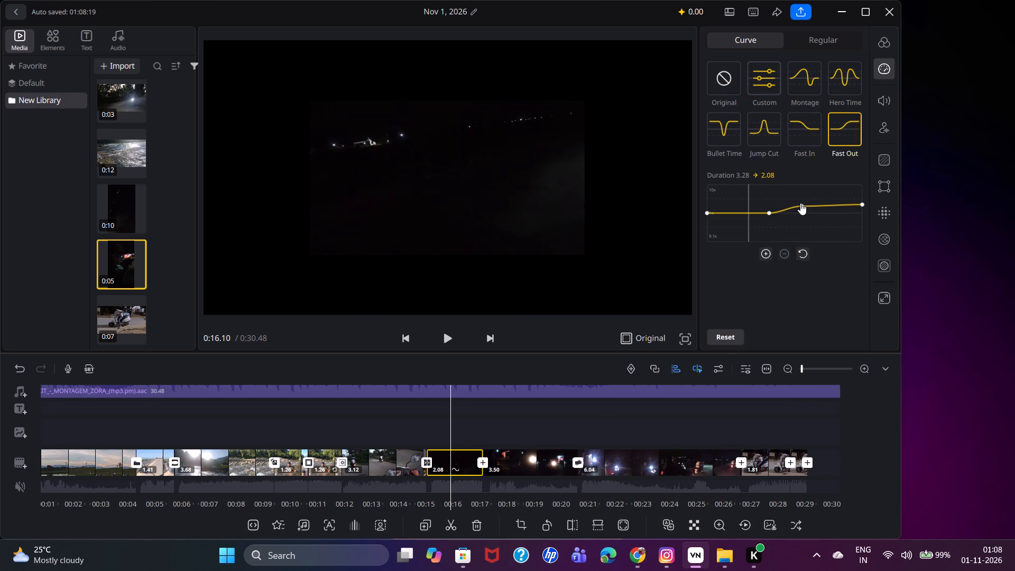
left_click_drag(800, 203, 801, 206)
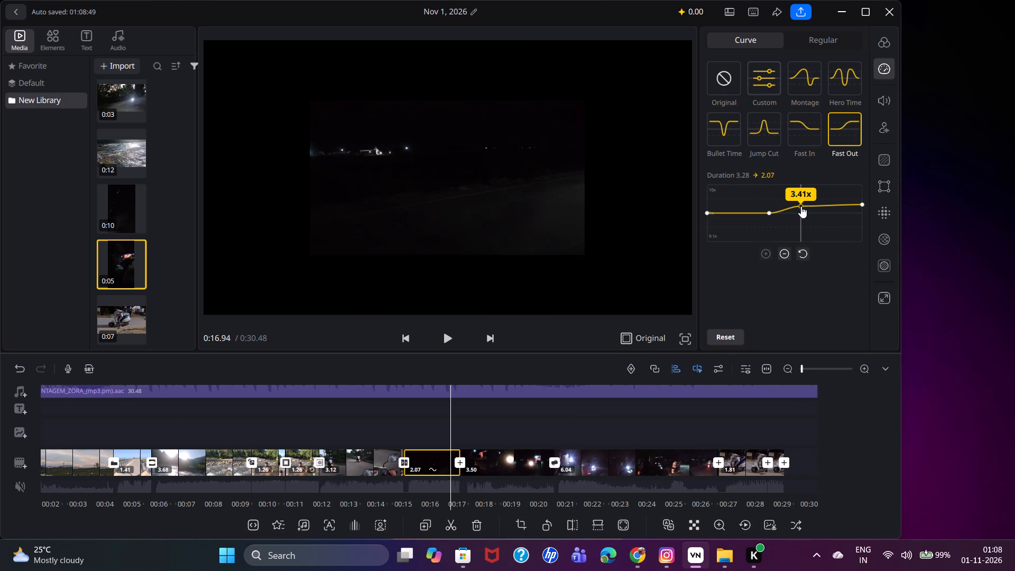
left_click_drag(801, 206, 801, 208)
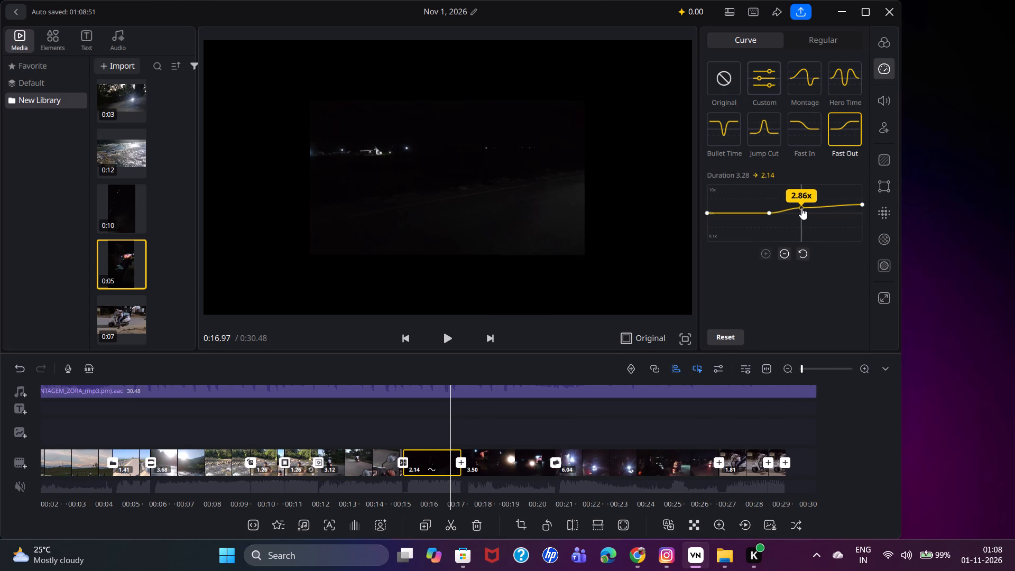
left_click_drag(801, 208, 805, 208)
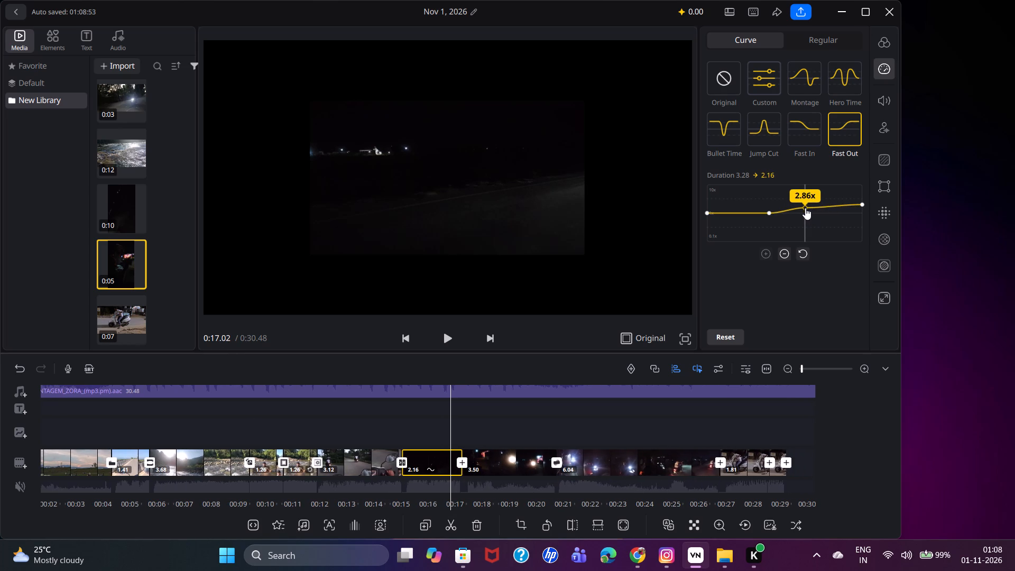
left_click_drag(805, 208, 805, 208)
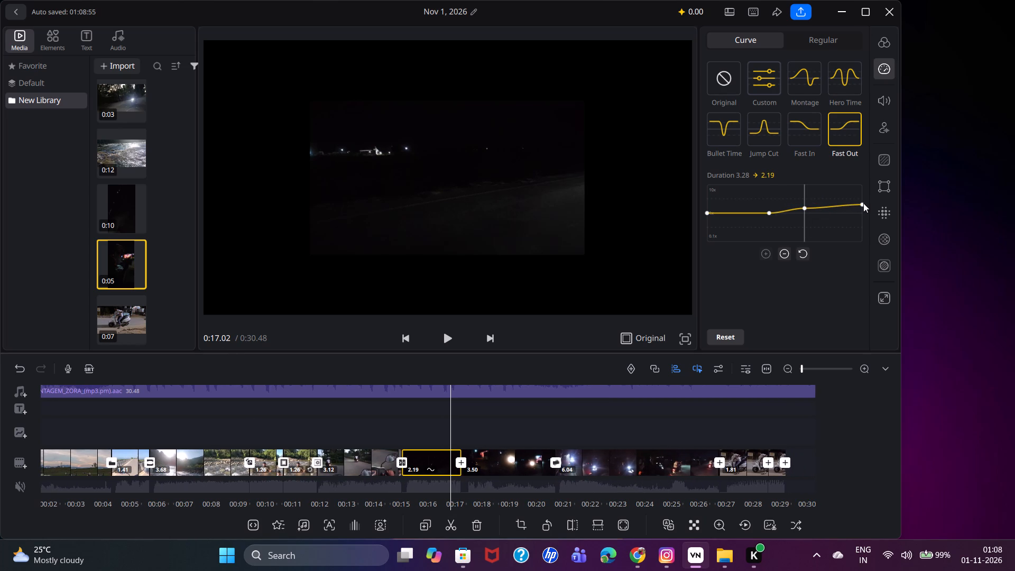
left_click_drag(861, 205, 861, 210)
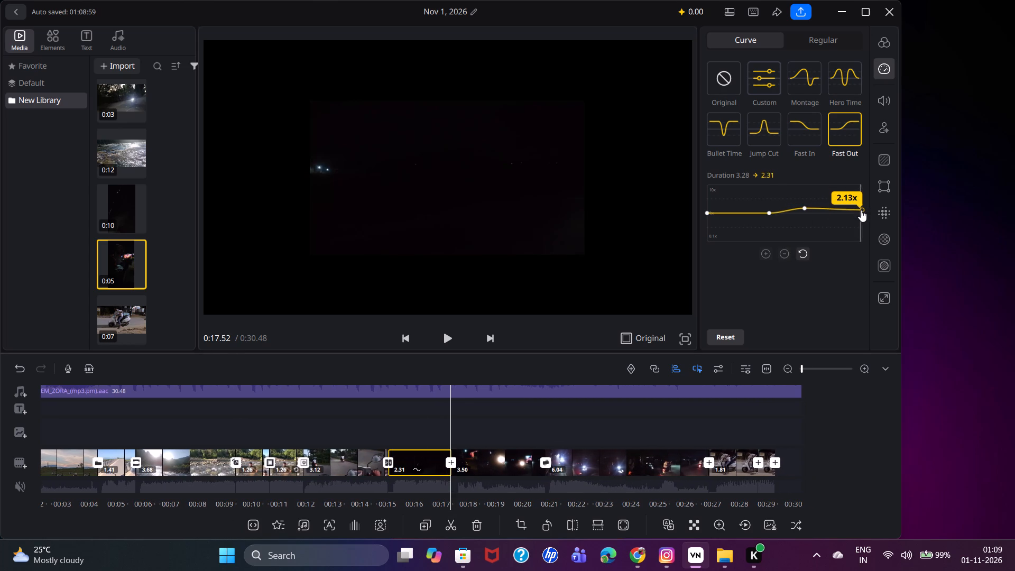
left_click_drag(861, 210, 861, 210)
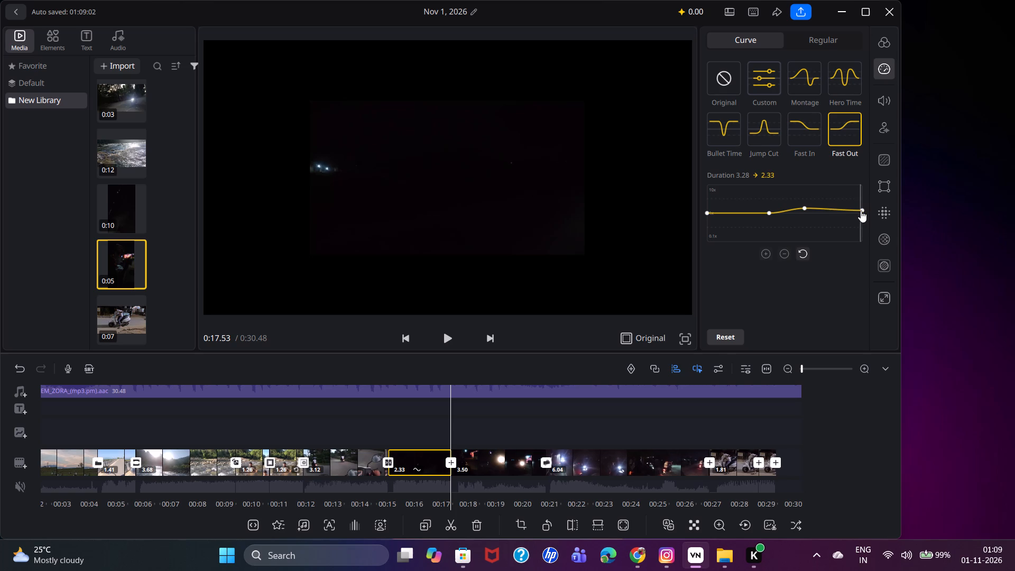
left_click(809, 211)
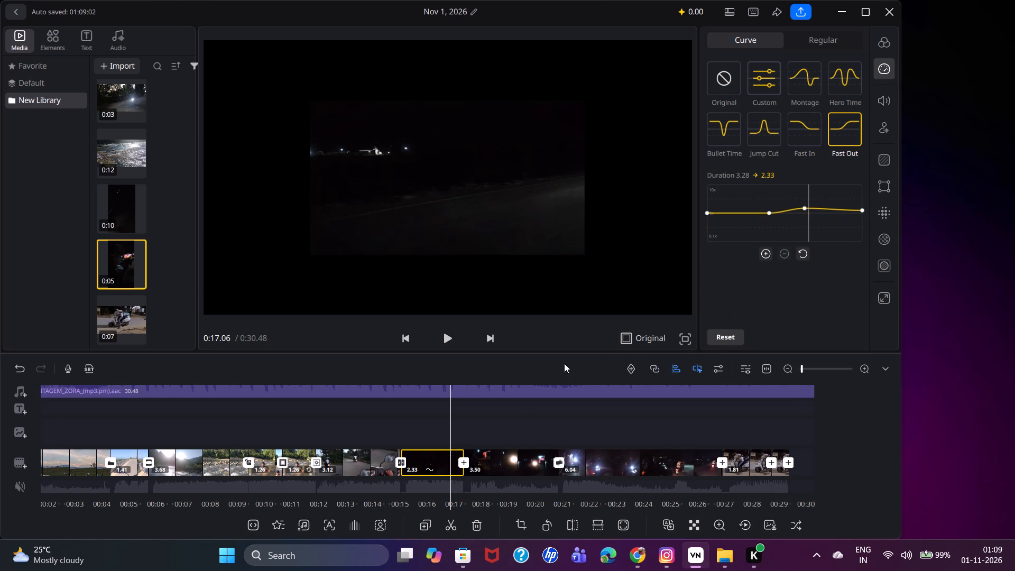
Play from about 0:15.8 through the 2.33-second night clip into the 3.50-second night clip.
left_click_drag(429, 373, 476, 367)
left_click_drag(427, 361, 468, 360)
left_click_drag(405, 409, 448, 404)
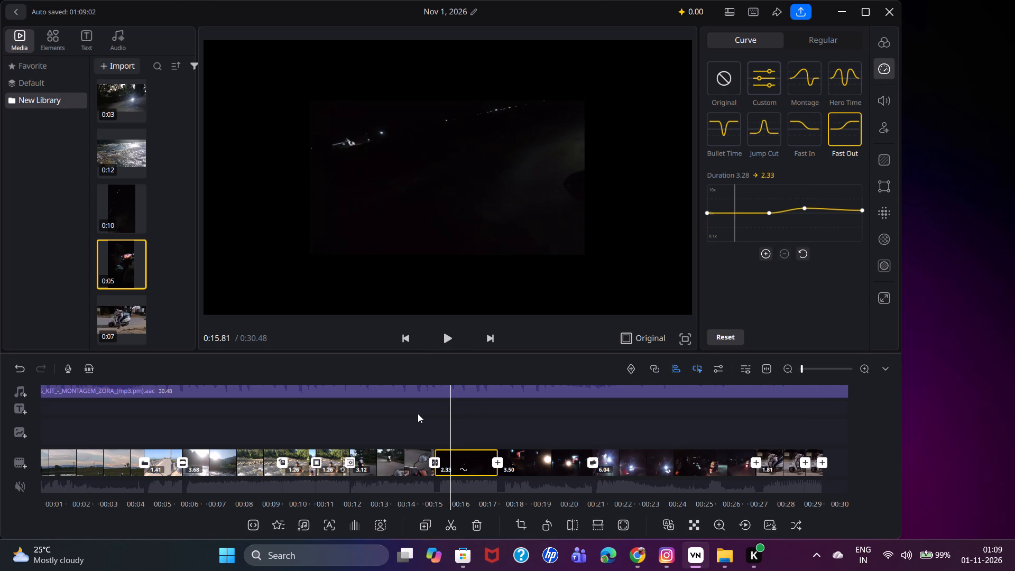
left_click(451, 333)
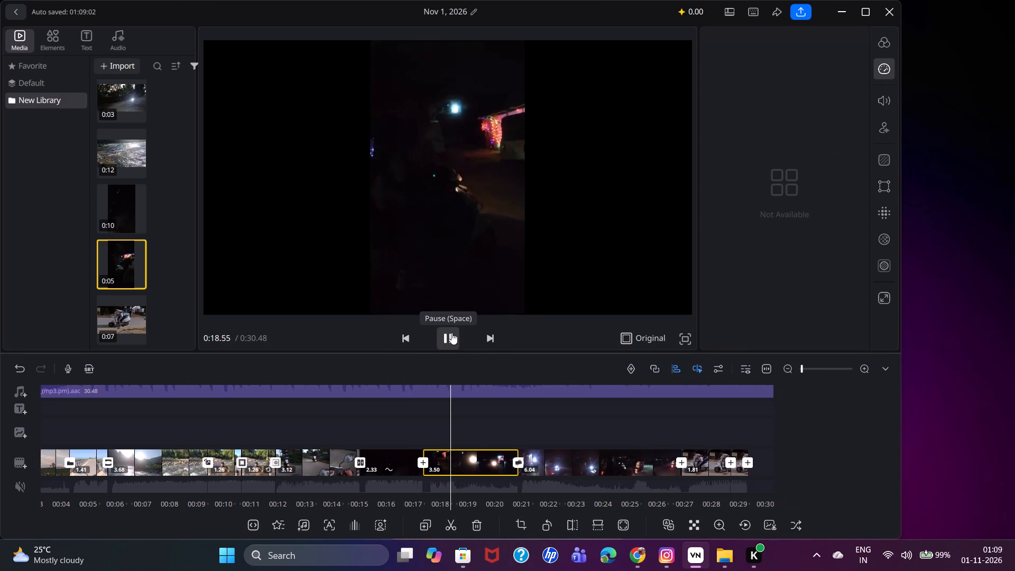
Add a Slide transition of 0.6 duration between the 2.33-second and 3.50-second night clips.
left_click_drag(424, 415, 484, 409)
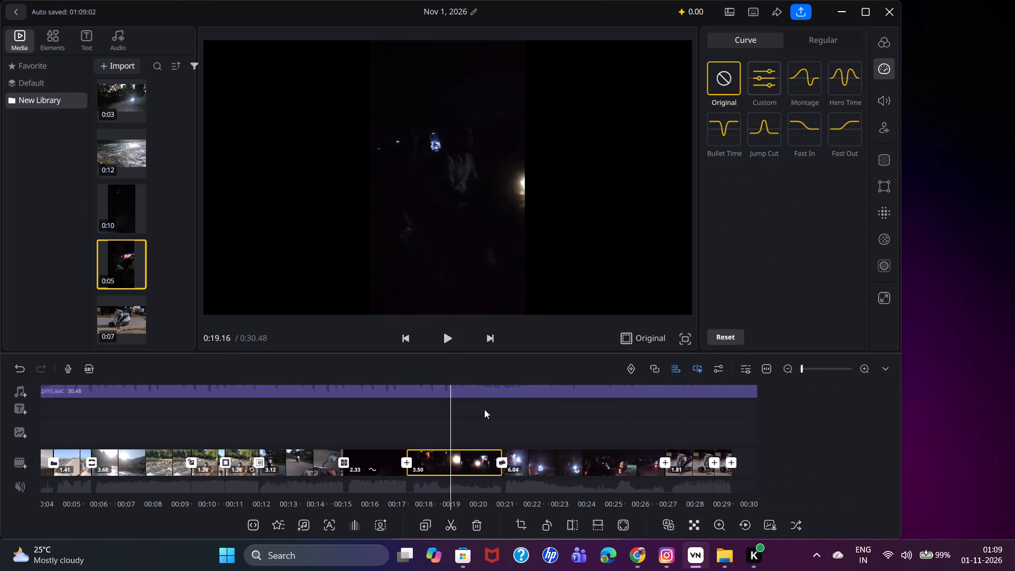
left_click_drag(484, 409, 493, 408)
left_click(432, 463)
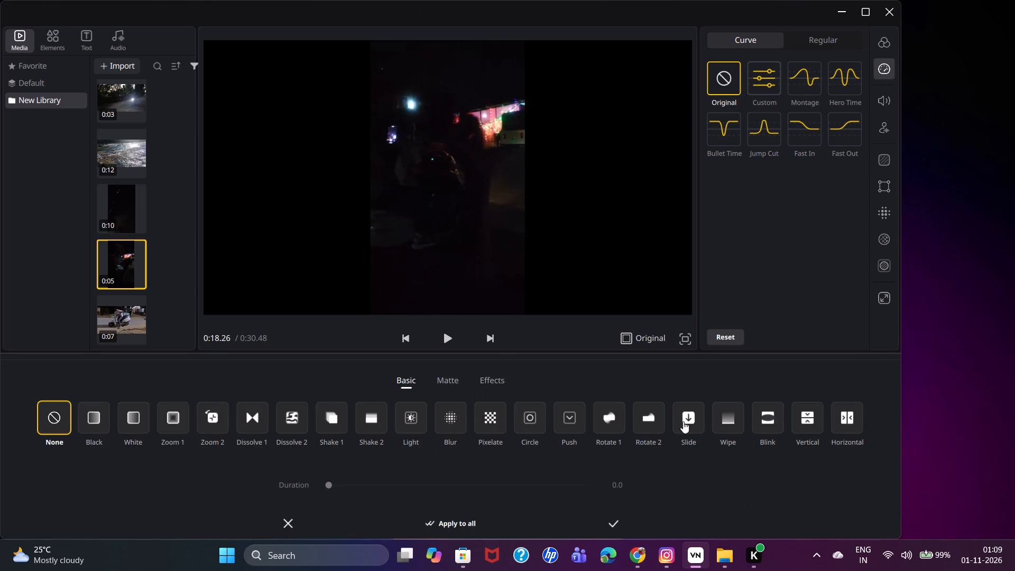
left_click(700, 422)
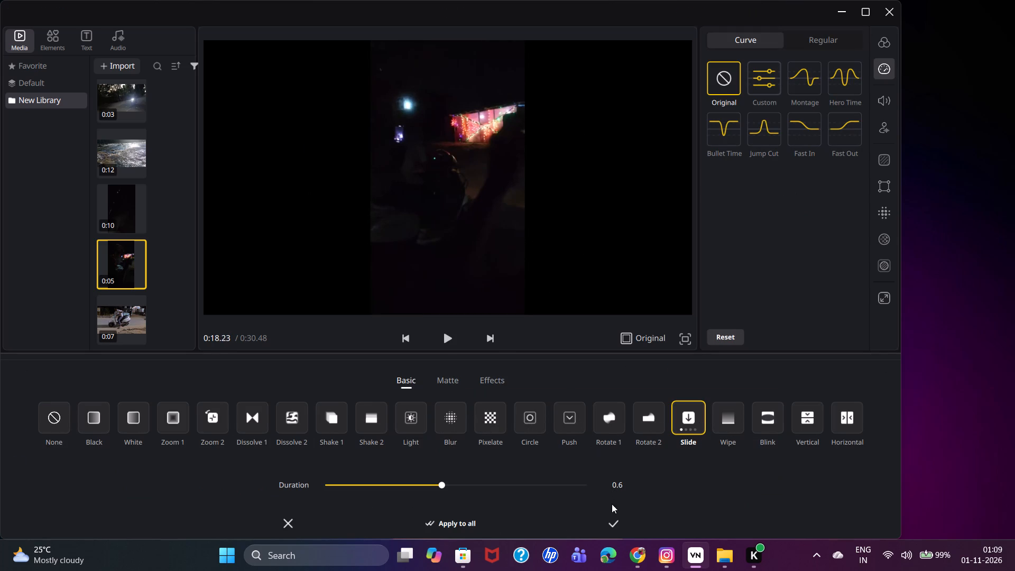
left_click(611, 519)
Play the opening landscape clip of the montage from 0:00.00 to about 0:03.
left_click_drag(484, 431, 1014, 430)
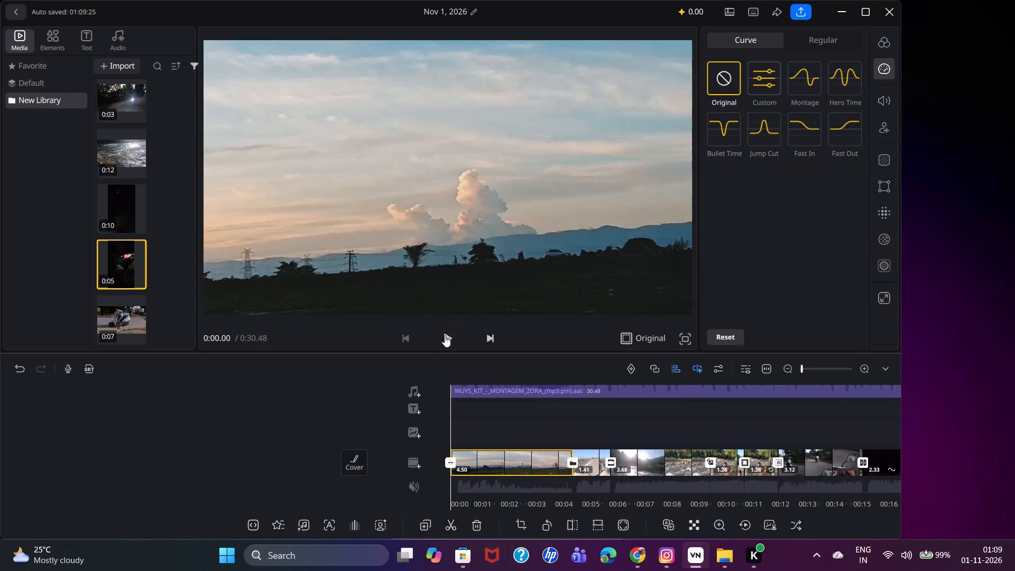
left_click(445, 335)
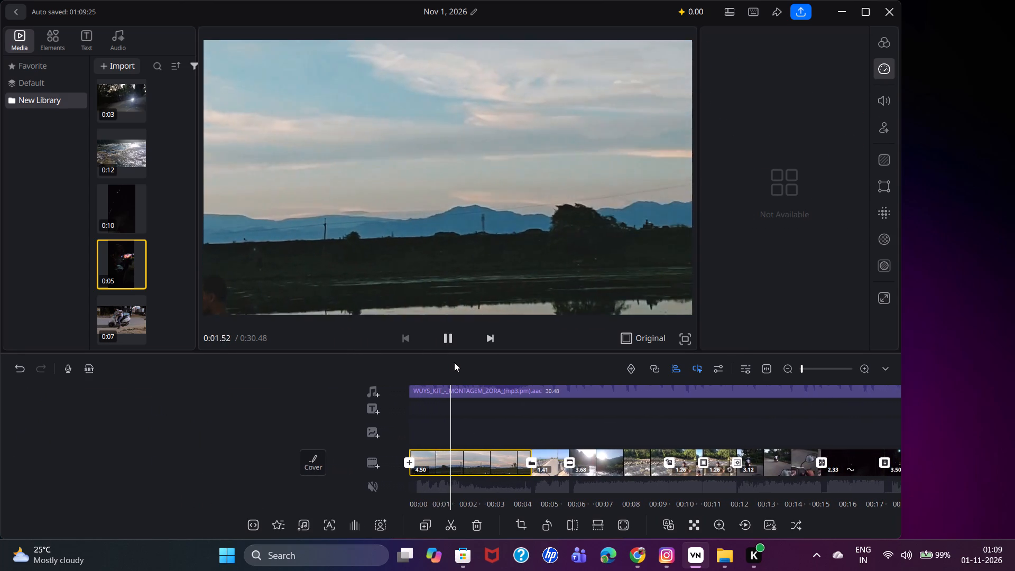
left_click(445, 333)
Play the whole montage from 0:00.00 through to the end of the music track.
left_click_drag(412, 425, 435, 420)
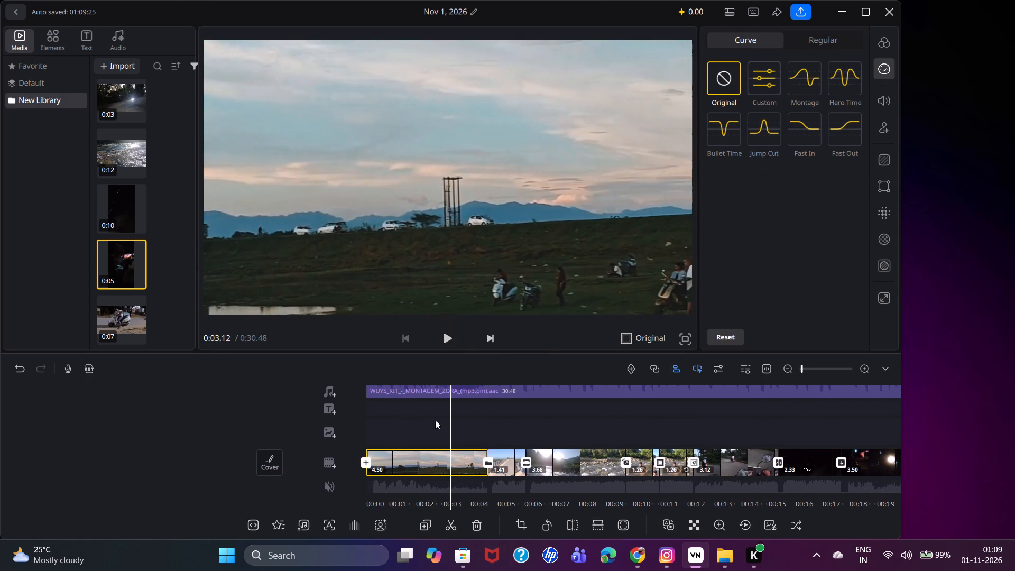
left_click_drag(435, 420, 776, 410)
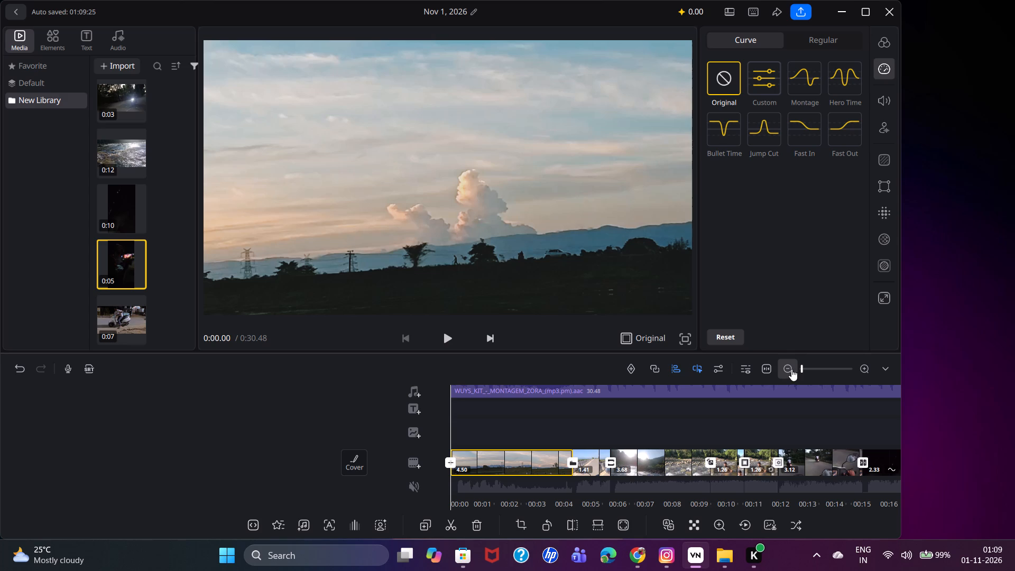
left_click_drag(801, 366, 855, 371)
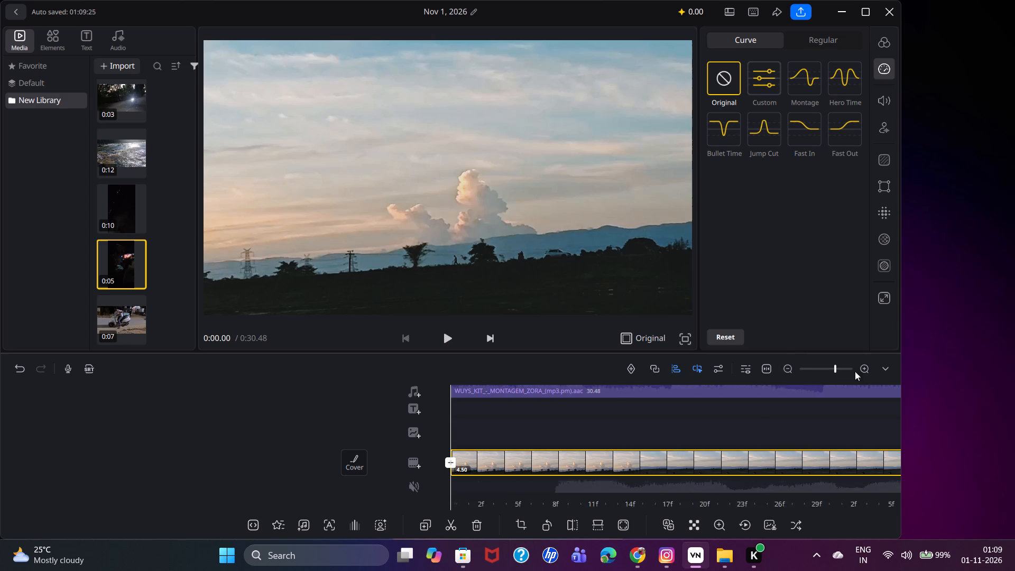
left_click_drag(855, 371, 826, 377)
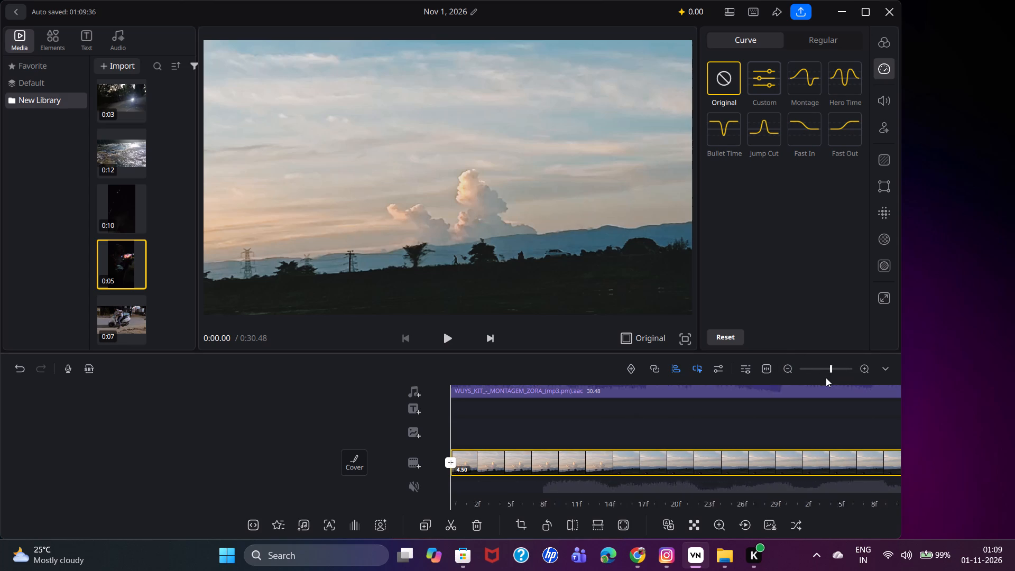
left_click_drag(826, 377, 784, 383)
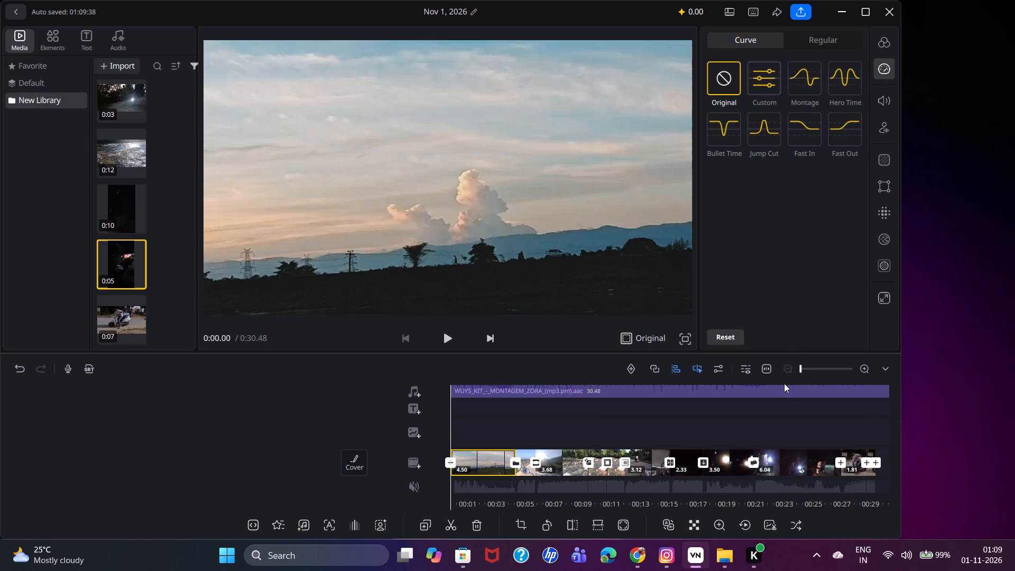
left_click_drag(784, 383, 786, 383)
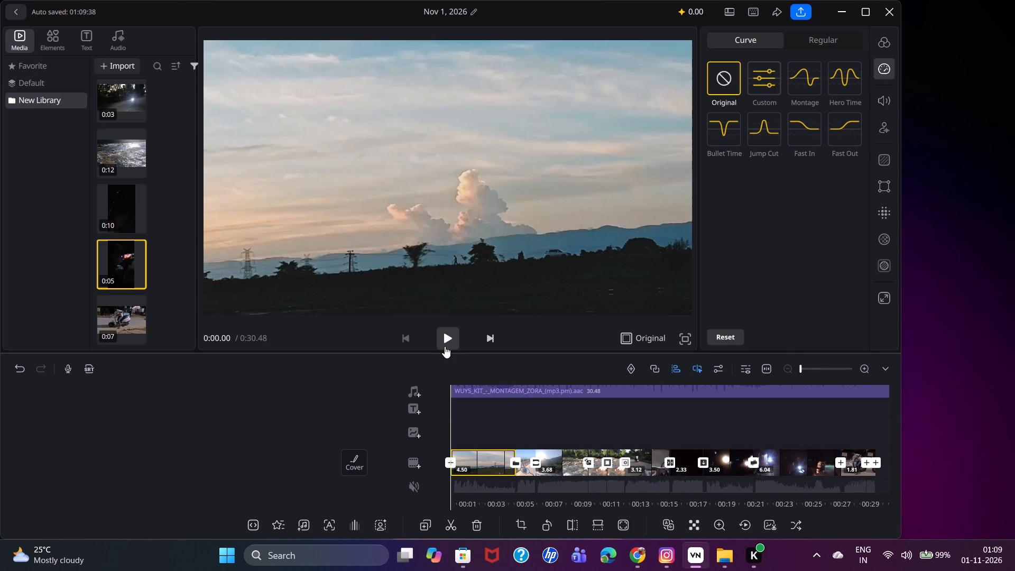
left_click(445, 346)
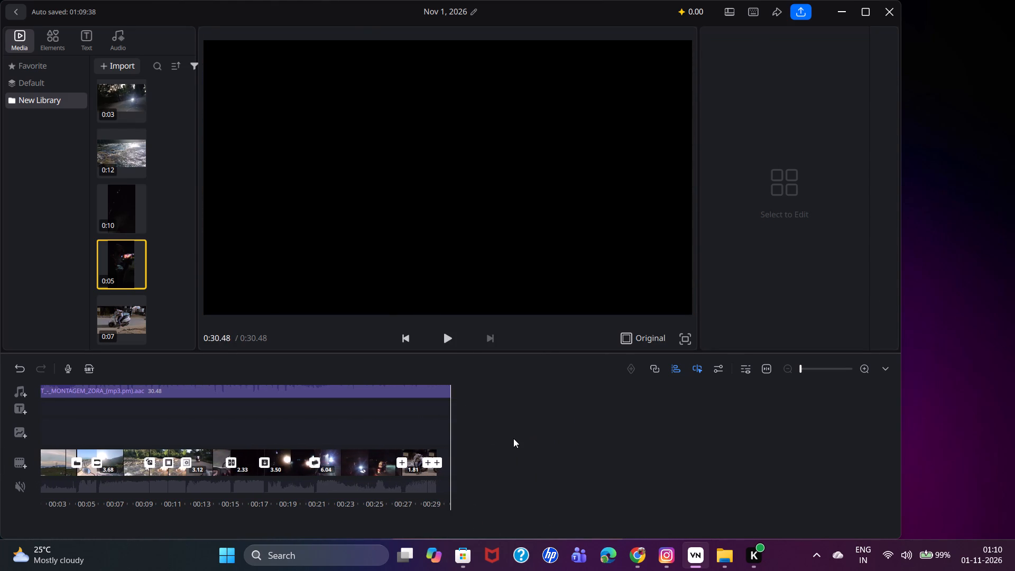
Split the music track at 0:29.63, where the last scooter clip ends, and delete the leftover piece after it.
left_click_drag(513, 438, 535, 438)
left_click_drag(535, 438, 684, 437)
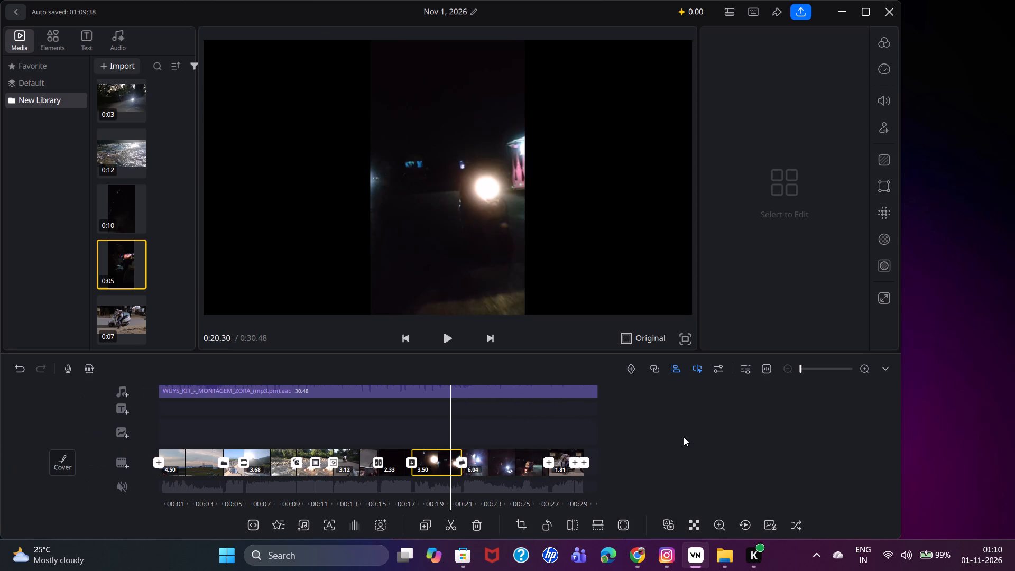
left_click_drag(684, 437, 549, 452)
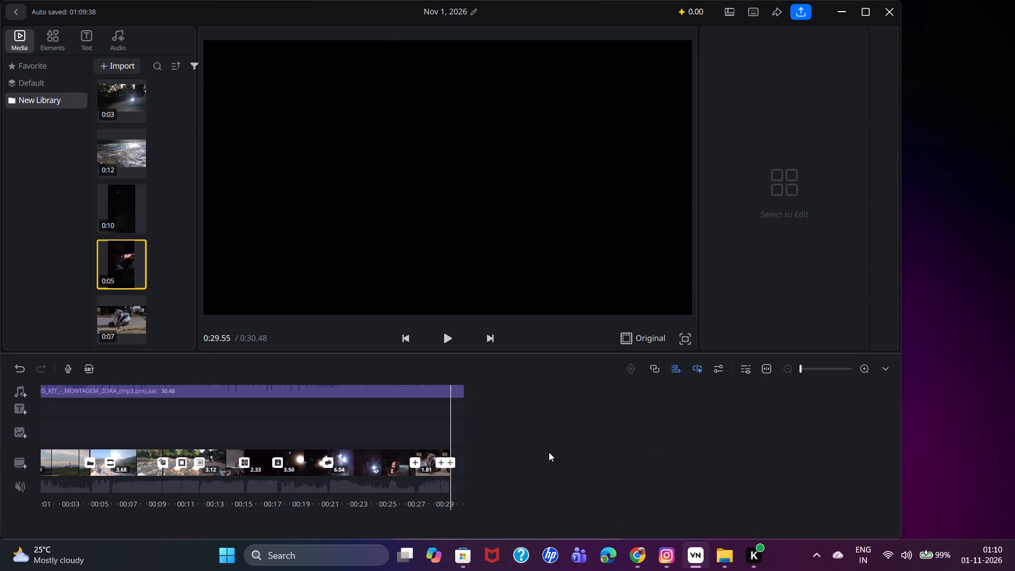
left_click_drag(549, 452, 550, 449)
left_click(450, 393)
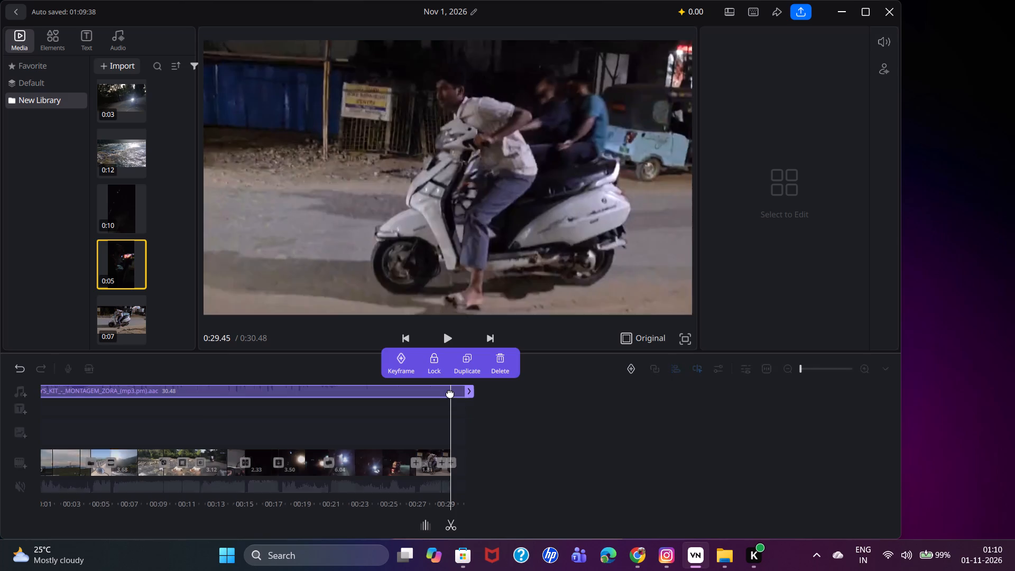
left_click_drag(460, 480, 450, 489)
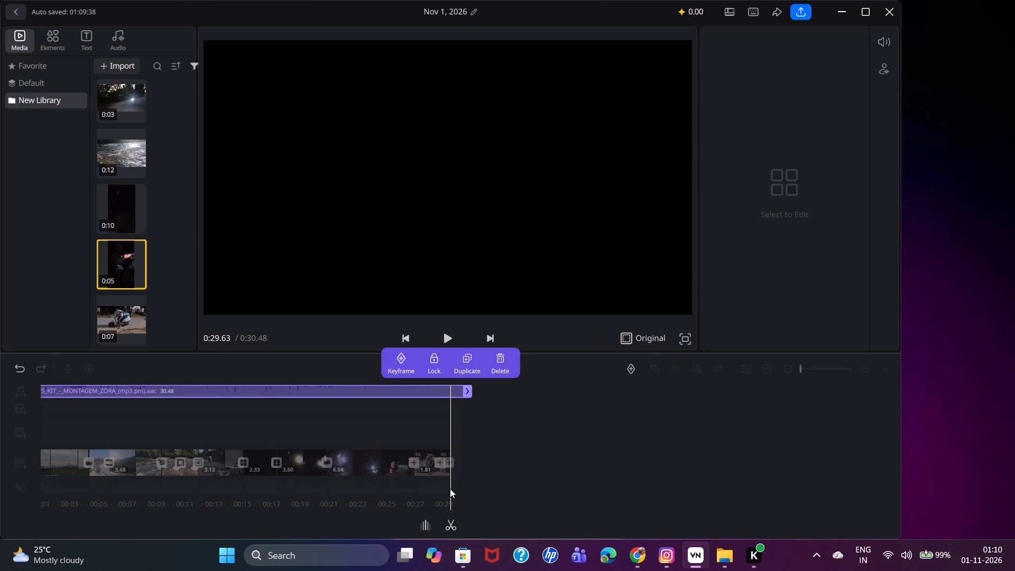
left_click(456, 523)
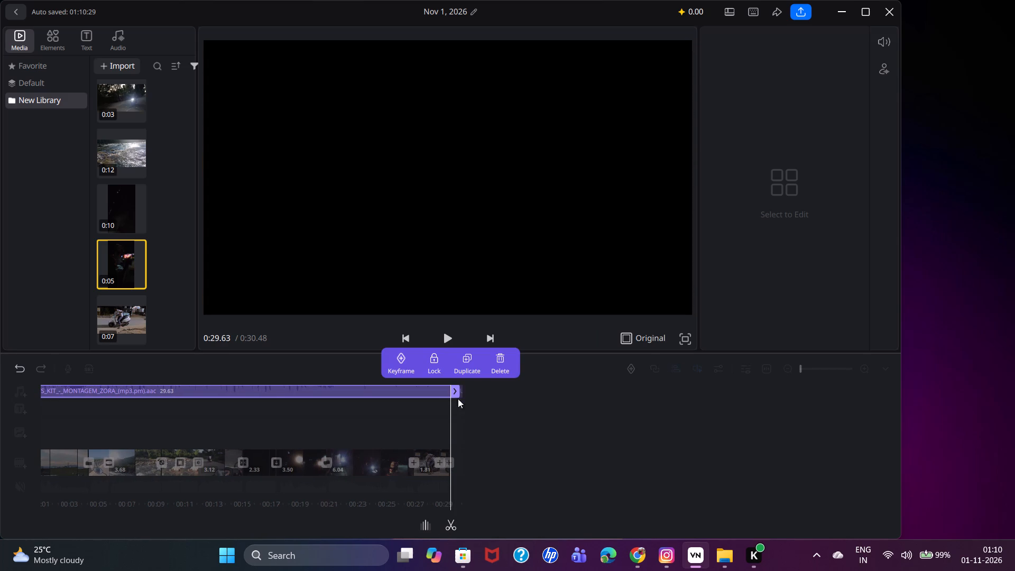
left_click(458, 391)
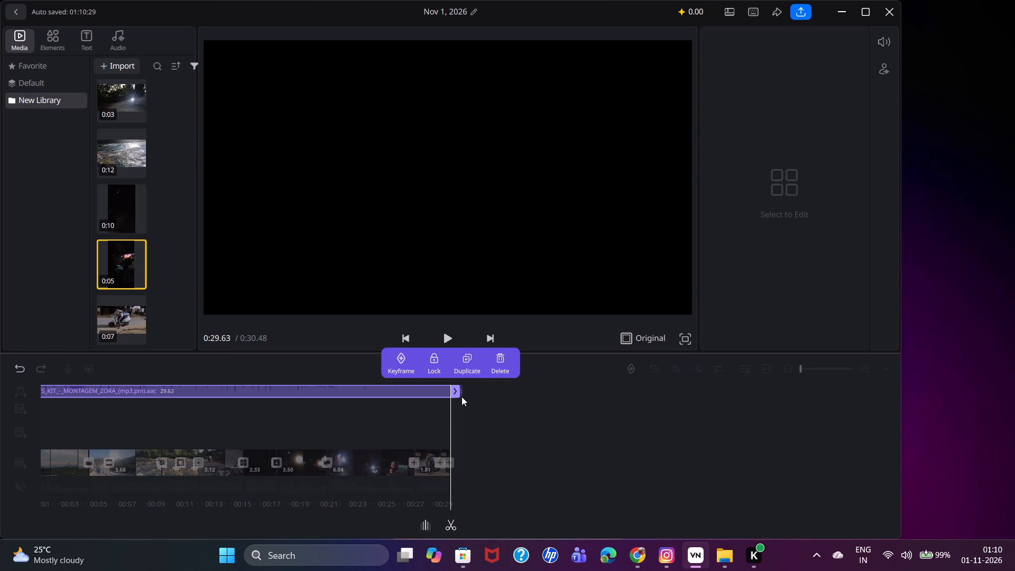
left_click(462, 397)
left_click(500, 358)
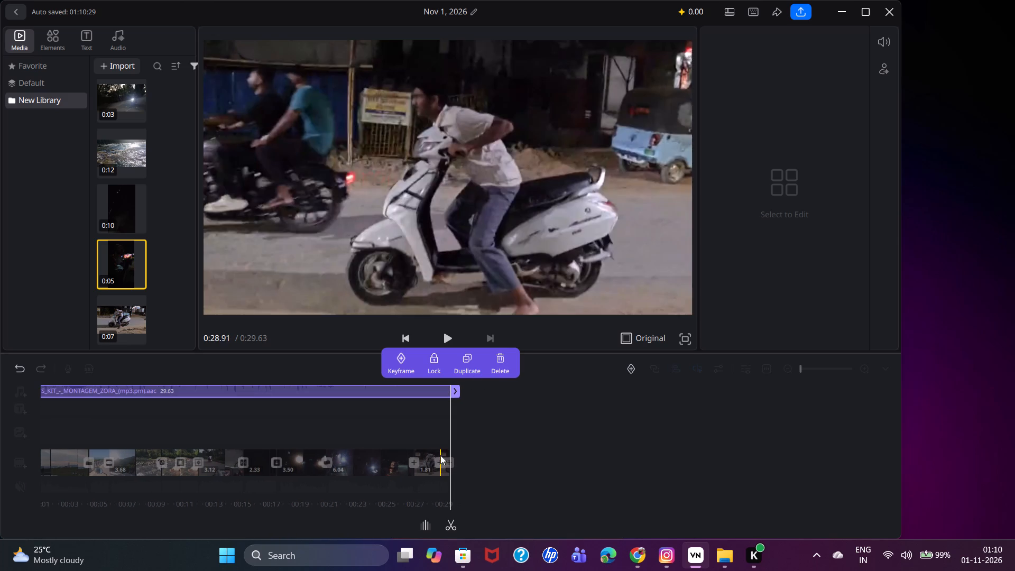
Play the whole montage from 0:00.00 with the trimmed music, and return the playhead to the start.
left_click_drag(419, 427, 922, 402)
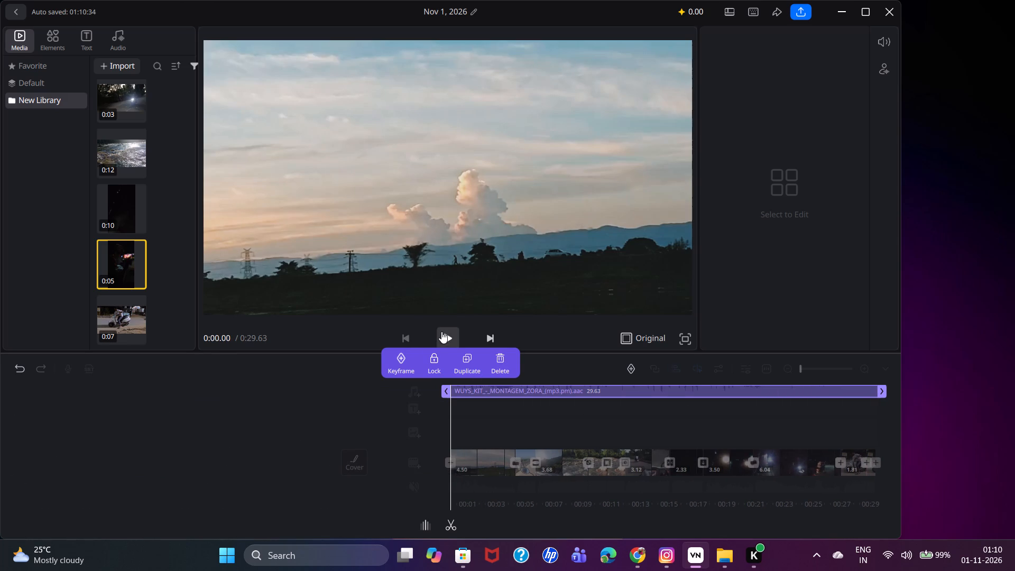
left_click(441, 331)
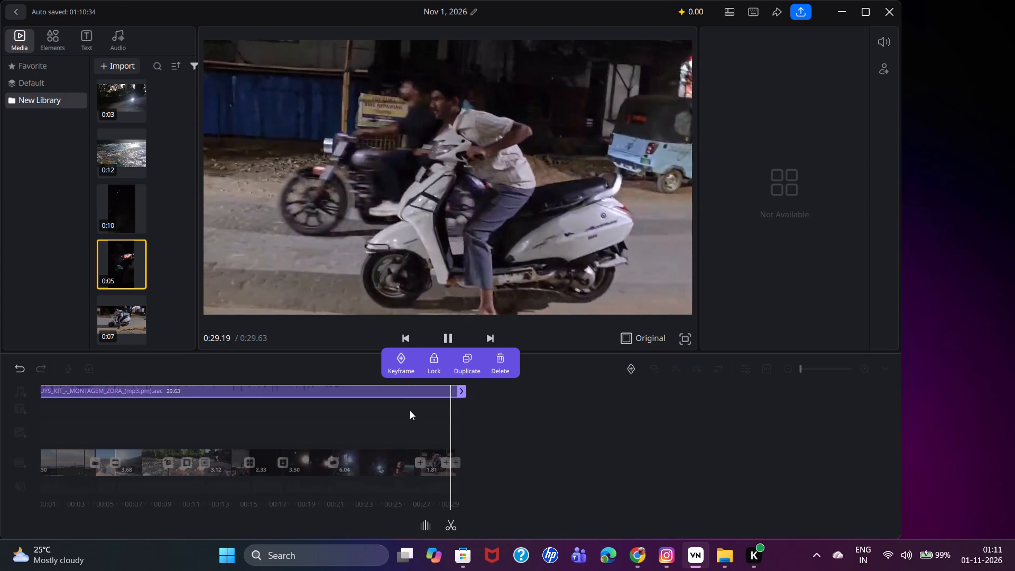
left_click_drag(406, 424, 842, 433)
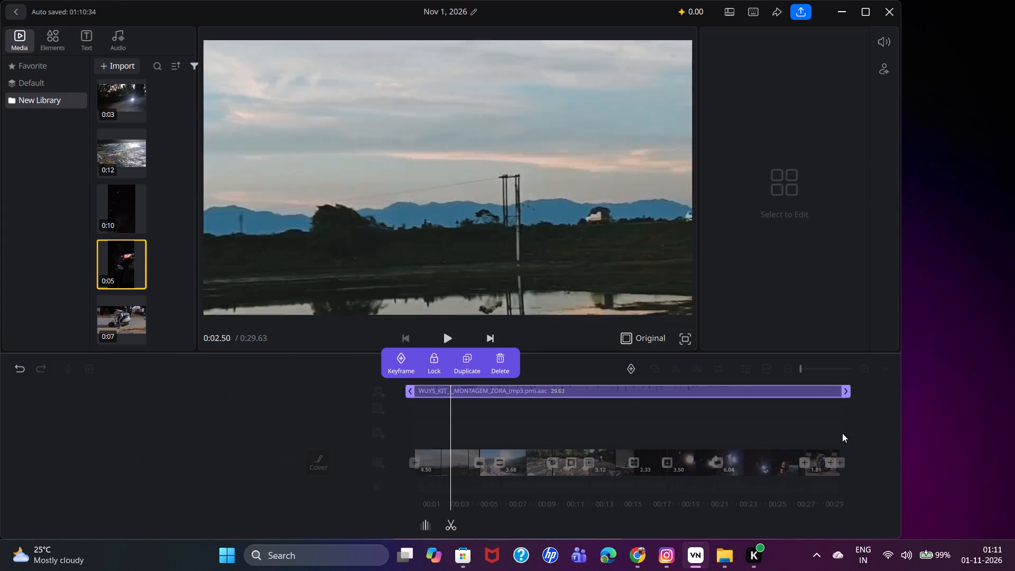
left_click_drag(842, 433, 962, 438)
left_click(448, 424)
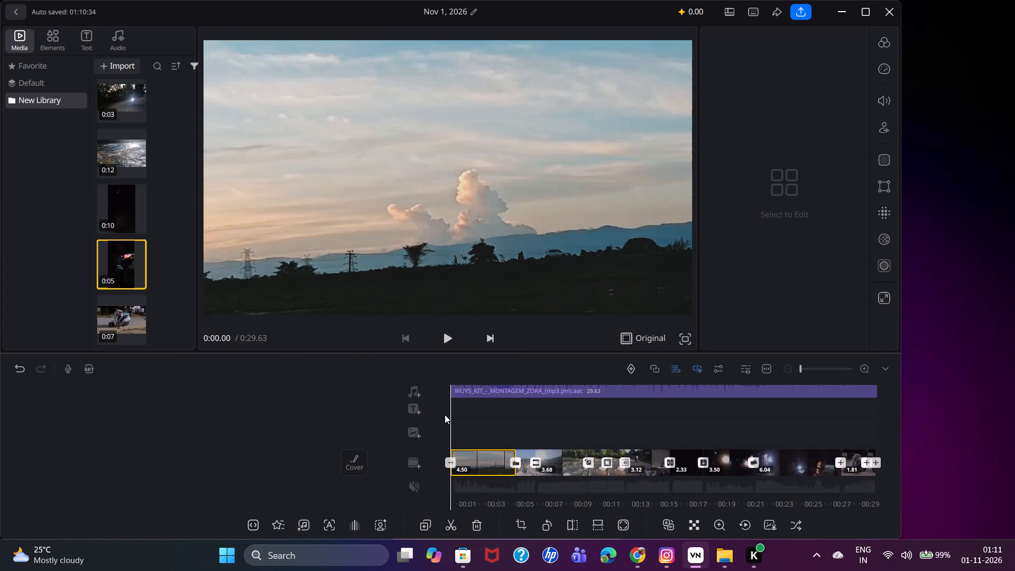
left_click_drag(445, 443, 499, 431)
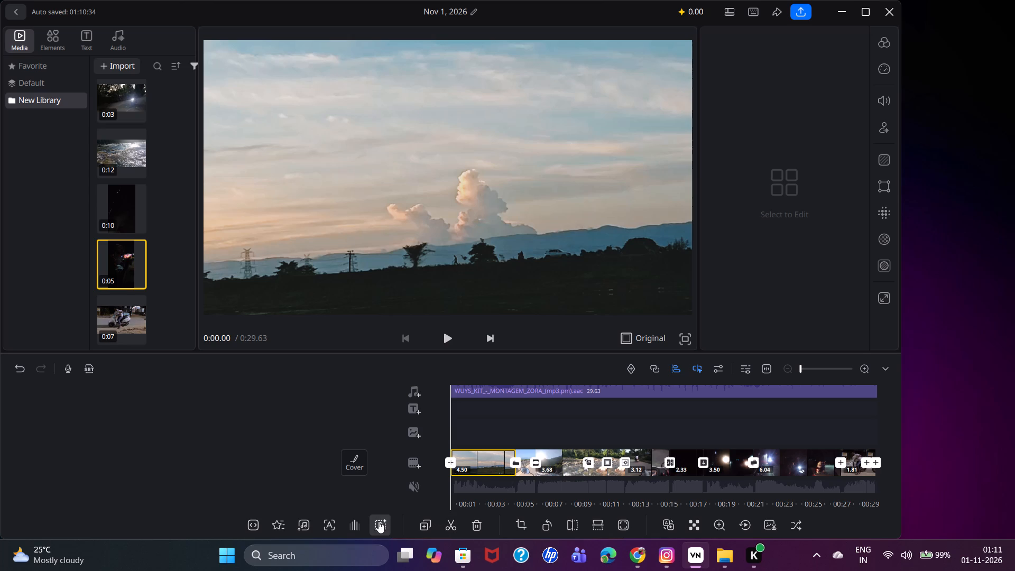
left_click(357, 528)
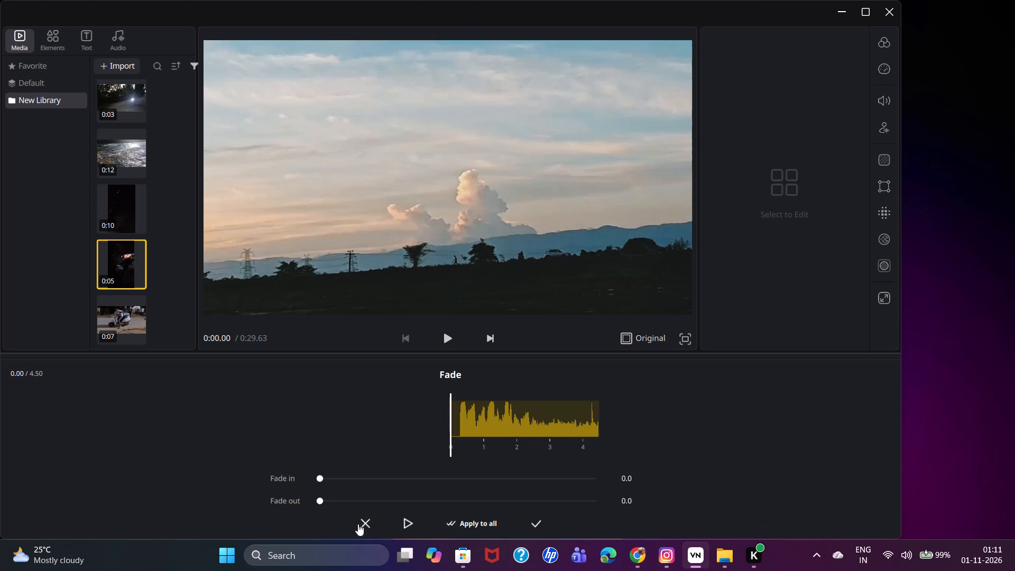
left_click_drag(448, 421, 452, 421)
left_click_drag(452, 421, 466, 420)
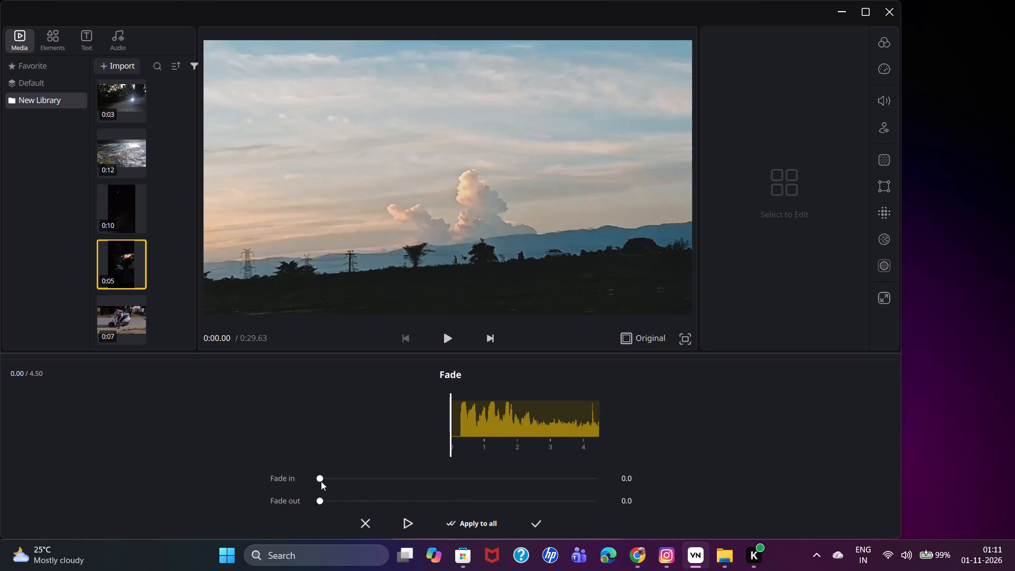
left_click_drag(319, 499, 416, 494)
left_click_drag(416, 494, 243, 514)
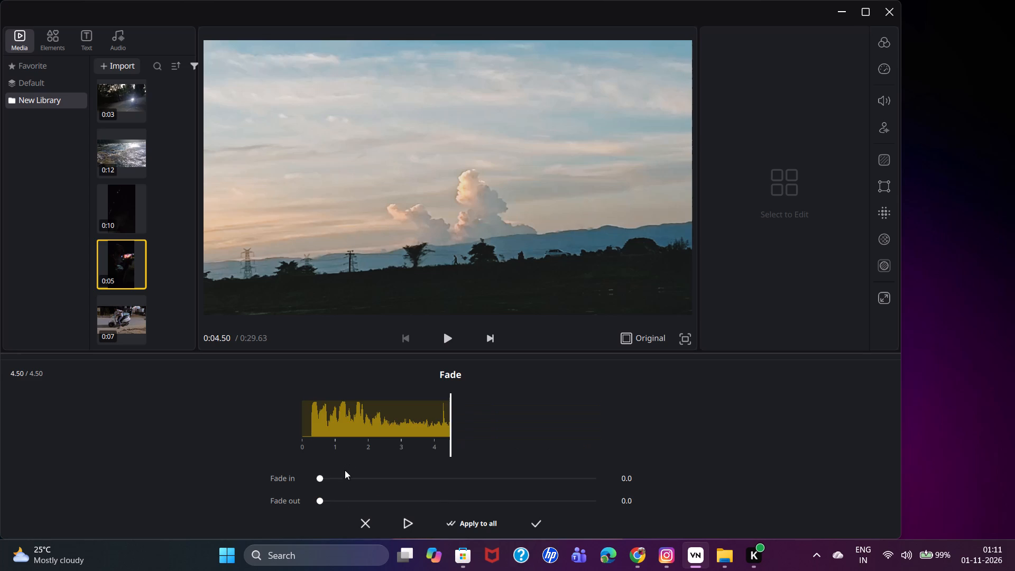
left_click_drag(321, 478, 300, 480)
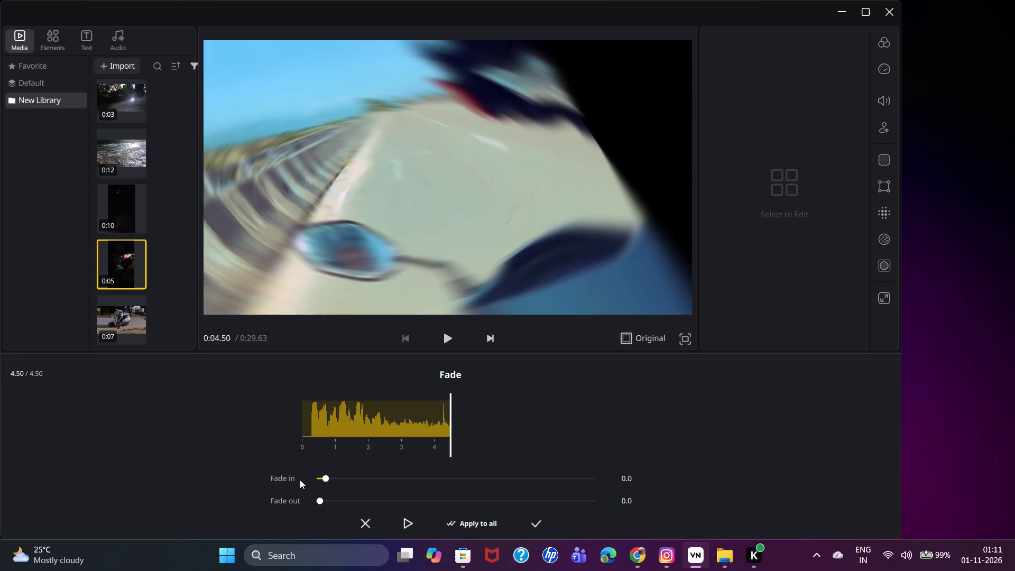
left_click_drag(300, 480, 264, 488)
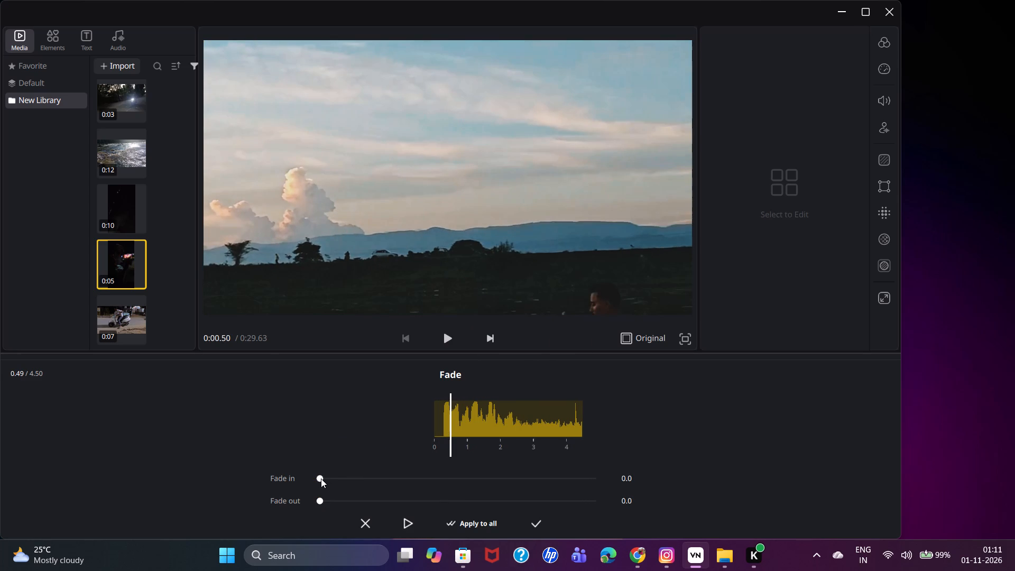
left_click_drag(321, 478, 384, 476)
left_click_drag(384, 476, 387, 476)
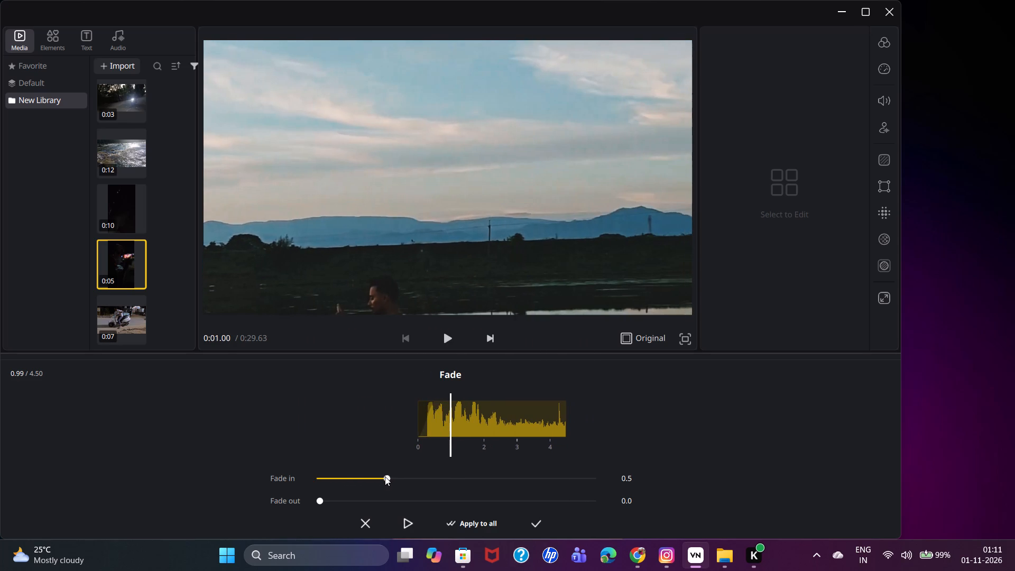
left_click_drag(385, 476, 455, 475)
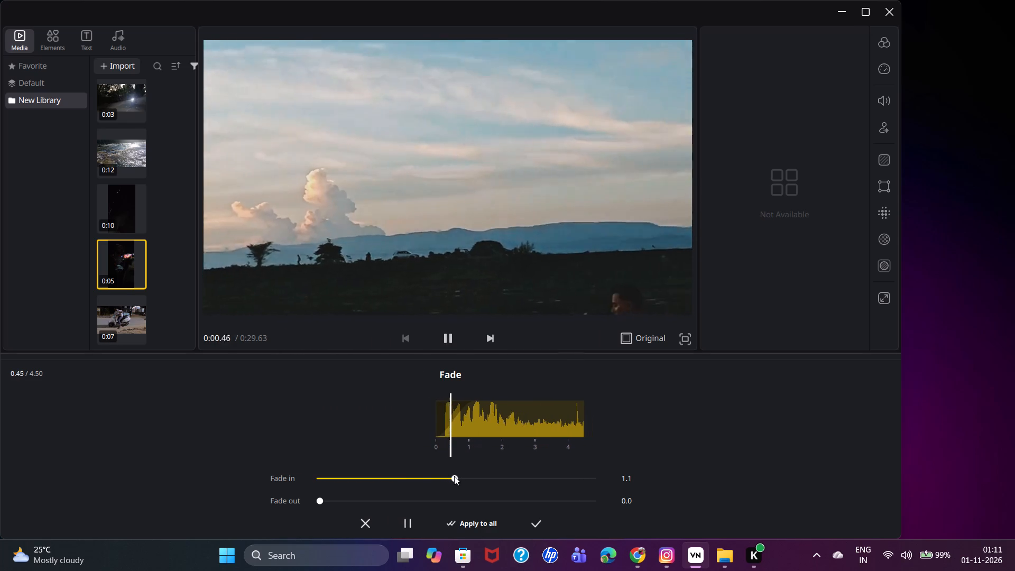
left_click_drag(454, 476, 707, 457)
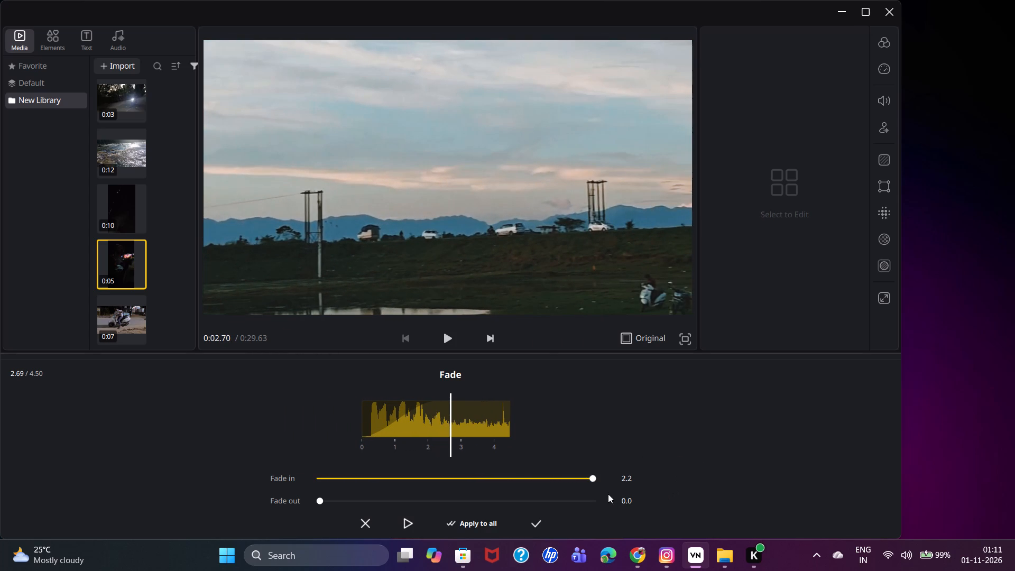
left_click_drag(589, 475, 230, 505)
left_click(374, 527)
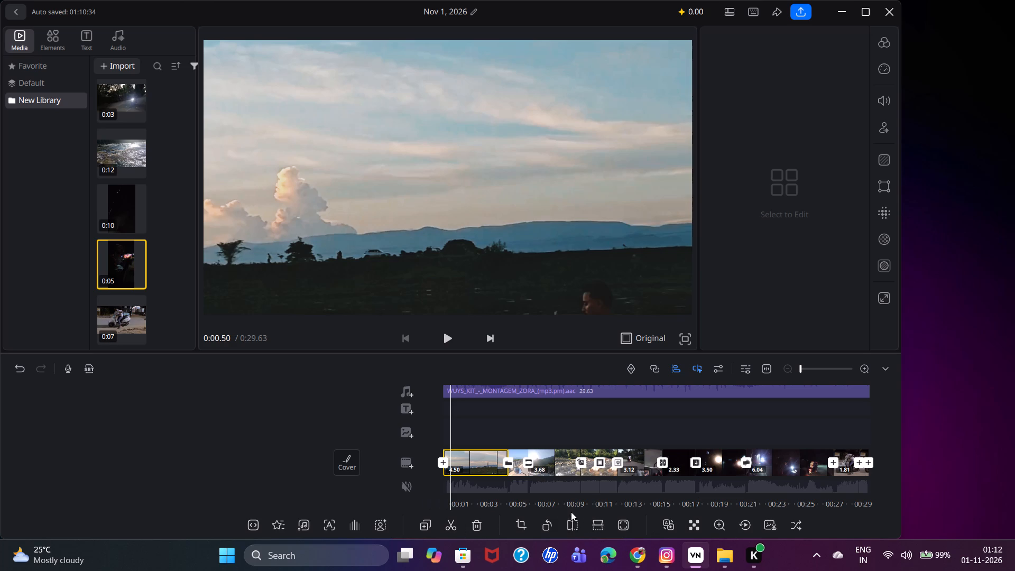
Mirror the 4.50-second opening landscape clip horizontally.
left_click(574, 531)
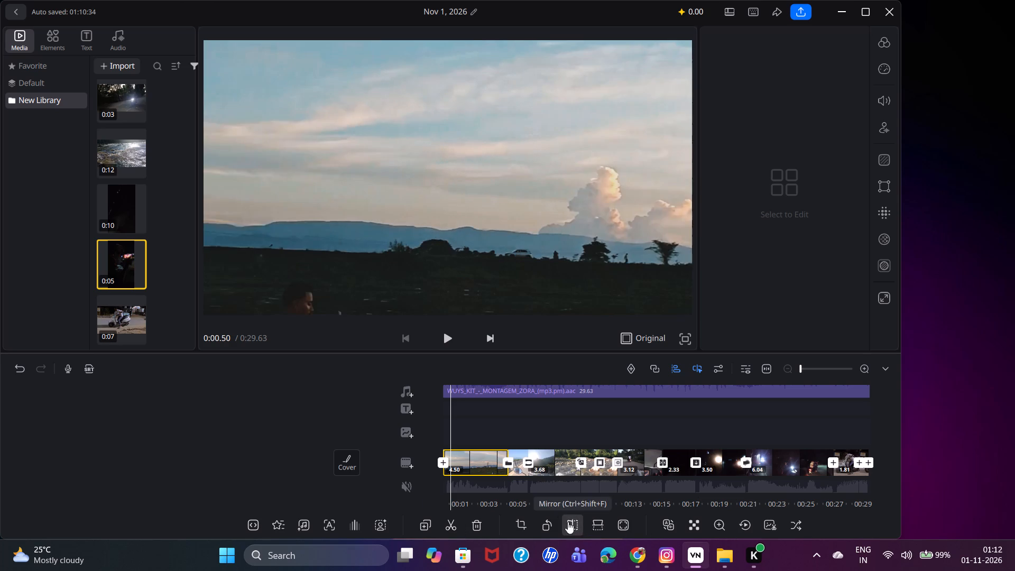
Play the whole montage from the mirrored opening clip to the end, and return the playhead to 0:00.00.
left_click_drag(464, 426, 514, 426)
left_click(449, 334)
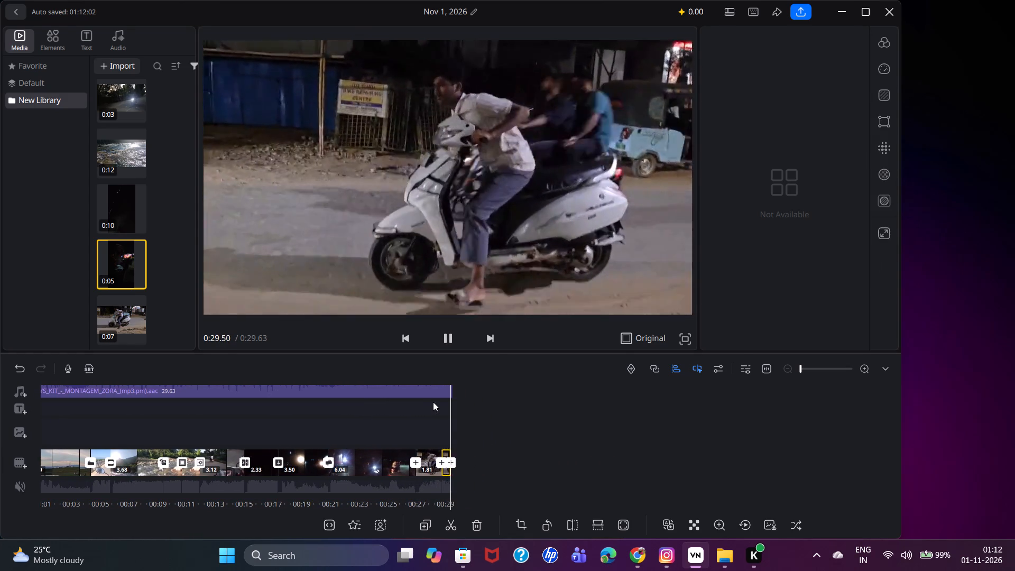
left_click_drag(451, 413, 707, 414)
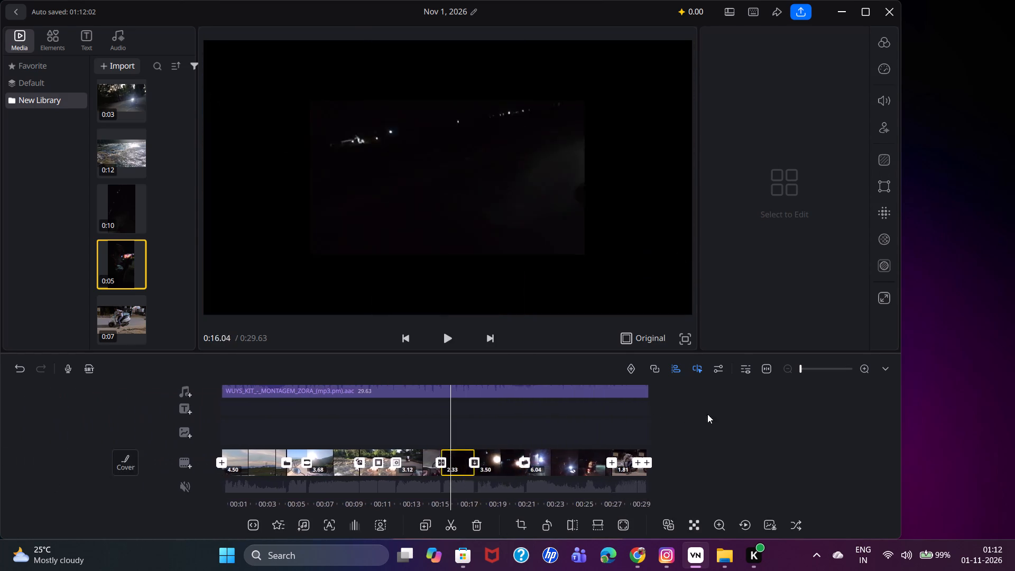
left_click_drag(707, 414, 930, 444)
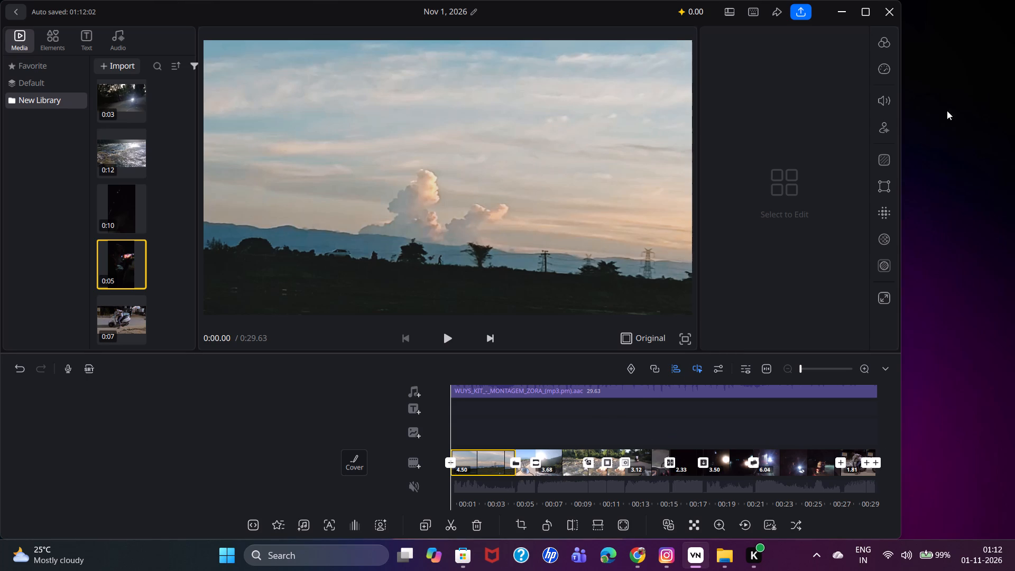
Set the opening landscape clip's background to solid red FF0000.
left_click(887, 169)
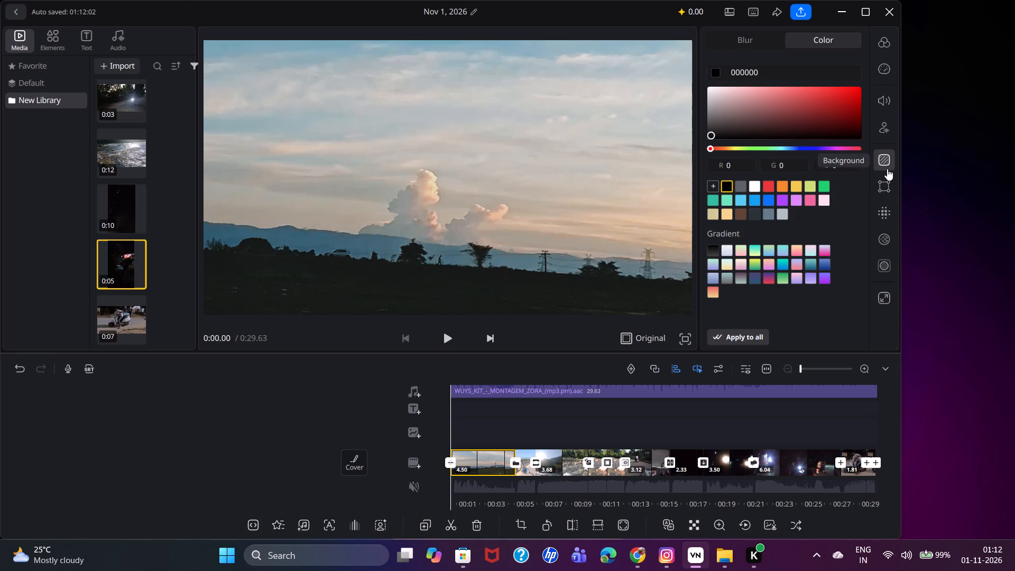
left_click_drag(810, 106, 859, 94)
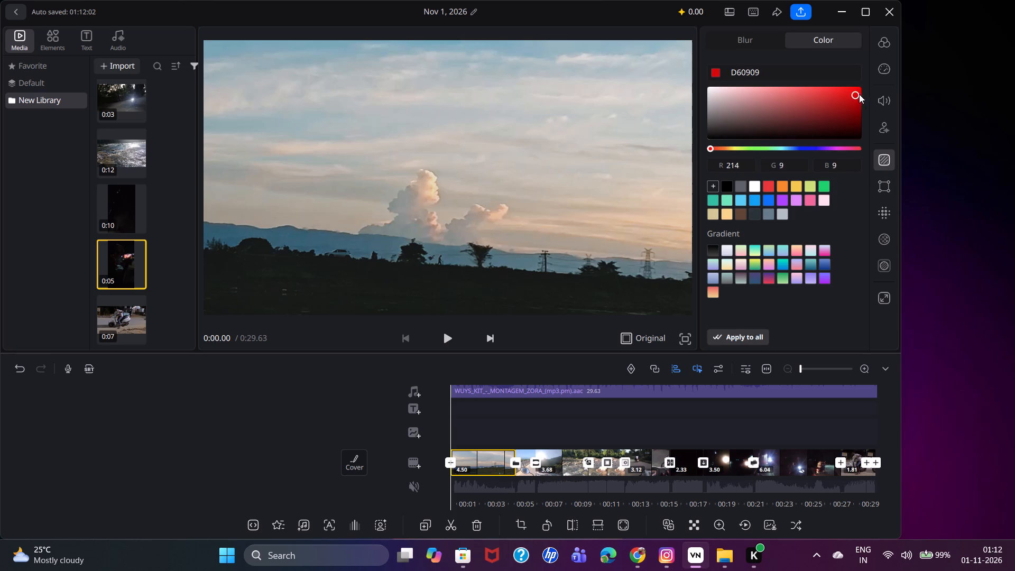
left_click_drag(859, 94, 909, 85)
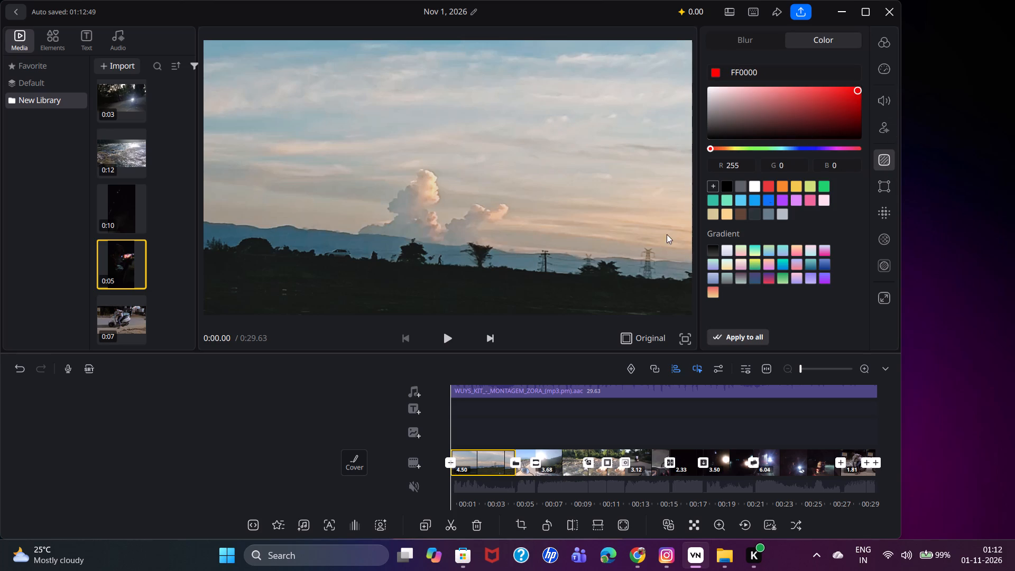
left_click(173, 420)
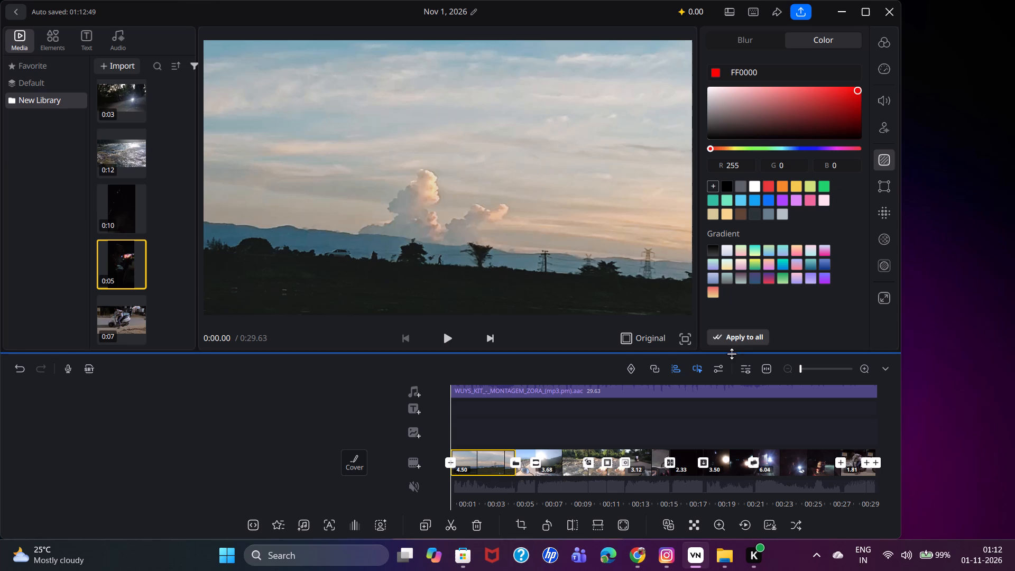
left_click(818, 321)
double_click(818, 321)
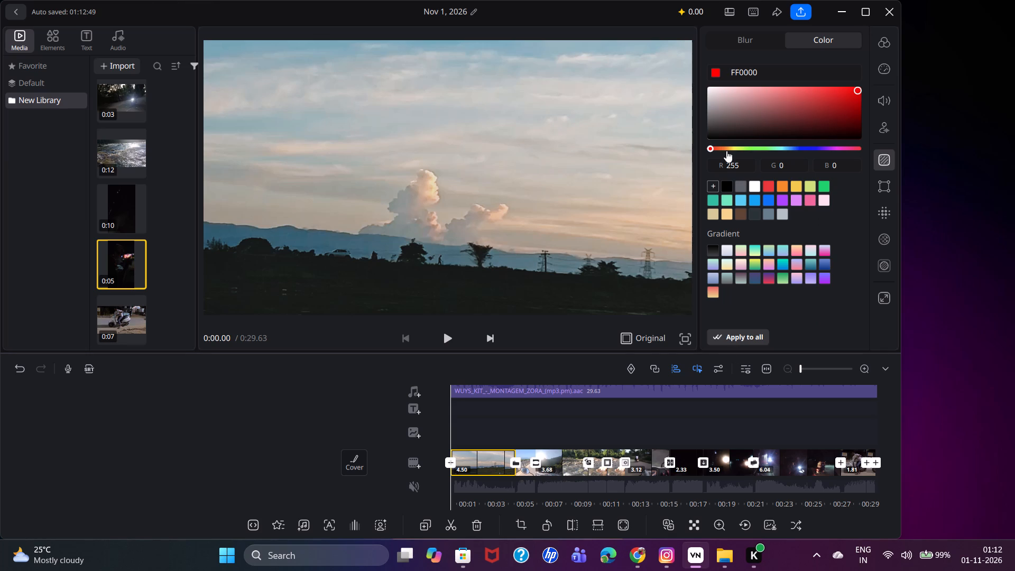
Switch the opening landscape clip's background to a blurred copy of its own image with blur 30.
left_click(759, 36)
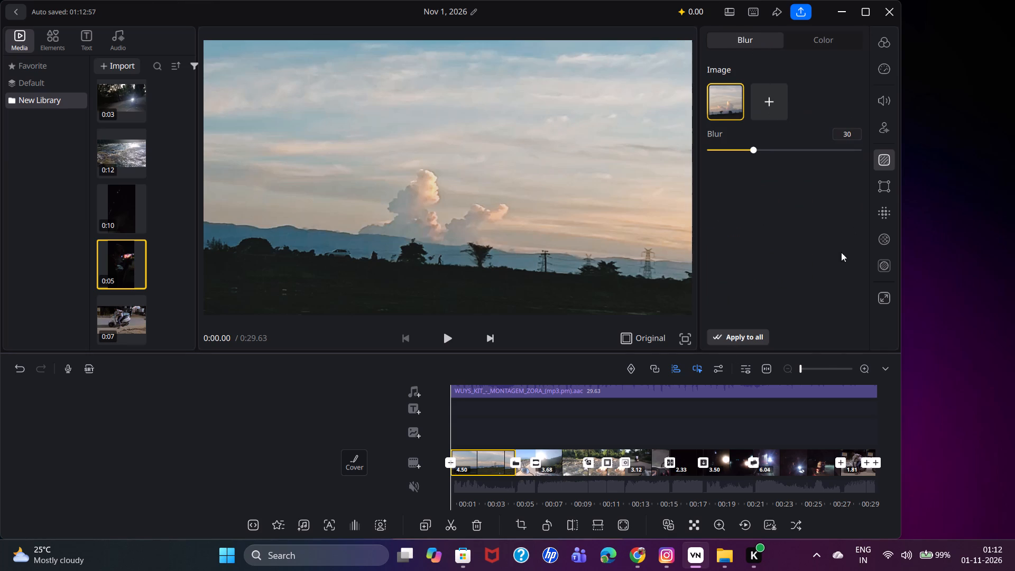
left_click(563, 345)
Return the playhead to 0:00.00 and play the whole montage to the end.
left_click(538, 396)
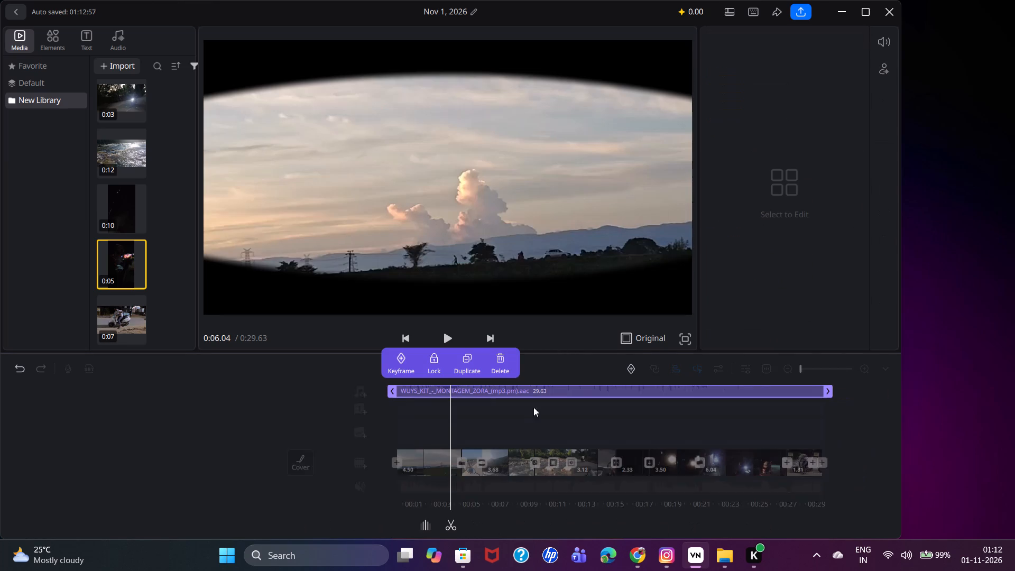
left_click_drag(526, 428, 655, 430)
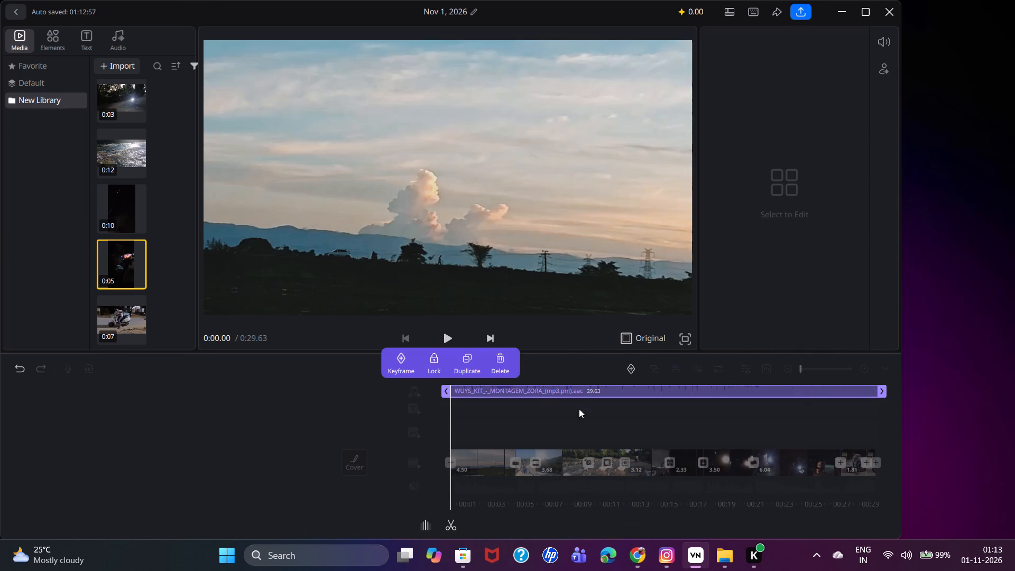
left_click(447, 341)
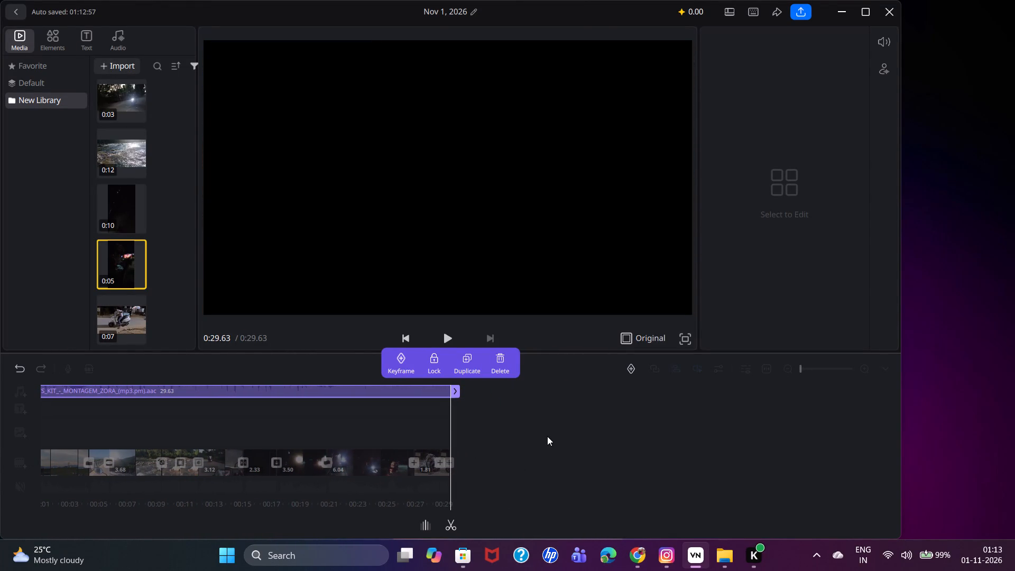
left_click(546, 438)
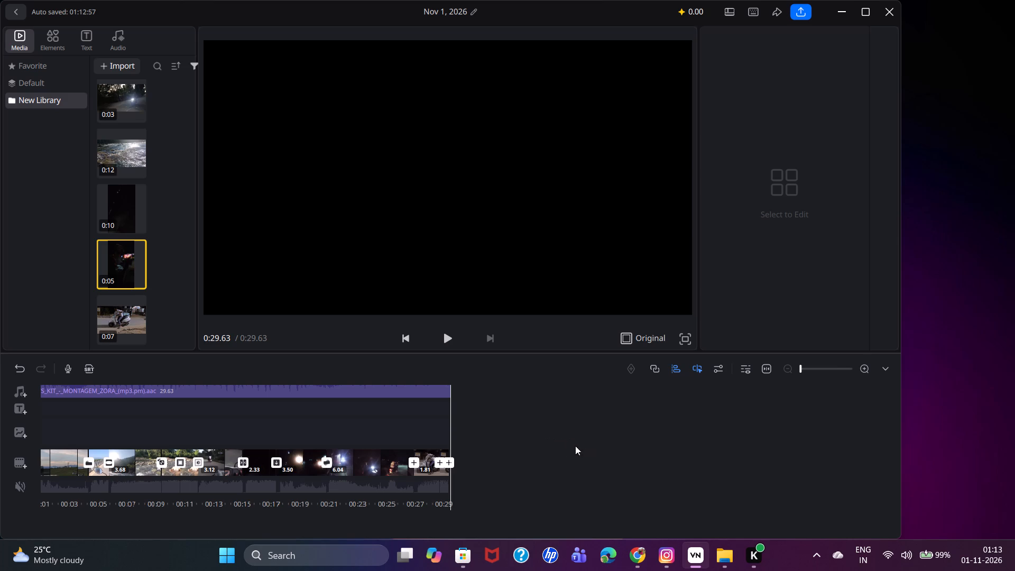
Split the music track at 0:29.52, just before its end, and remove the leftover sliver.
left_click_drag(553, 445, 581, 443)
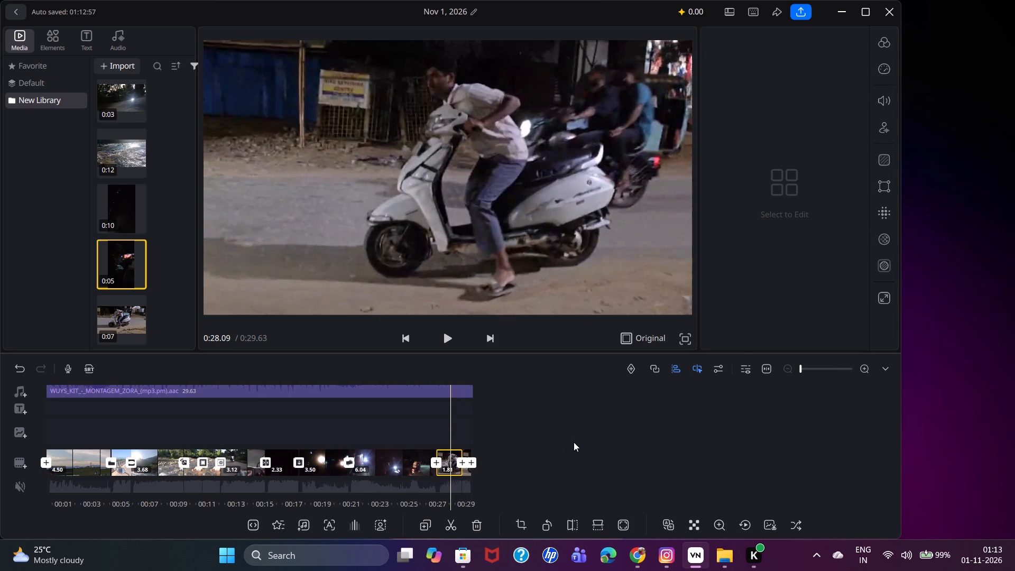
left_click_drag(574, 442, 548, 444)
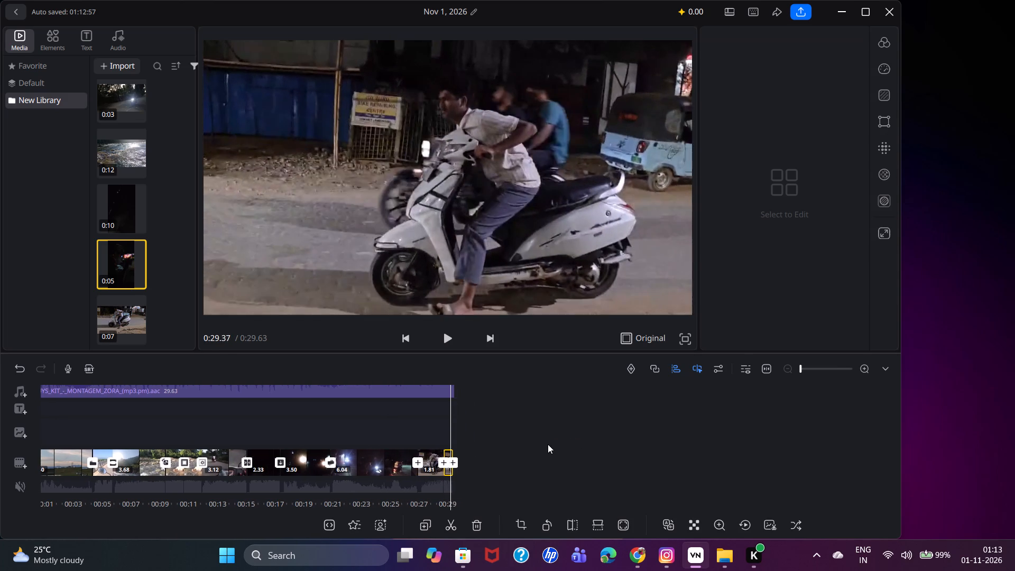
left_click_drag(548, 444, 546, 445)
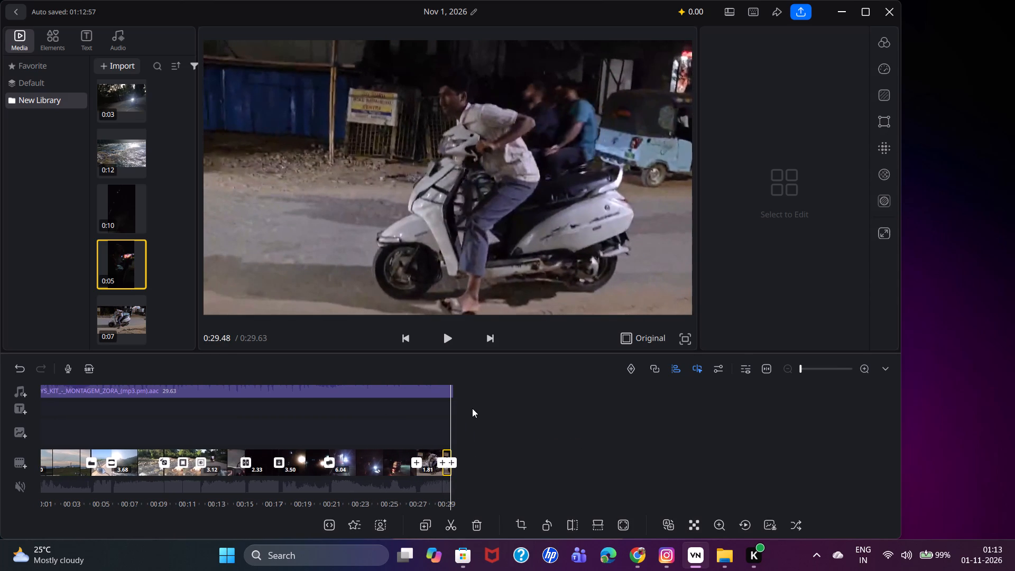
left_click(451, 397)
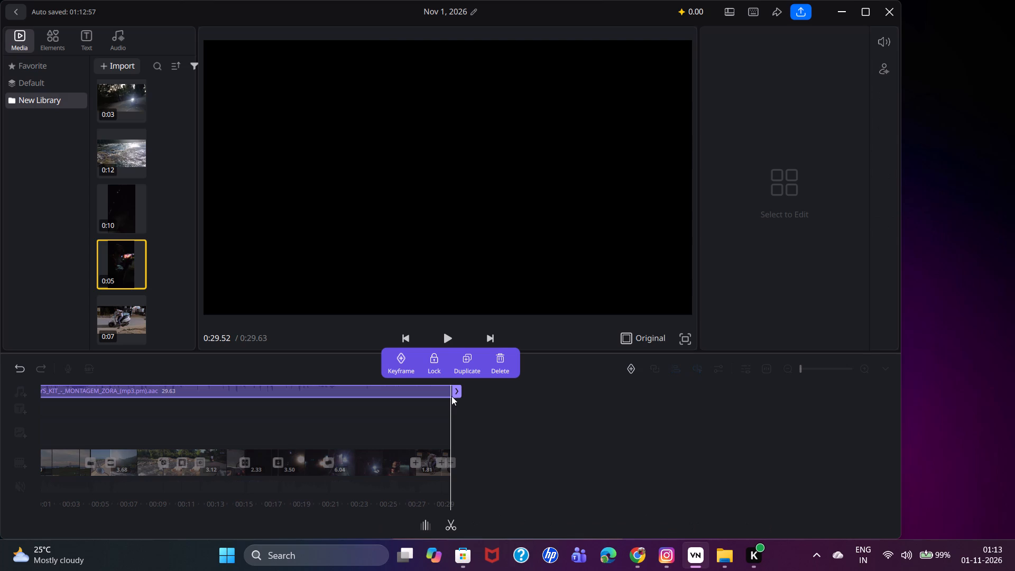
left_click(450, 517)
Delete the leftover sliver of music after the split at 0:29.52, at the very end of the music track.
left_click_drag(470, 395, 447, 406)
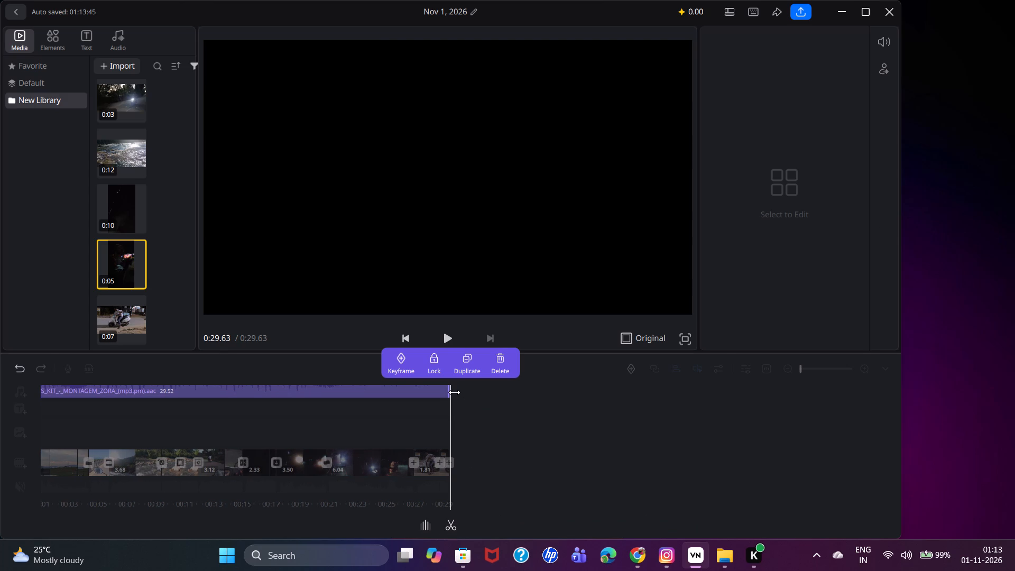
left_click(454, 392)
left_click(472, 390)
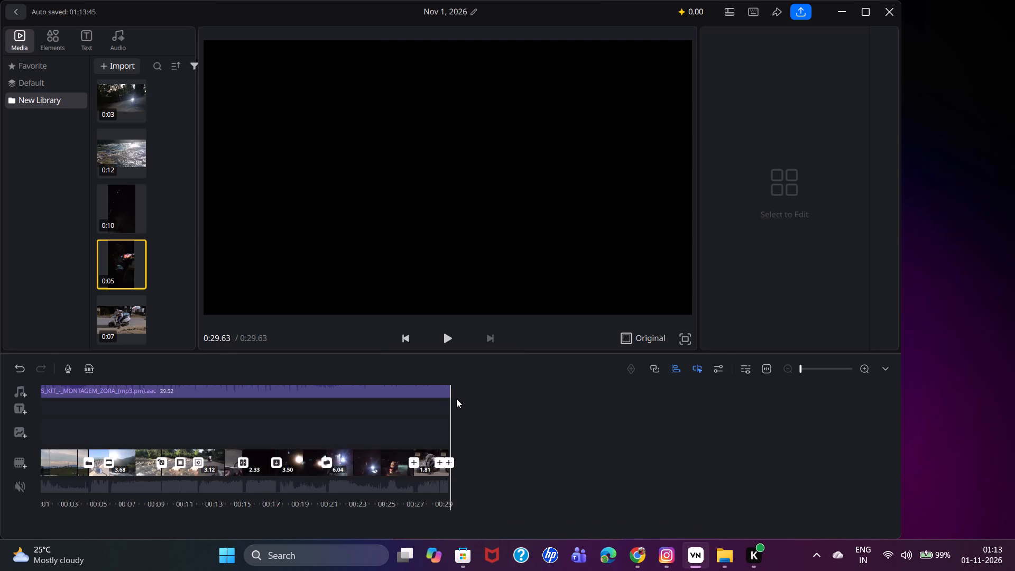
left_click_drag(422, 403, 434, 403)
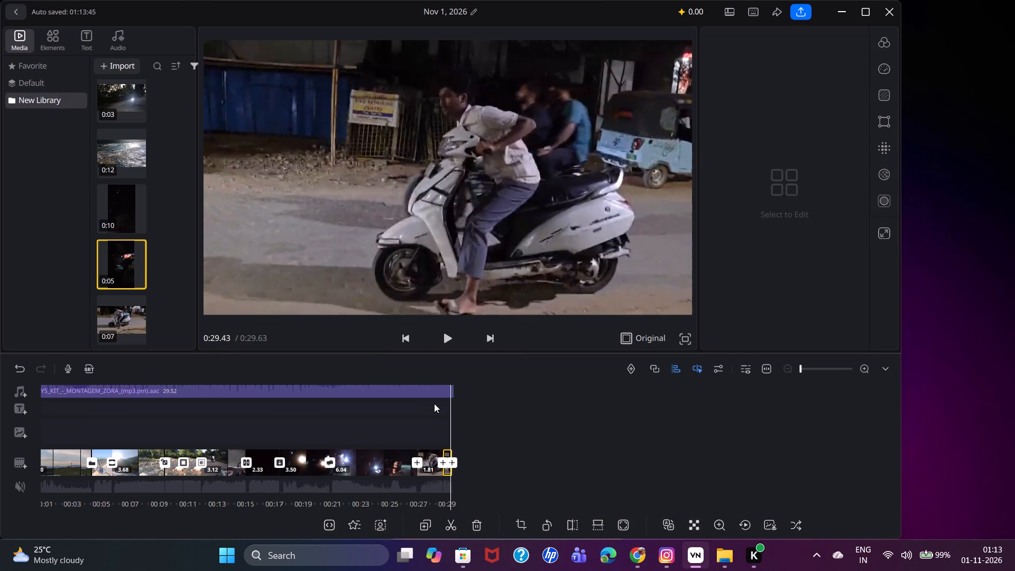
left_click_drag(434, 403, 429, 404)
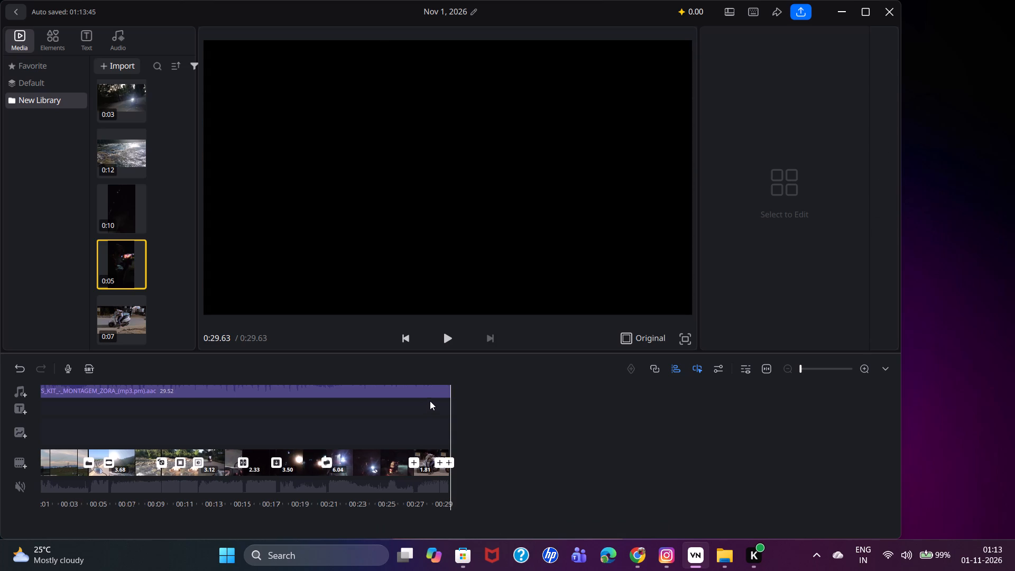
left_click(450, 390)
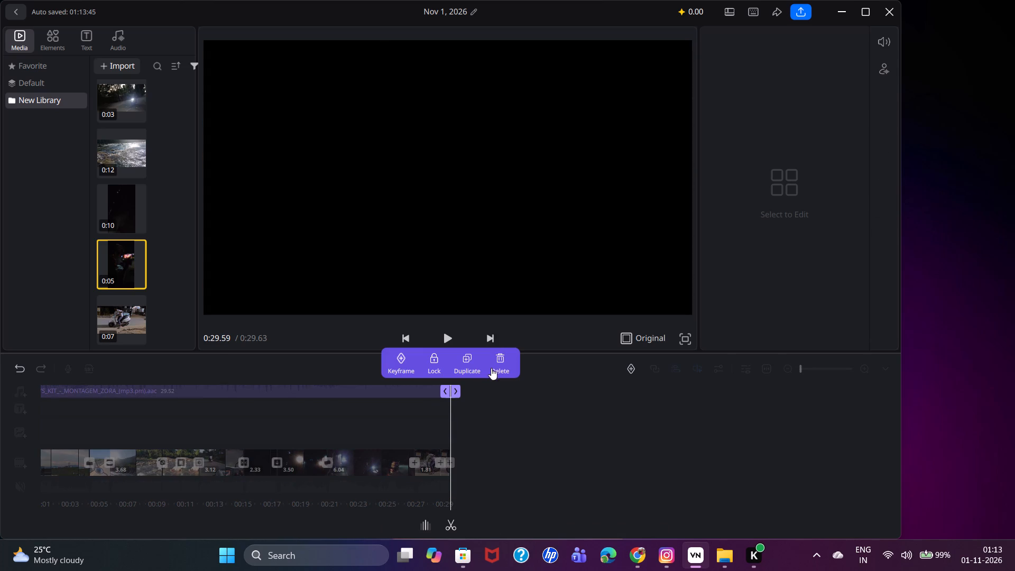
left_click(497, 360)
left_click(466, 411)
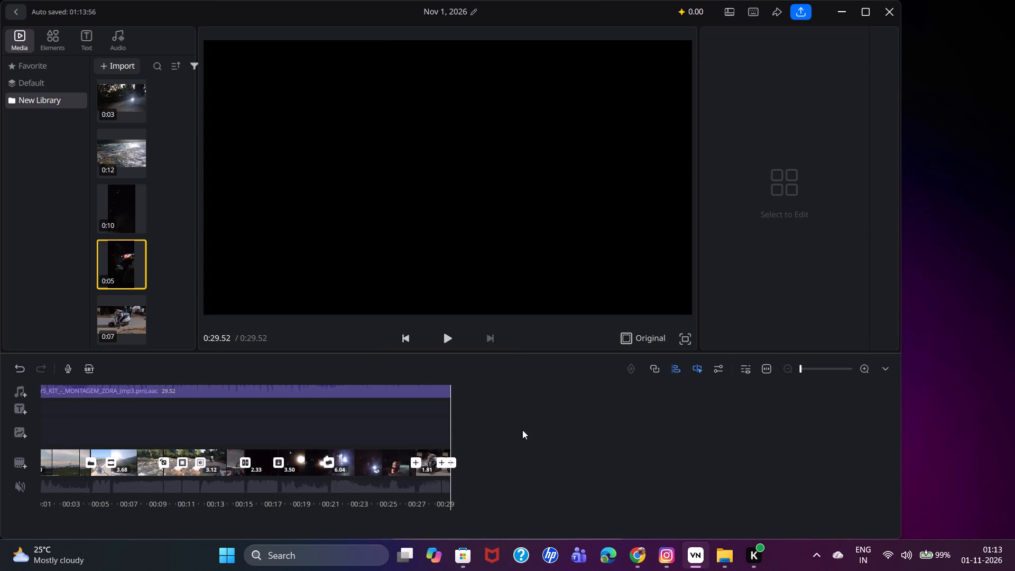
Configure the video export with manual quality at 4K resolution, 120 fps and an average bitrate of 300.0 Mbps.
left_click(805, 11)
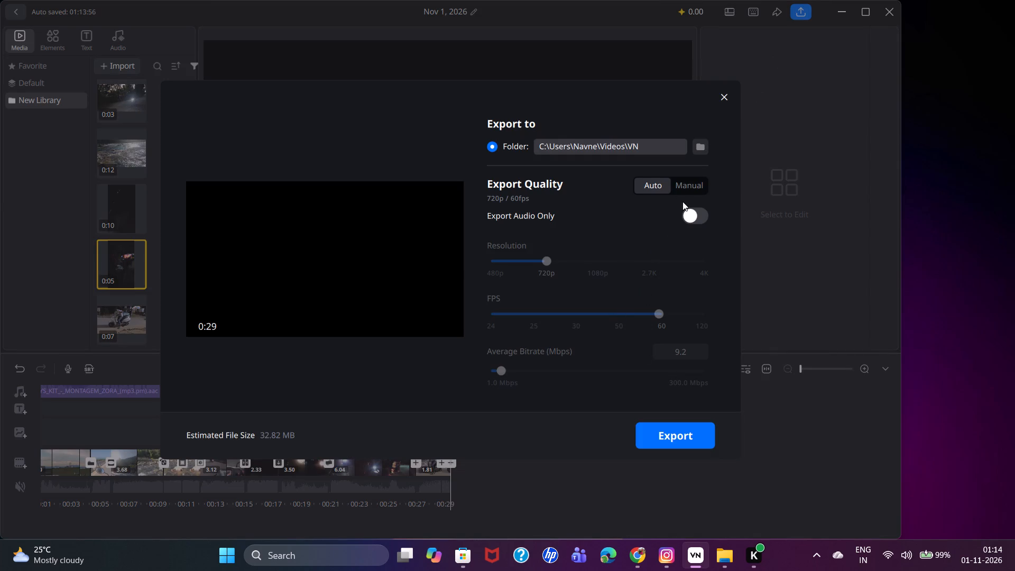
left_click(688, 187)
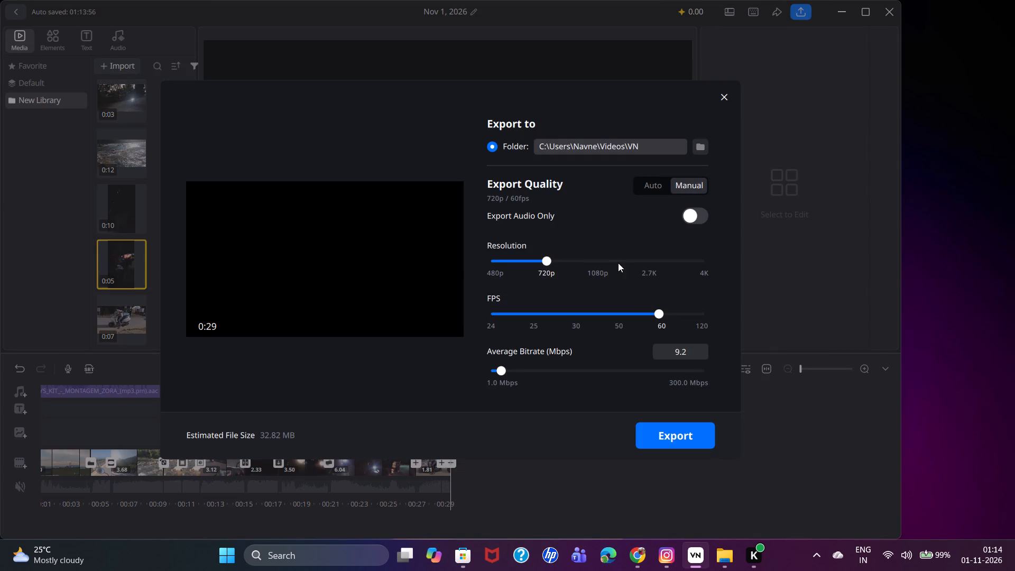
left_click_drag(615, 259, 725, 257)
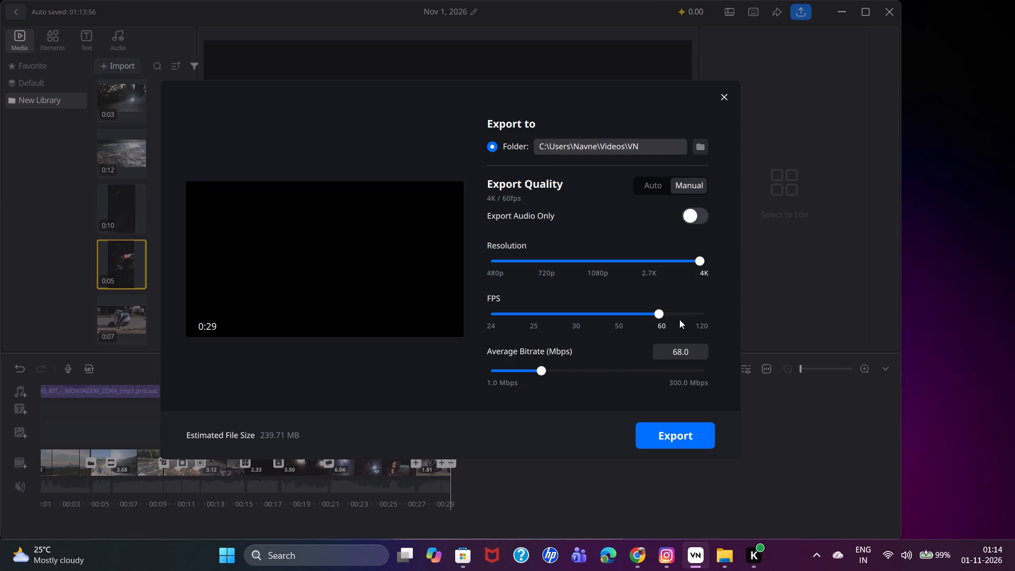
left_click_drag(679, 318, 720, 314)
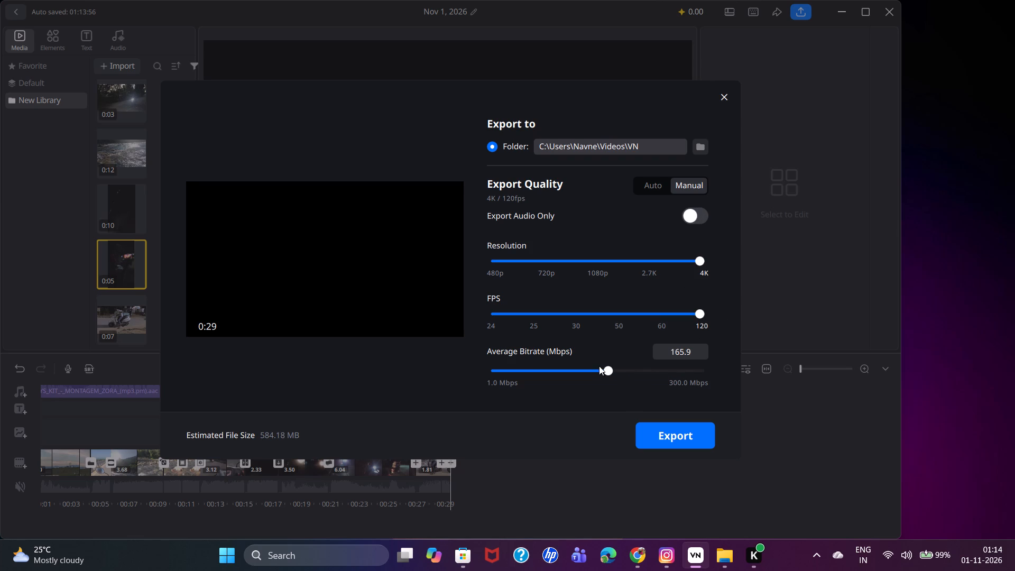
left_click_drag(599, 366, 712, 367)
left_click_drag(610, 367, 611, 367)
left_click_drag(611, 367, 751, 380)
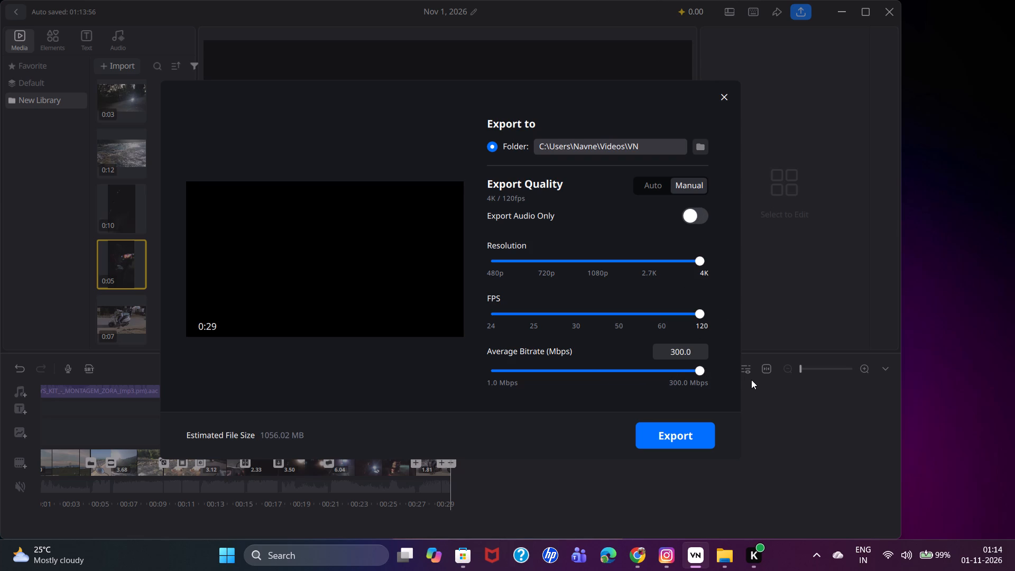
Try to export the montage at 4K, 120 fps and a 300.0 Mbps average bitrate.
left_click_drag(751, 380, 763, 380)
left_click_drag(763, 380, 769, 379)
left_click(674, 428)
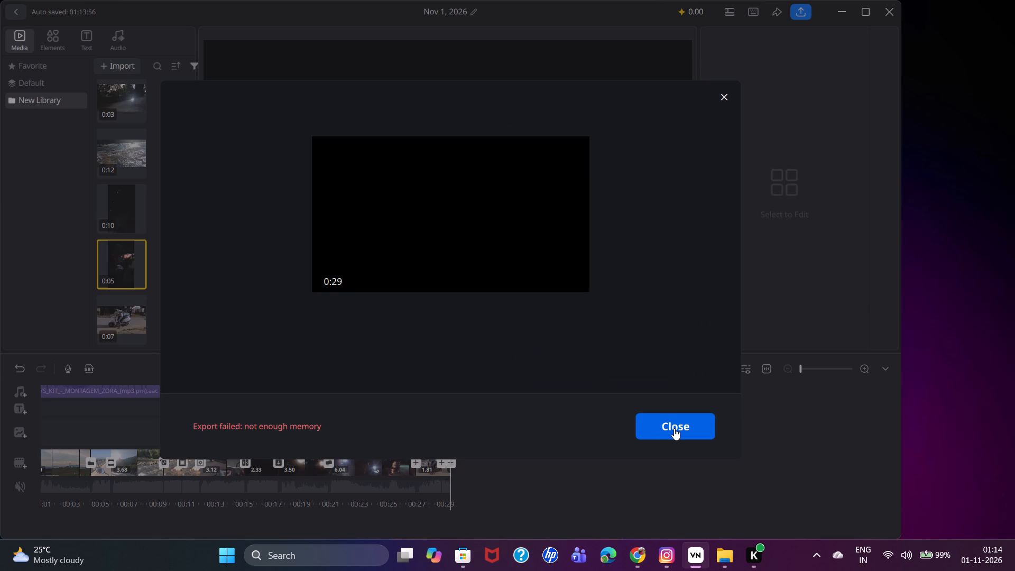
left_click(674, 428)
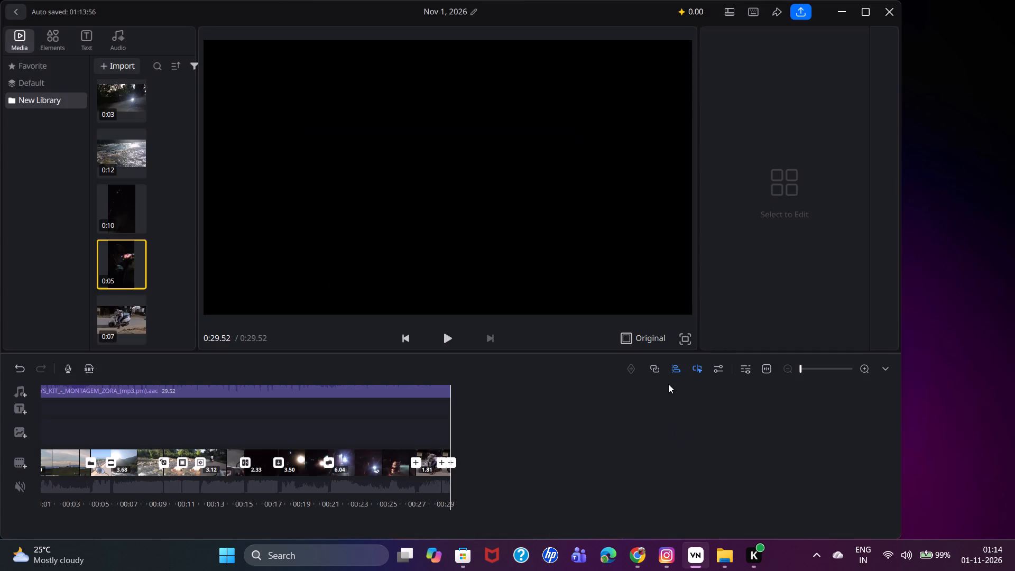
Lower the average bitrate to about 156 Mbps and try to export the montage at 4K and 120 fps.
left_click(795, 17)
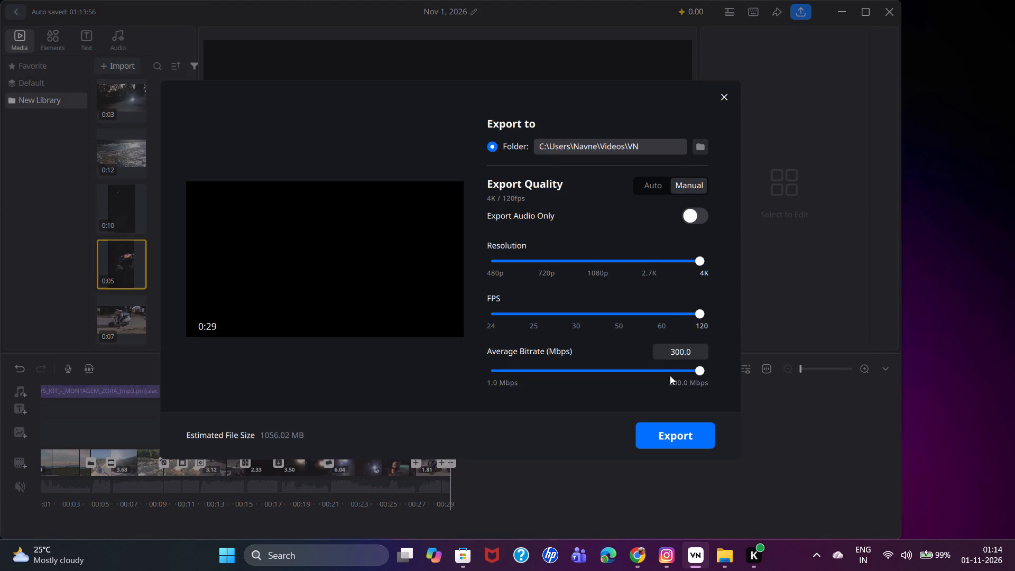
left_click(670, 375)
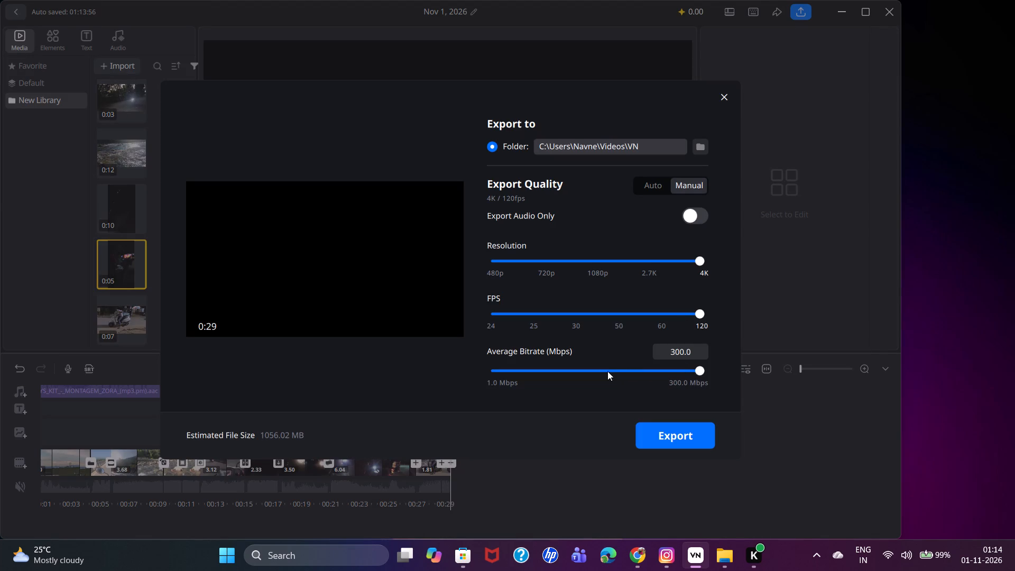
left_click(607, 371)
left_click(606, 371)
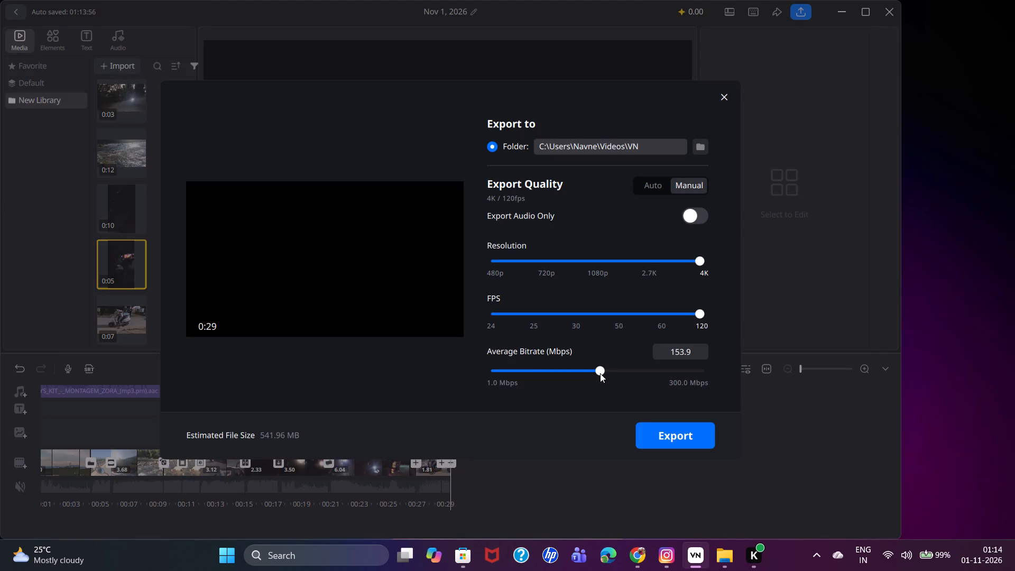
left_click(686, 429)
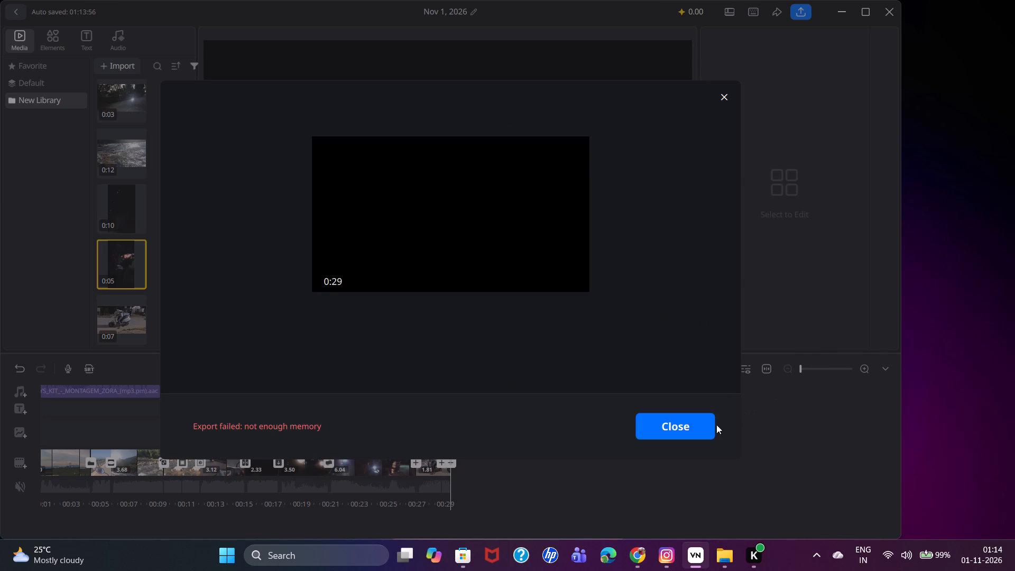
left_click(716, 425)
left_click(690, 425)
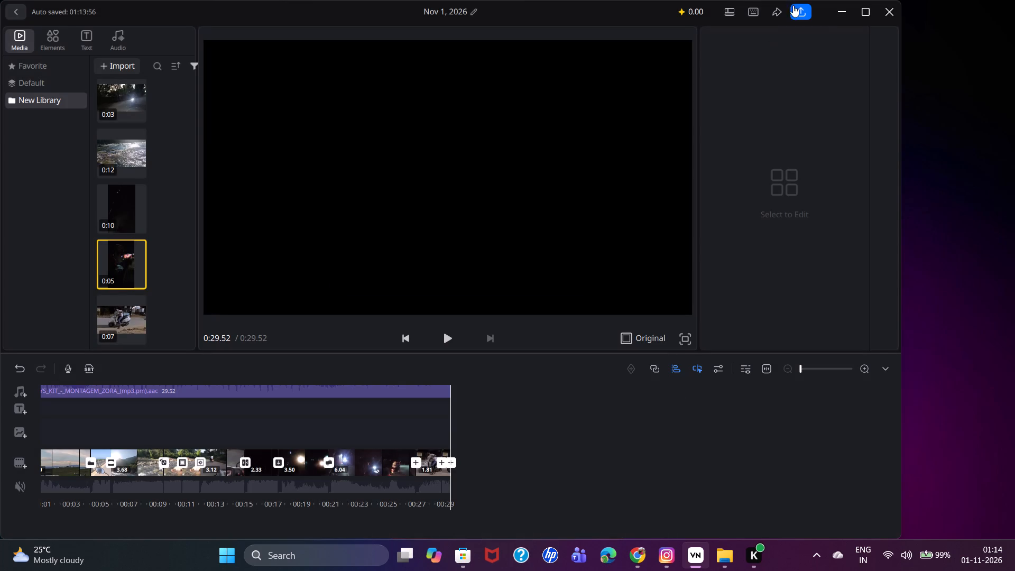
Reopen the export settings for another export attempt.
left_click(796, 15)
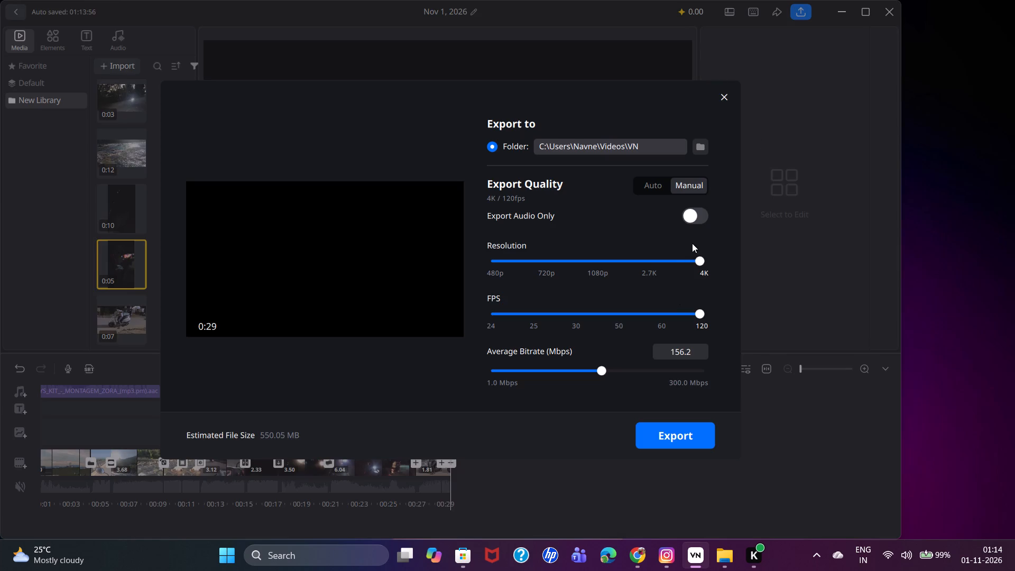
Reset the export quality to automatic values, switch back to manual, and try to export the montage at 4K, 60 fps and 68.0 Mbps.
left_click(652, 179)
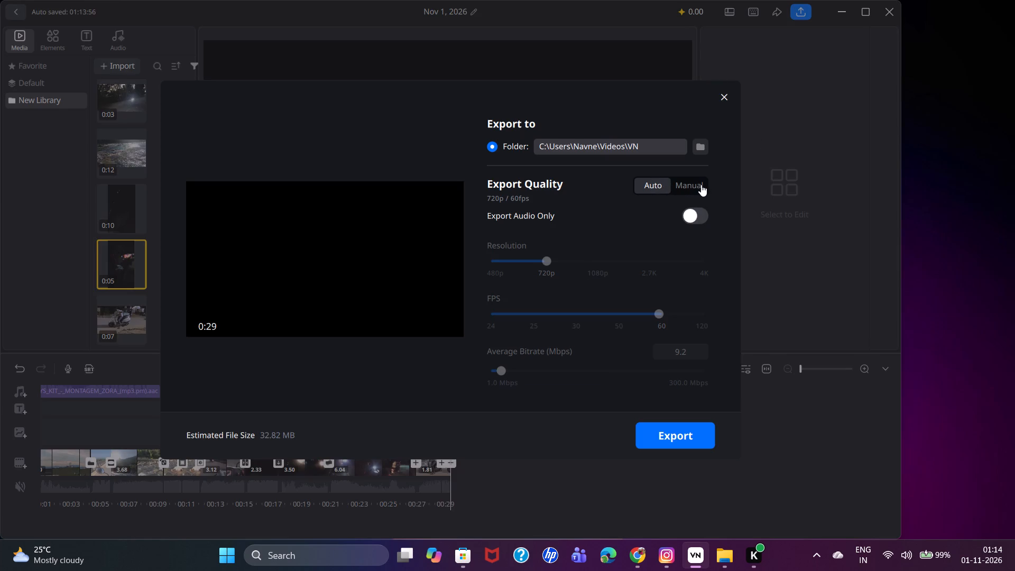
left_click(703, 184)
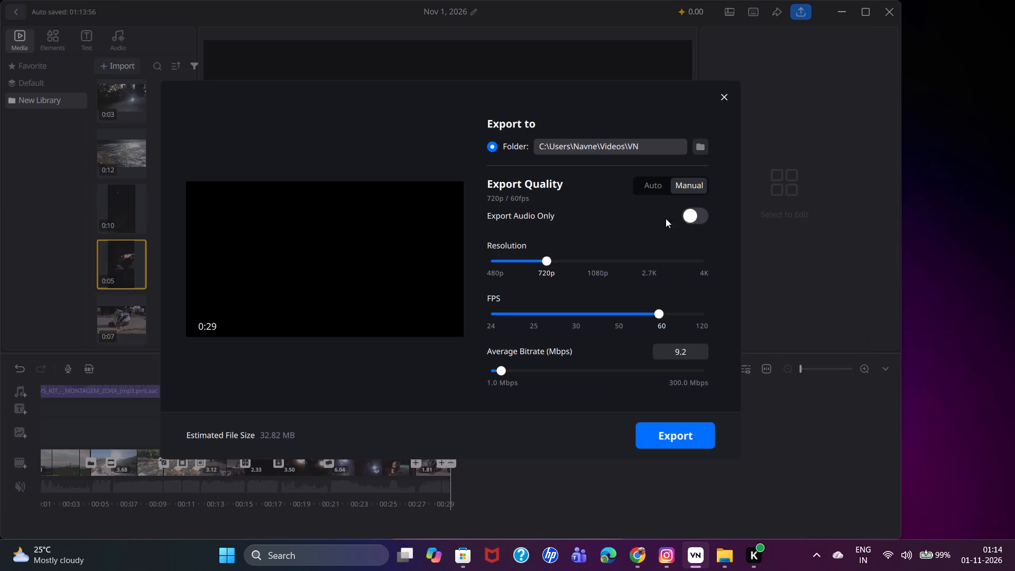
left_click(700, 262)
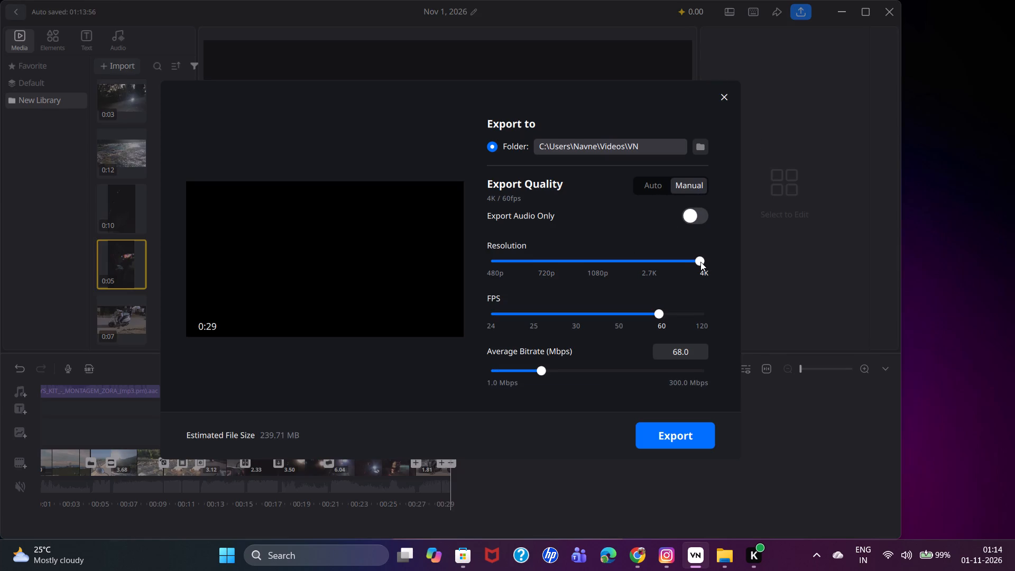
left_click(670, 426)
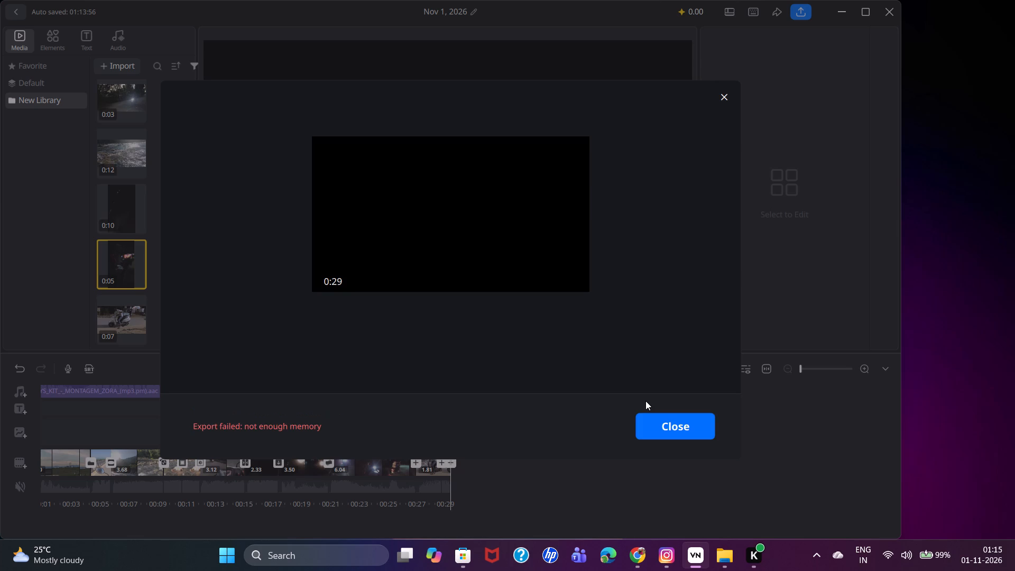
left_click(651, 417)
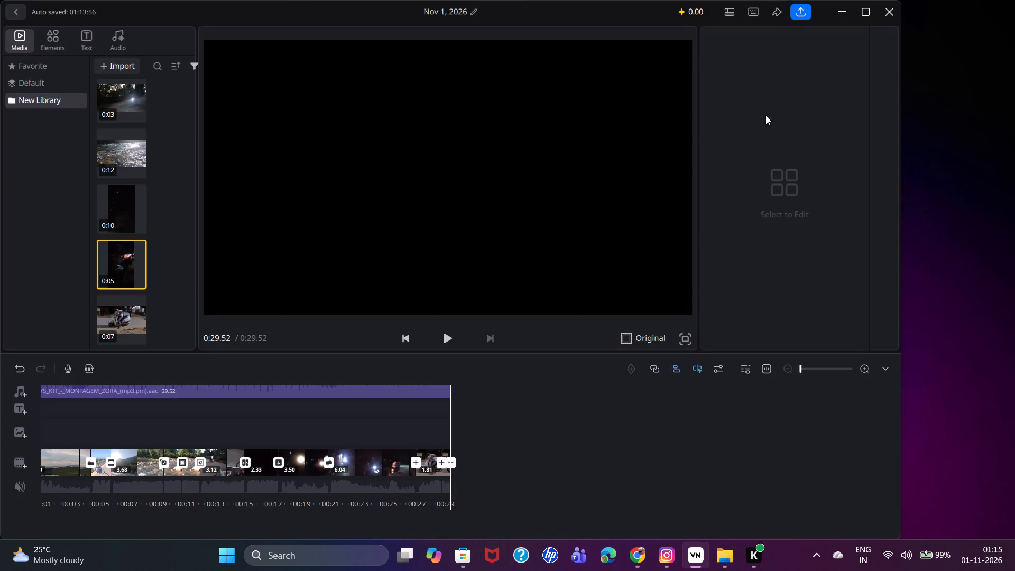
Lower the export resolution to 2.7K and start another export of the montage at 60 fps.
left_click(793, 5)
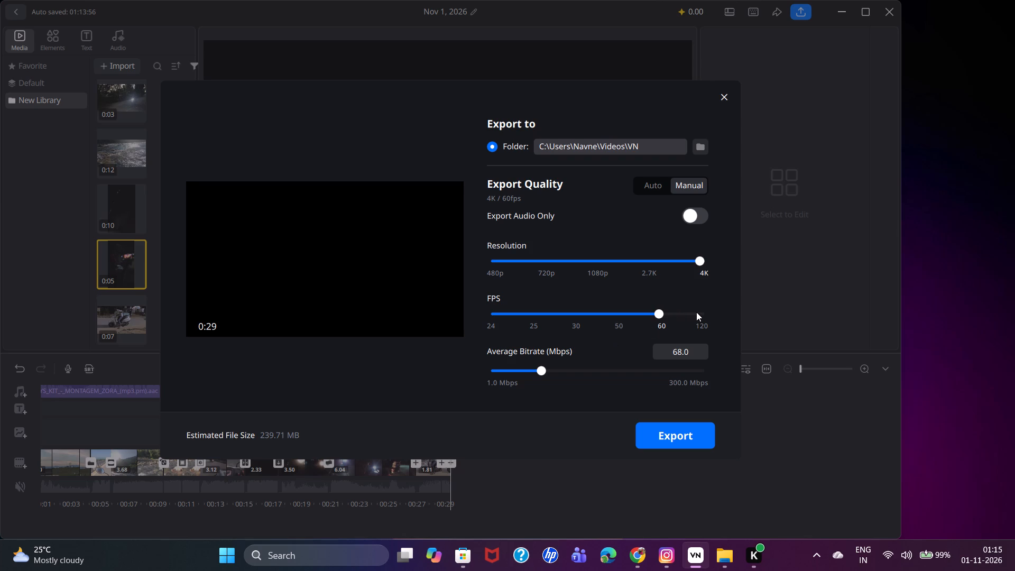
left_click(643, 264)
left_click(668, 432)
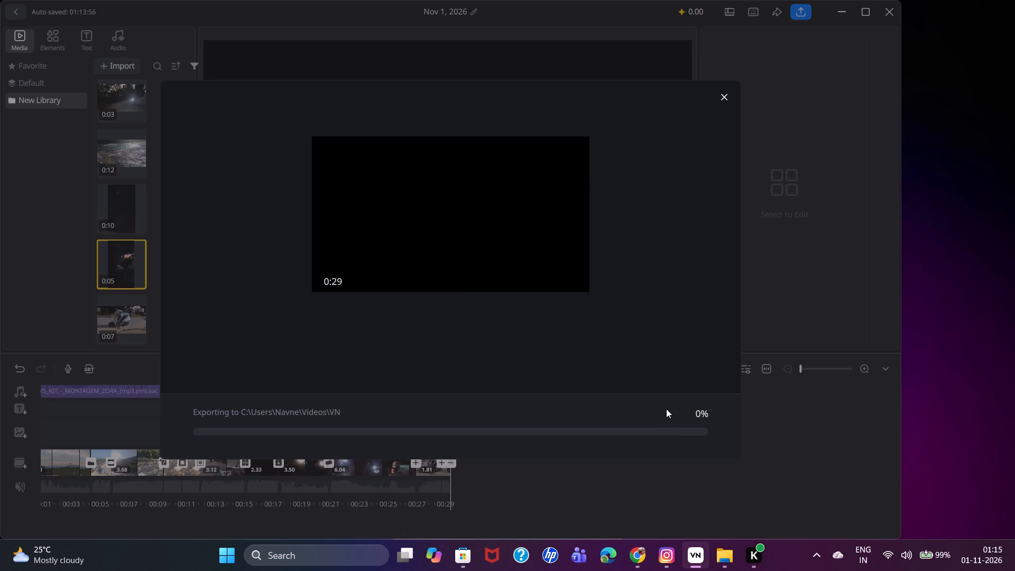
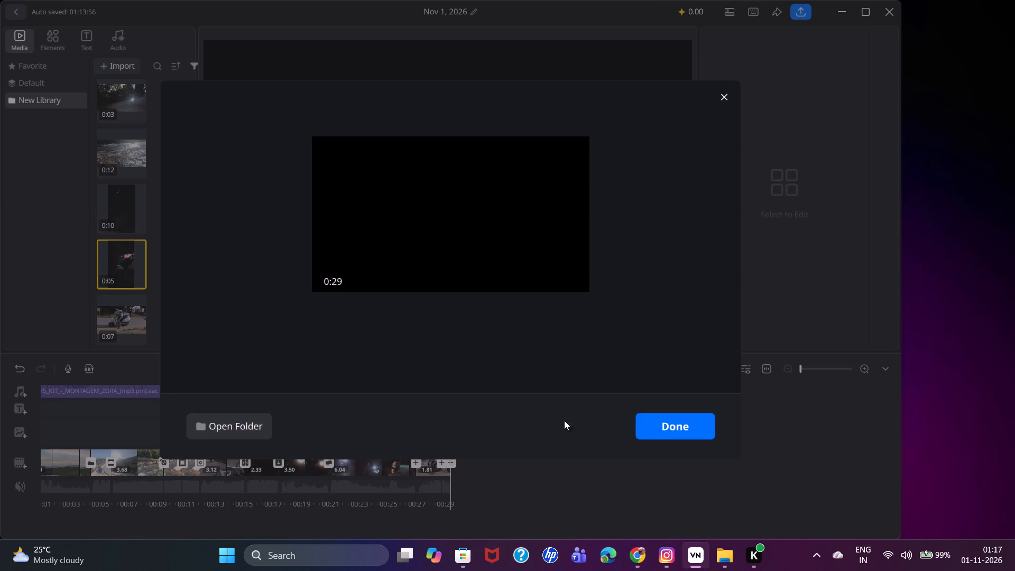
Dismiss the completed export and return to the montage's timeline.
left_click(663, 421)
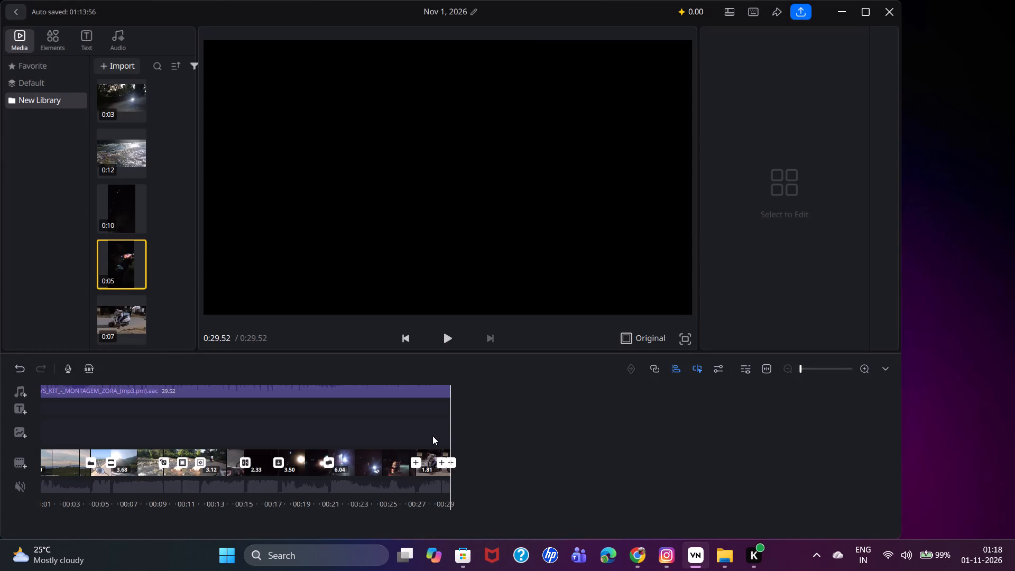
Apply a Dissolve 2 transition between the 6.04 s night-ride clip and the 1.81 s scooter clip near the montage's end.
left_click_drag(441, 436, 478, 437)
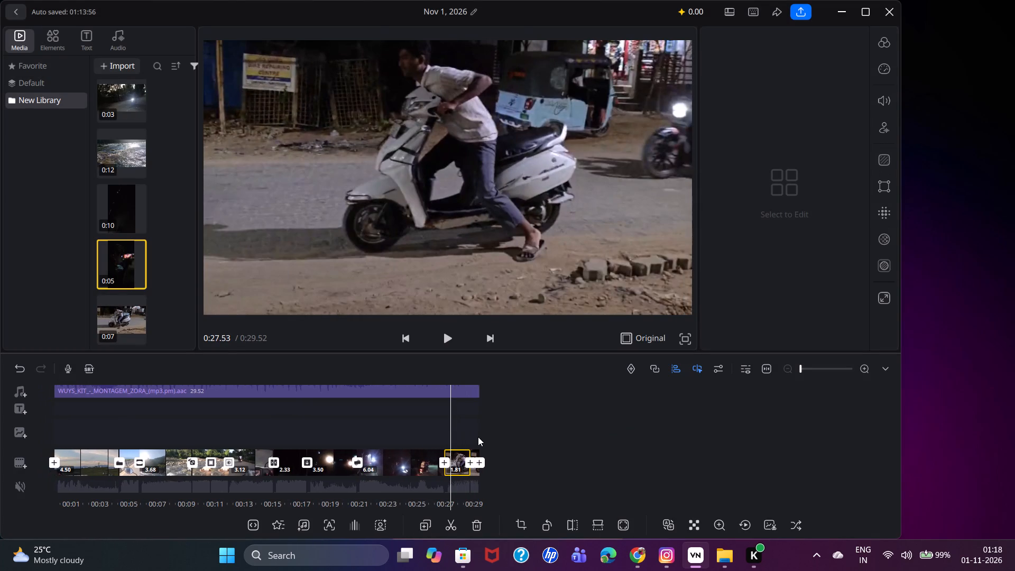
left_click_drag(478, 437, 486, 438)
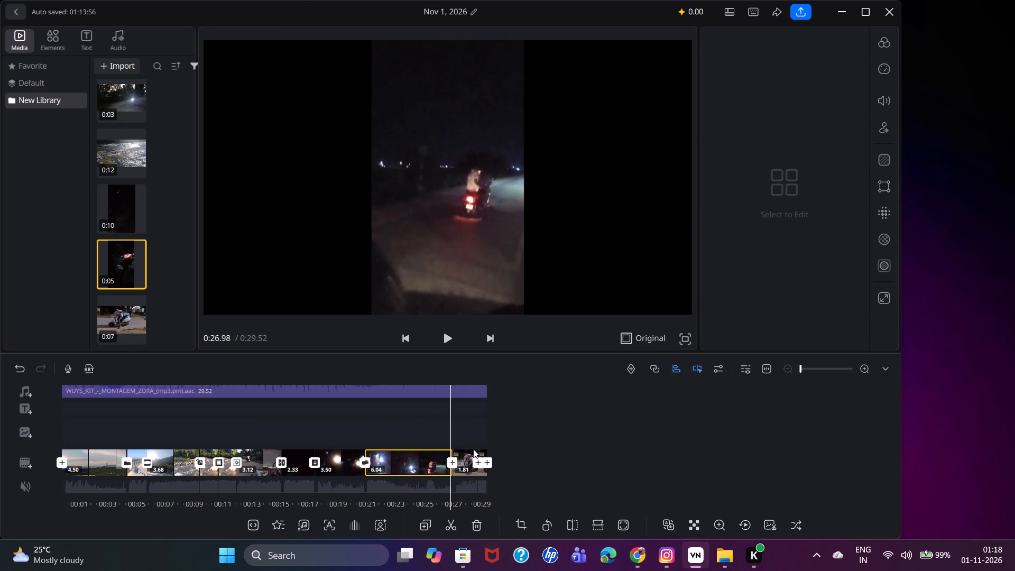
left_click(450, 463)
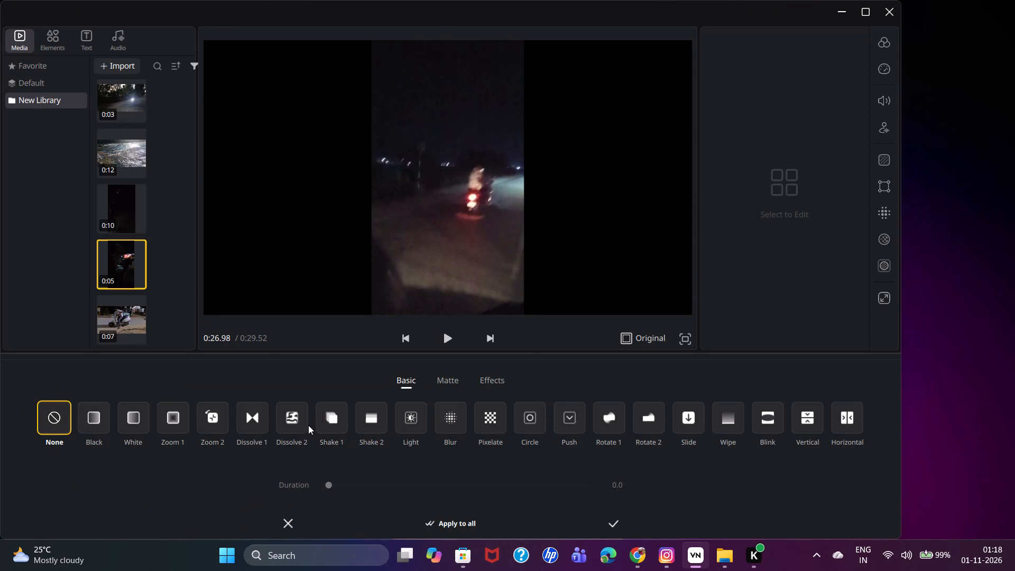
left_click(298, 425)
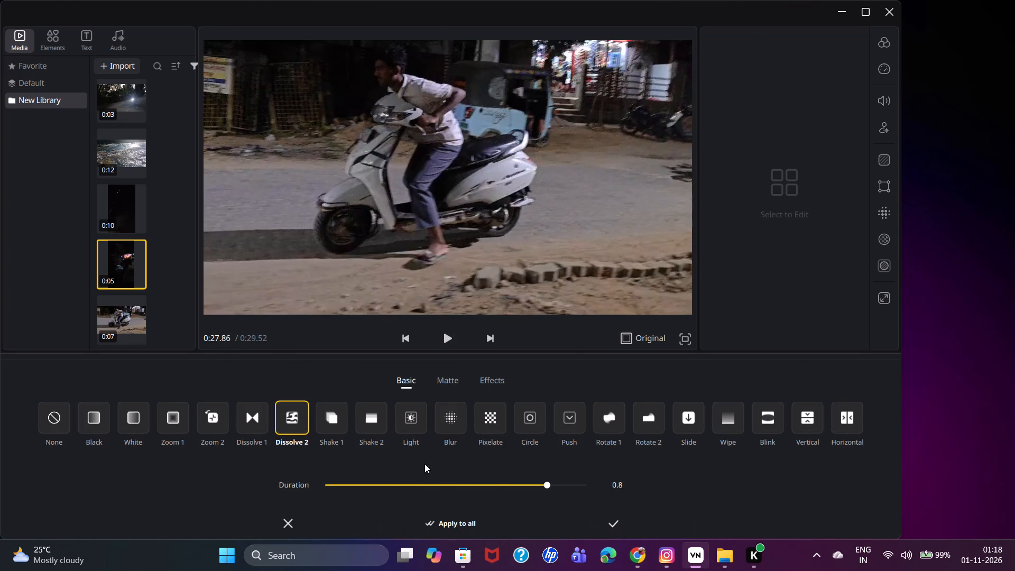
Change the transition between the night-ride clip and the final scooter clip from Dissolve 2 to Shake 1.
left_click_drag(302, 435, 408, 458)
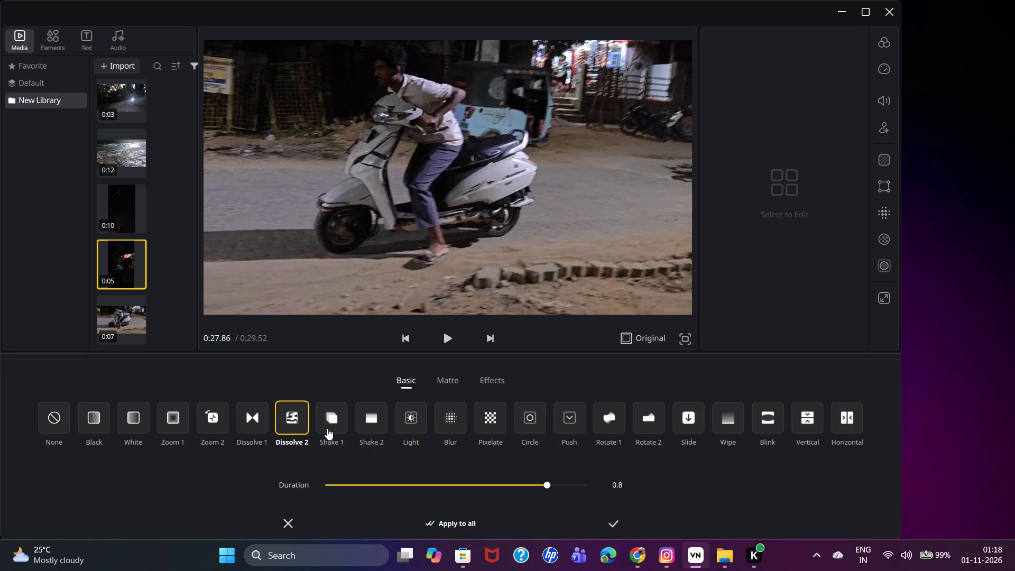
left_click(327, 428)
left_click(273, 426)
left_click(256, 426)
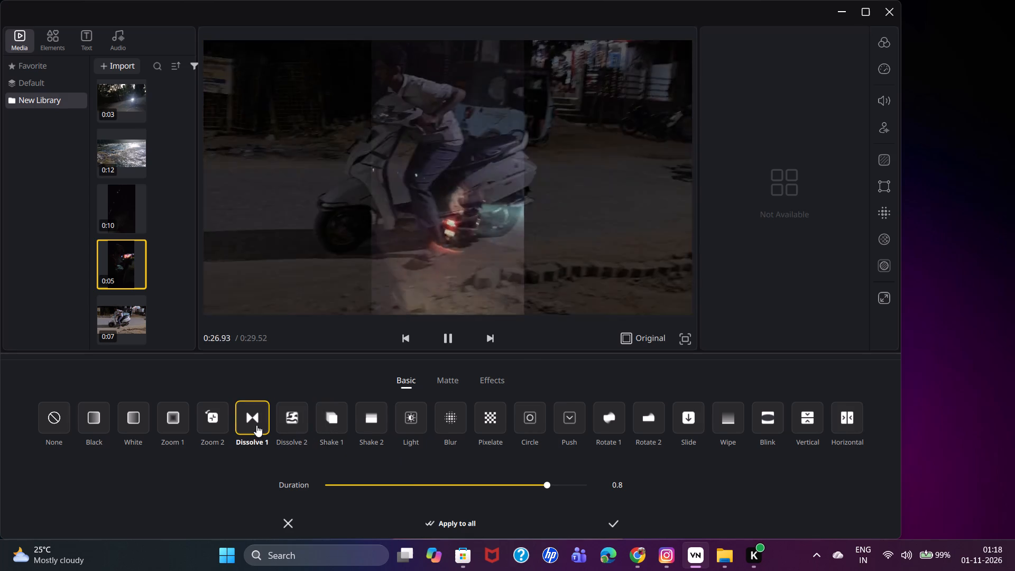
left_click(327, 419)
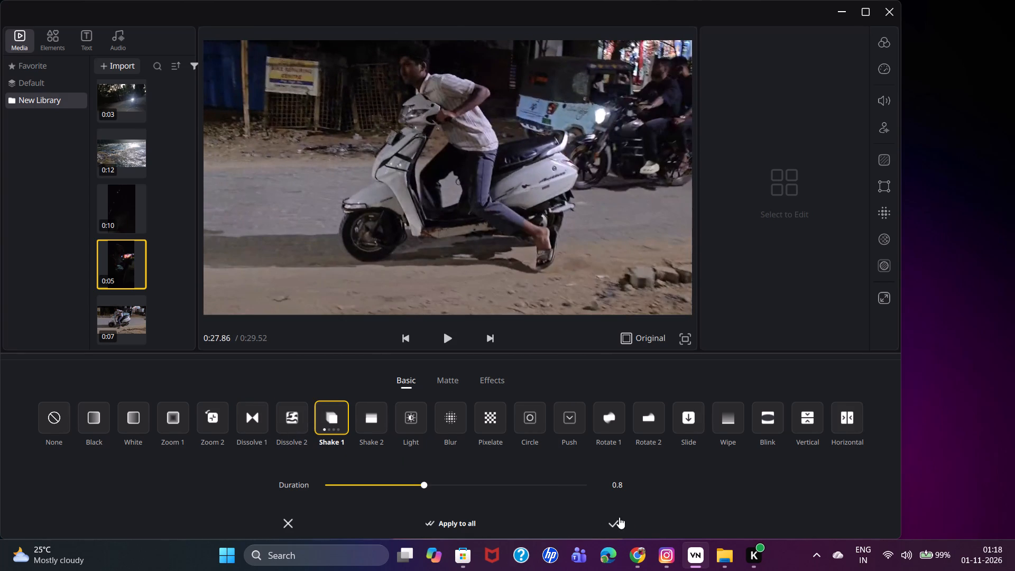
left_click(327, 421)
left_click(327, 421)
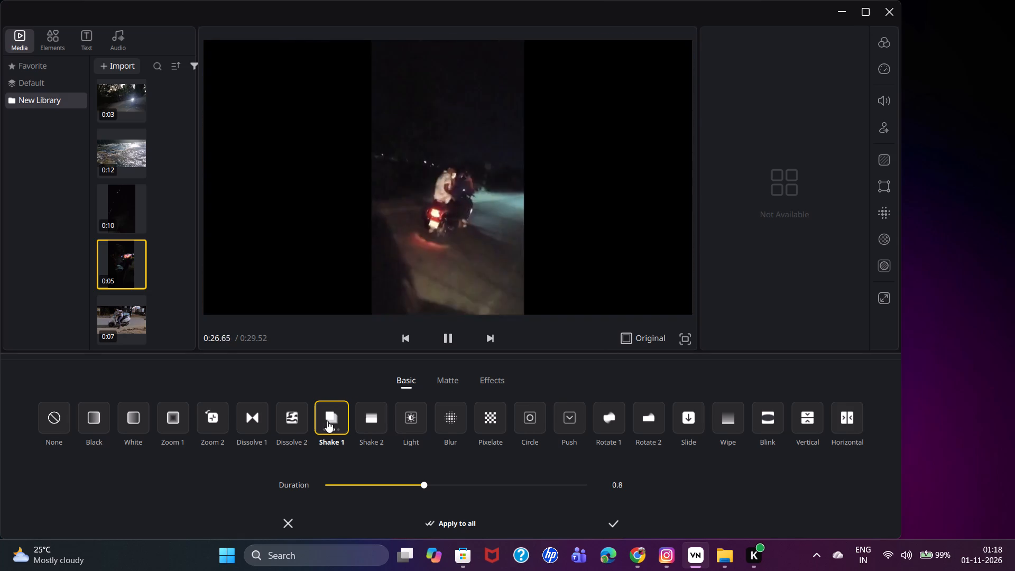
left_click(327, 421)
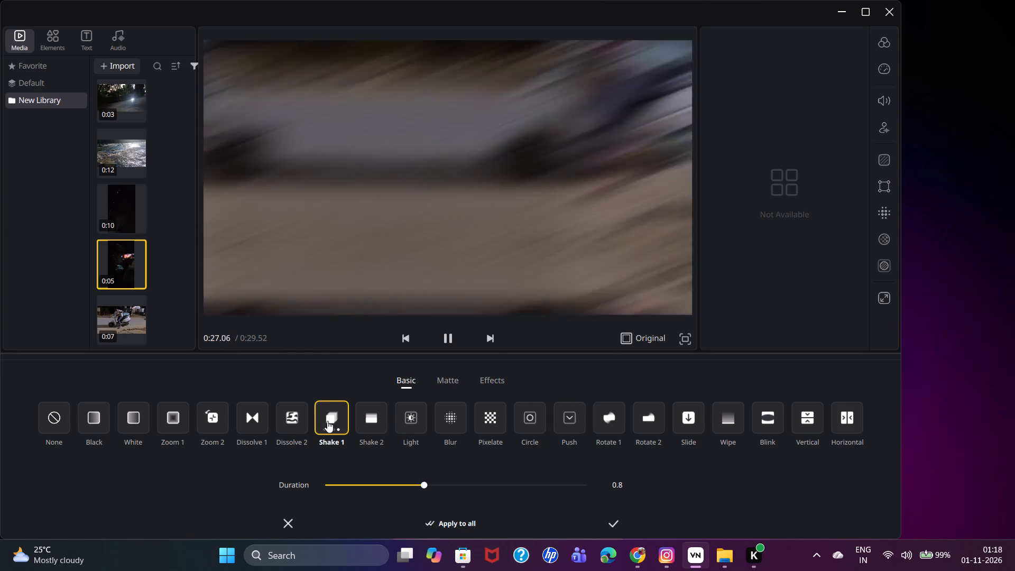
left_click(327, 421)
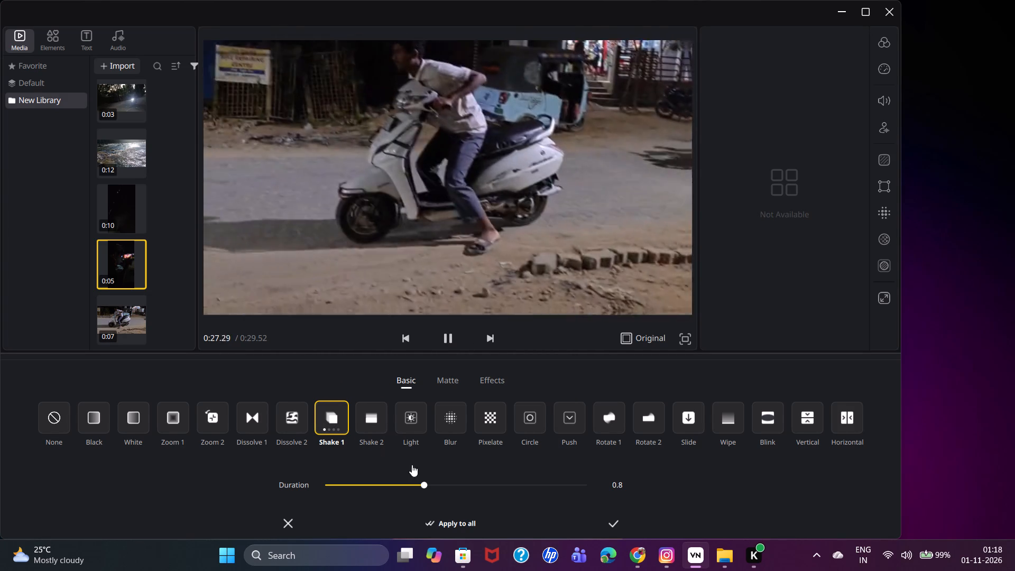
left_click(605, 518)
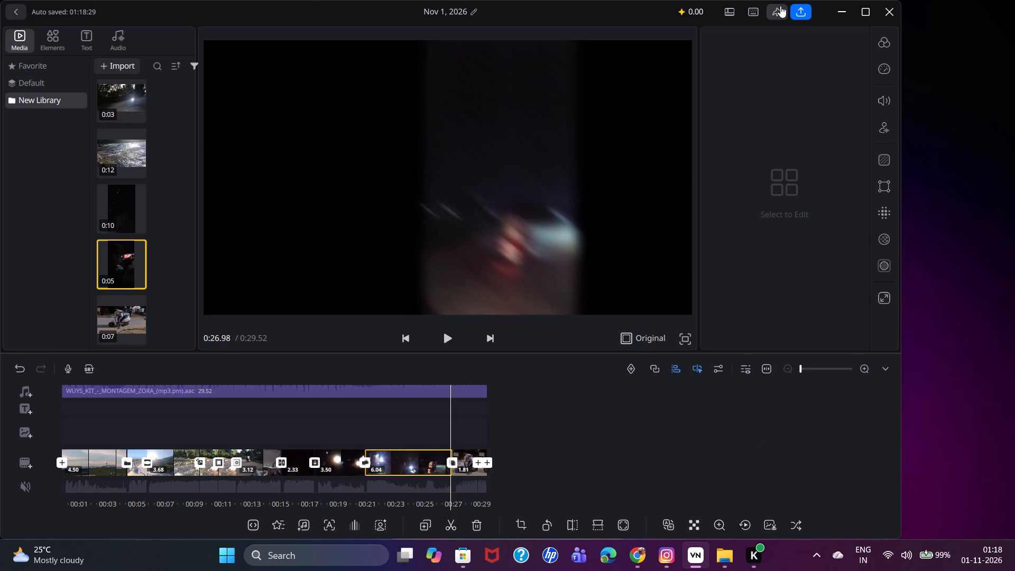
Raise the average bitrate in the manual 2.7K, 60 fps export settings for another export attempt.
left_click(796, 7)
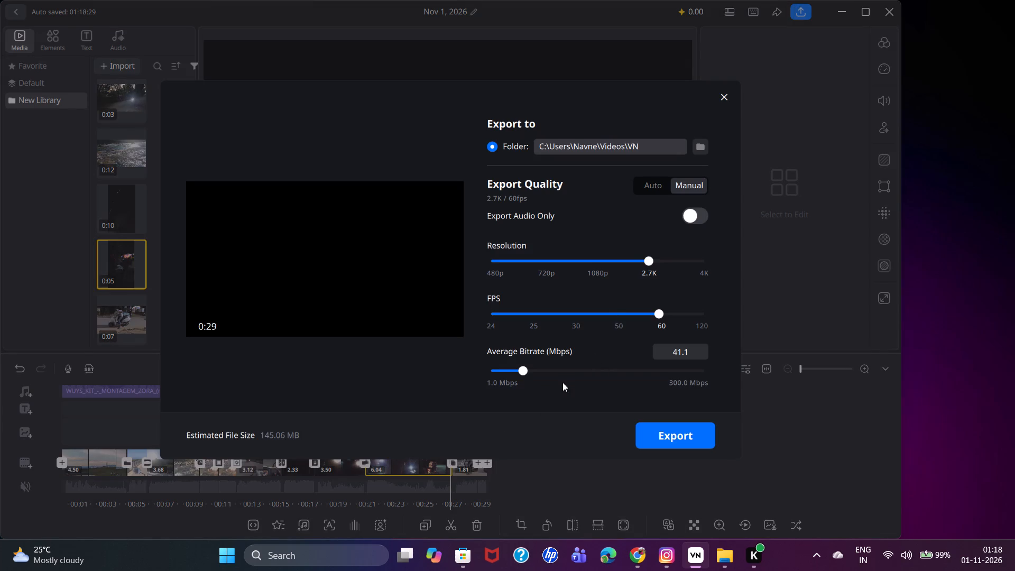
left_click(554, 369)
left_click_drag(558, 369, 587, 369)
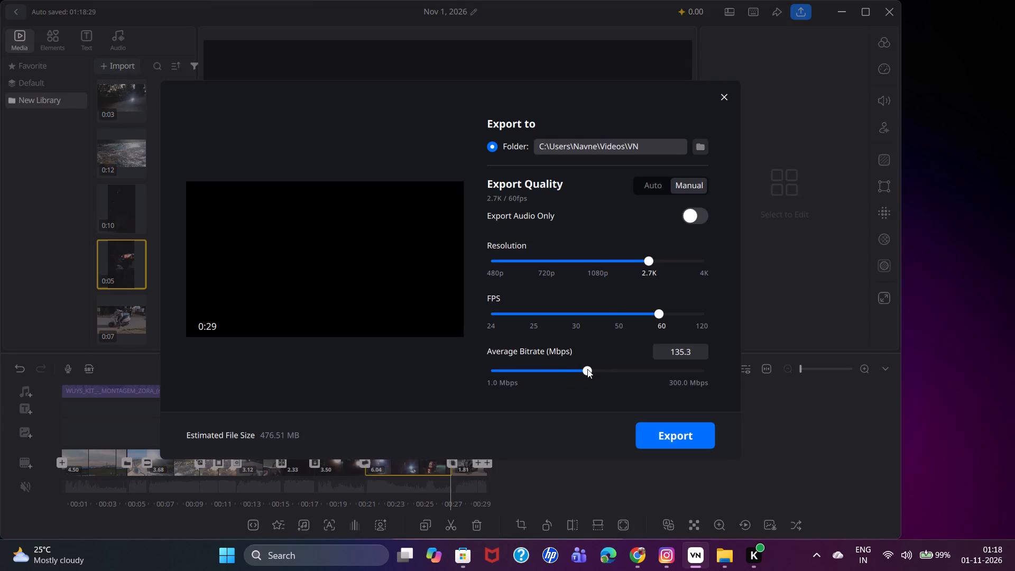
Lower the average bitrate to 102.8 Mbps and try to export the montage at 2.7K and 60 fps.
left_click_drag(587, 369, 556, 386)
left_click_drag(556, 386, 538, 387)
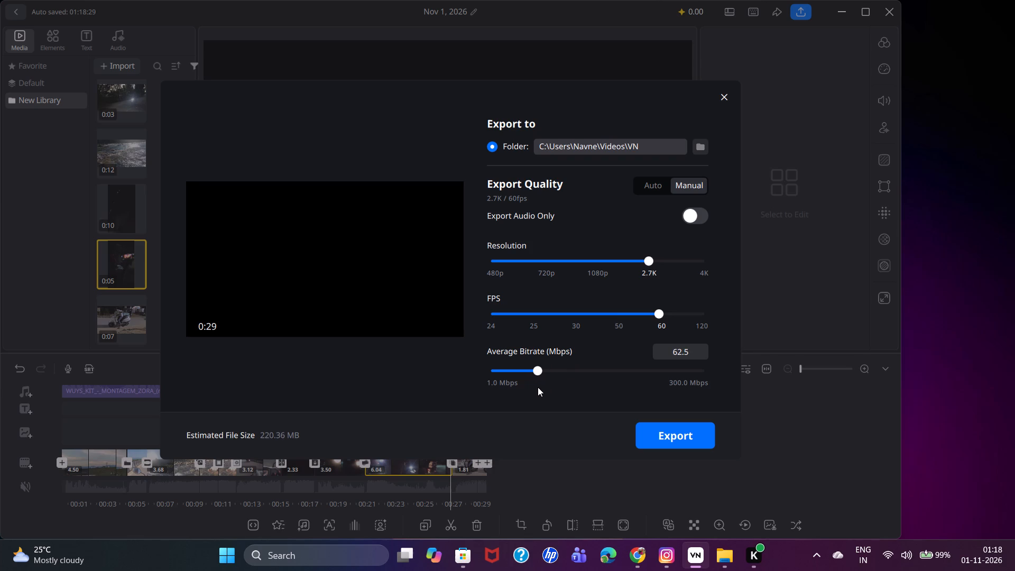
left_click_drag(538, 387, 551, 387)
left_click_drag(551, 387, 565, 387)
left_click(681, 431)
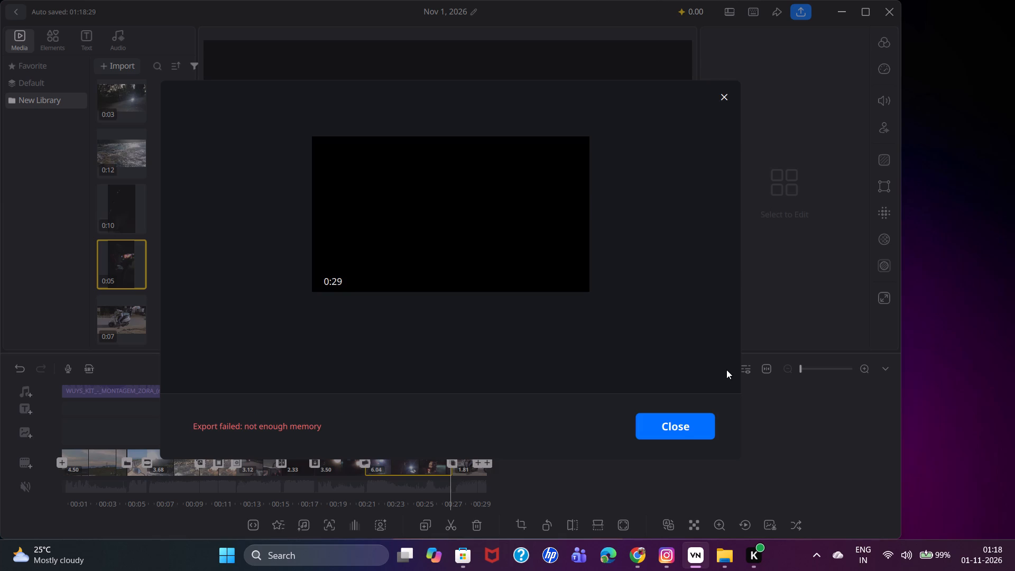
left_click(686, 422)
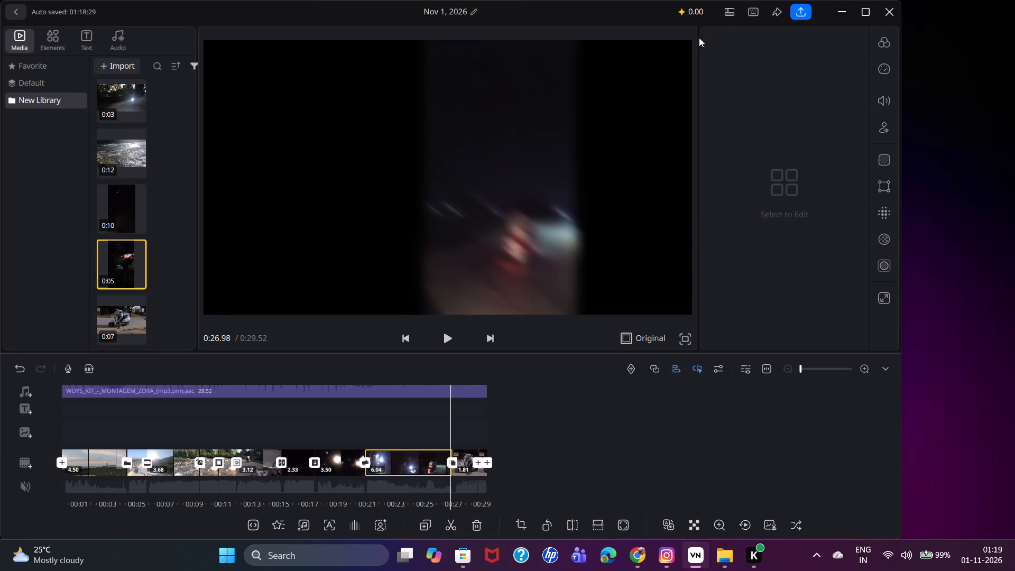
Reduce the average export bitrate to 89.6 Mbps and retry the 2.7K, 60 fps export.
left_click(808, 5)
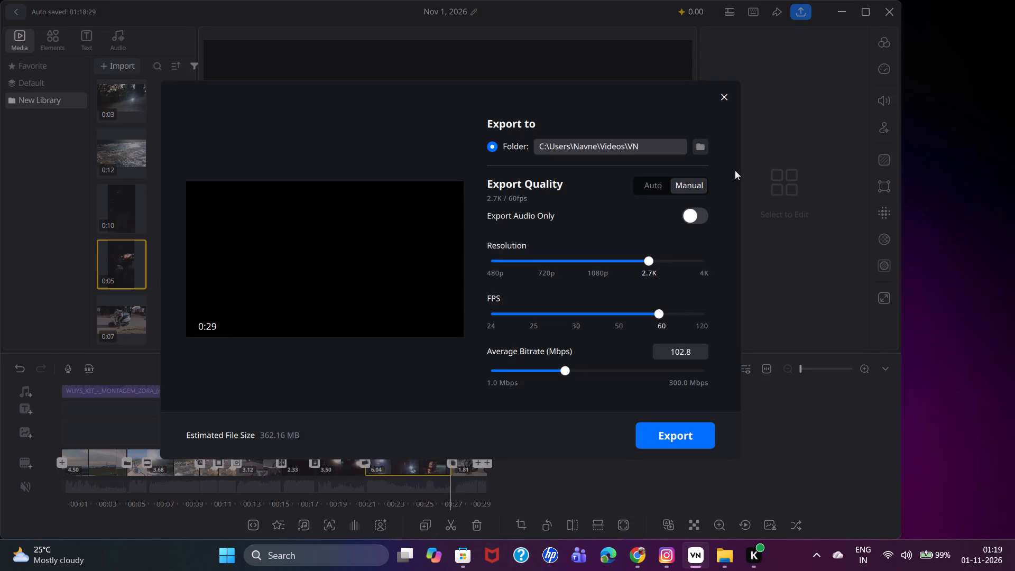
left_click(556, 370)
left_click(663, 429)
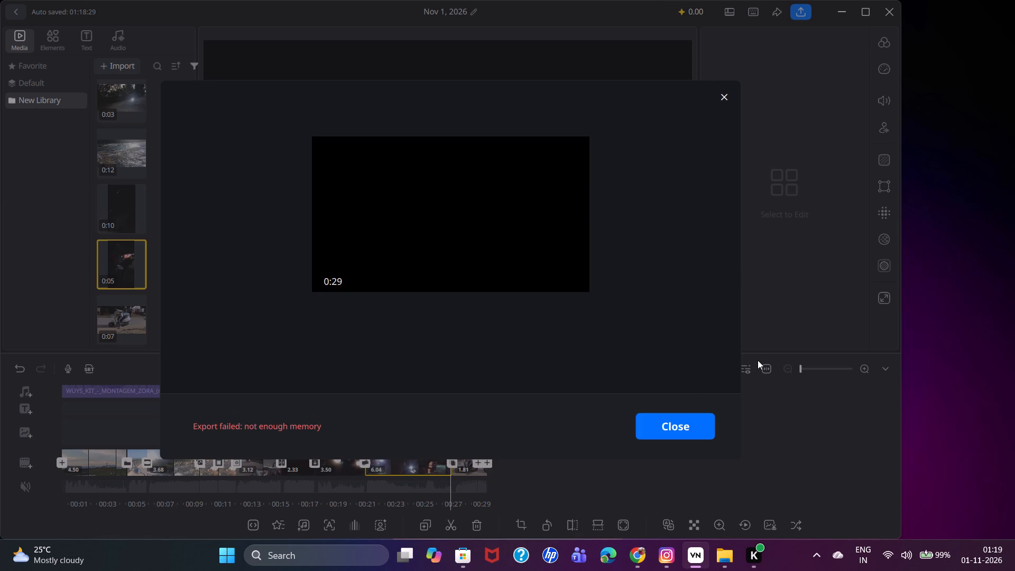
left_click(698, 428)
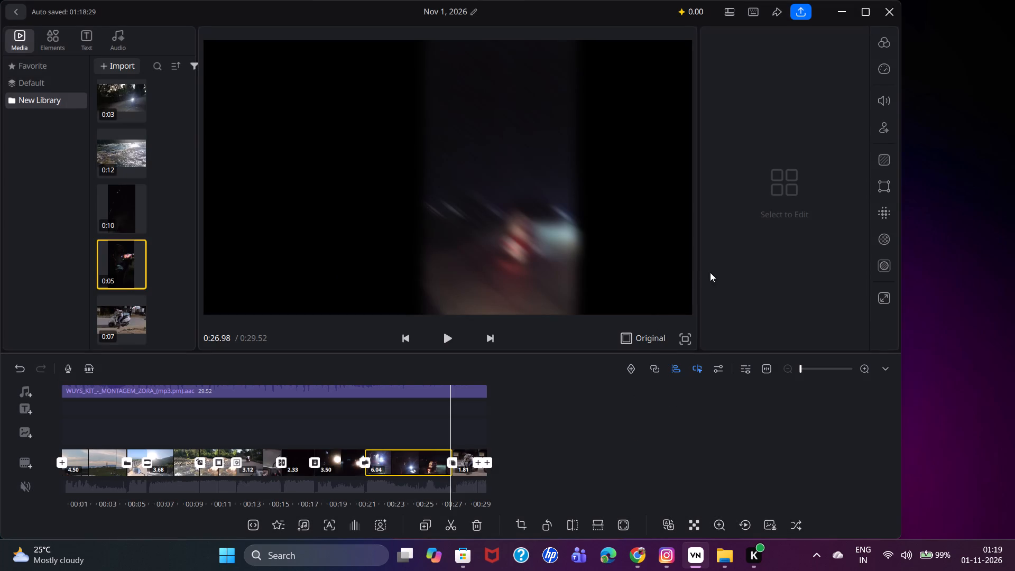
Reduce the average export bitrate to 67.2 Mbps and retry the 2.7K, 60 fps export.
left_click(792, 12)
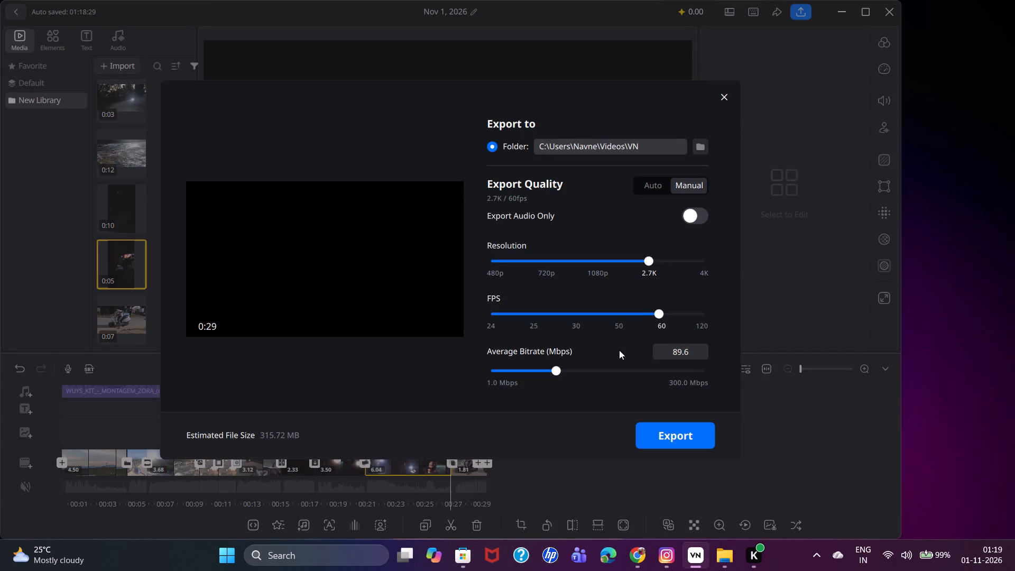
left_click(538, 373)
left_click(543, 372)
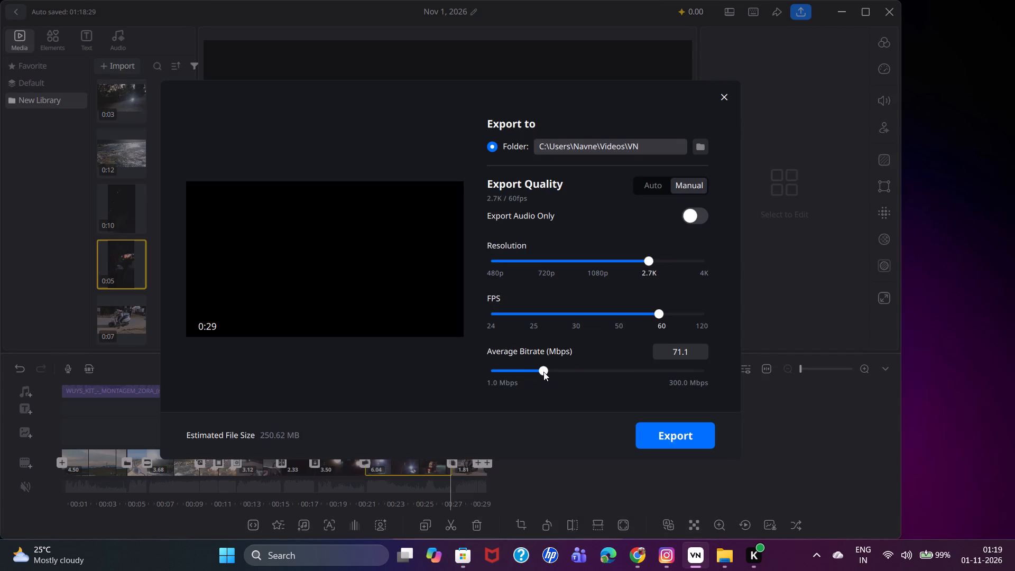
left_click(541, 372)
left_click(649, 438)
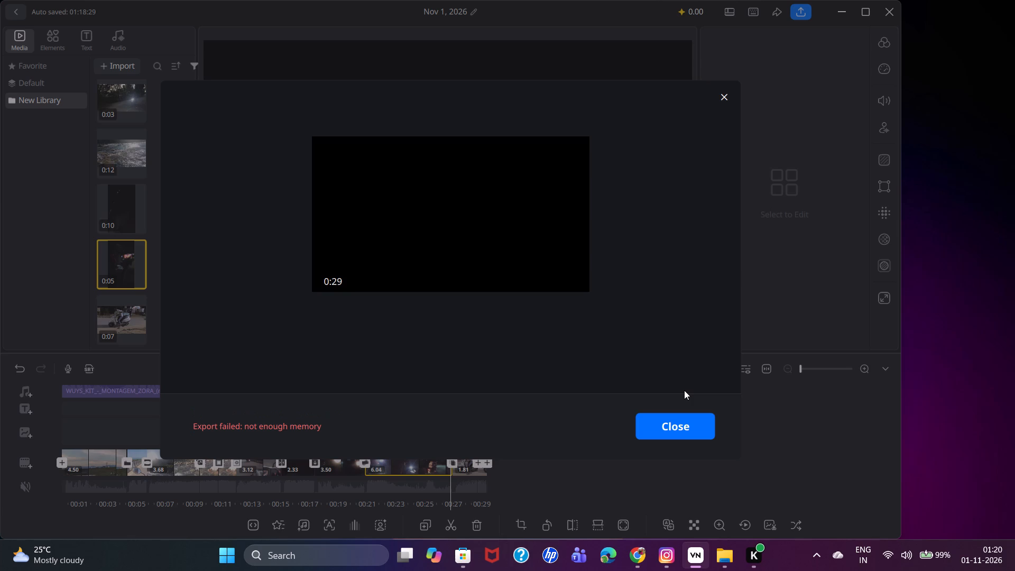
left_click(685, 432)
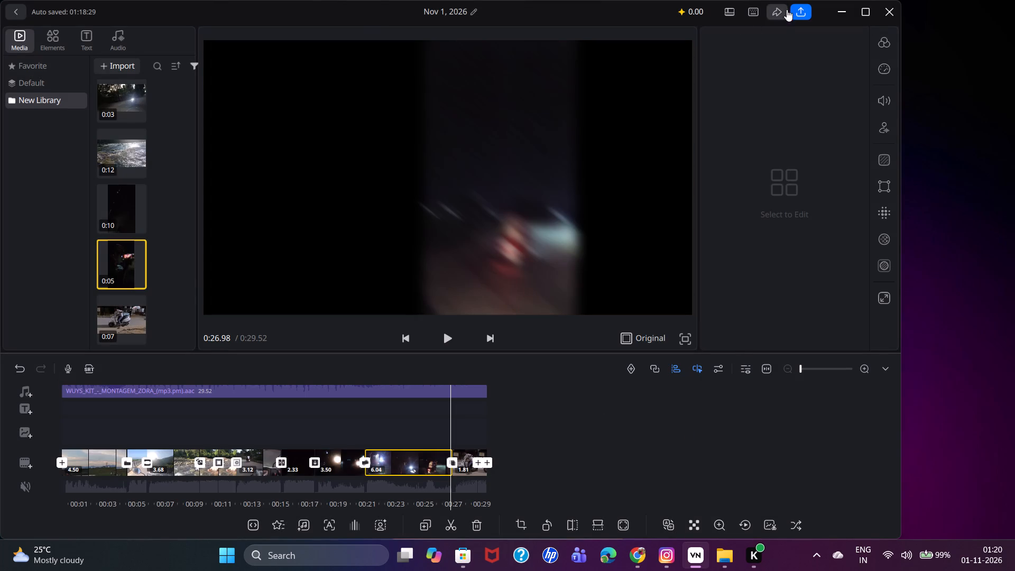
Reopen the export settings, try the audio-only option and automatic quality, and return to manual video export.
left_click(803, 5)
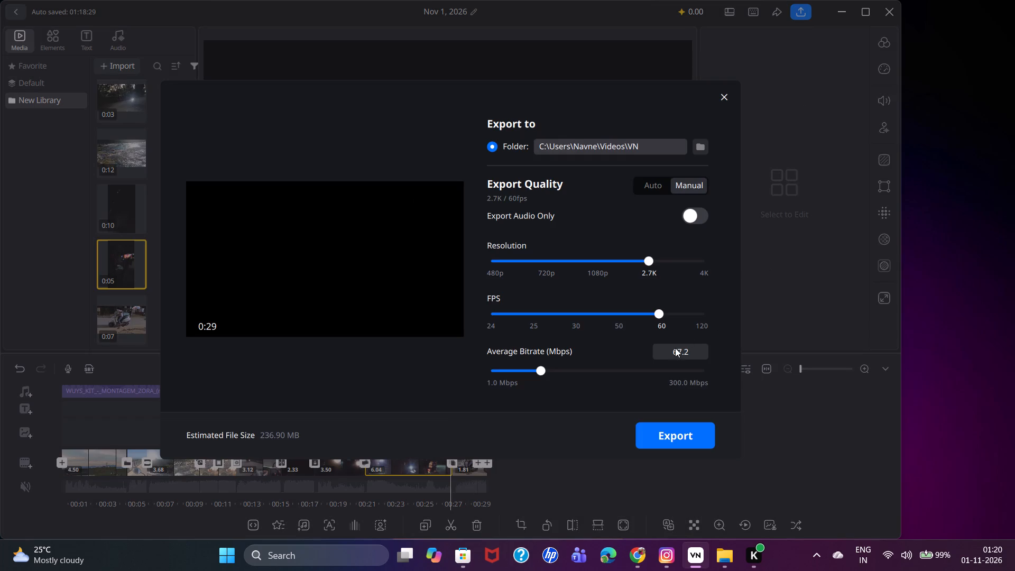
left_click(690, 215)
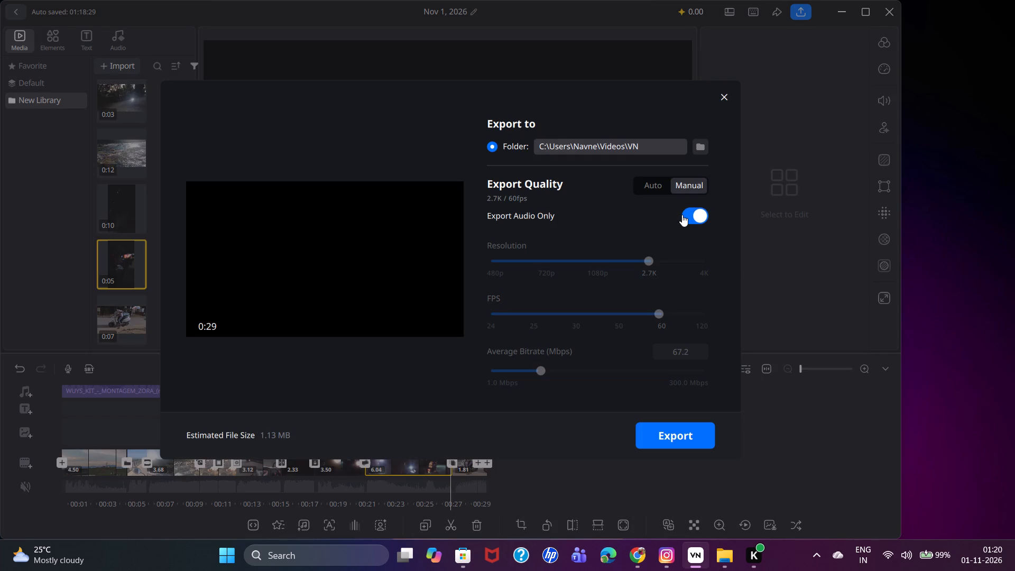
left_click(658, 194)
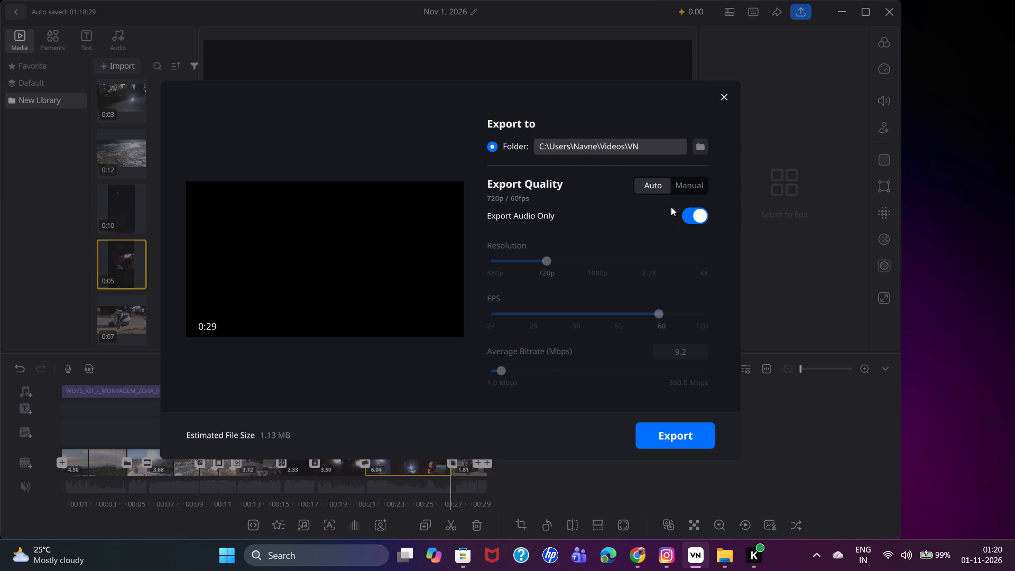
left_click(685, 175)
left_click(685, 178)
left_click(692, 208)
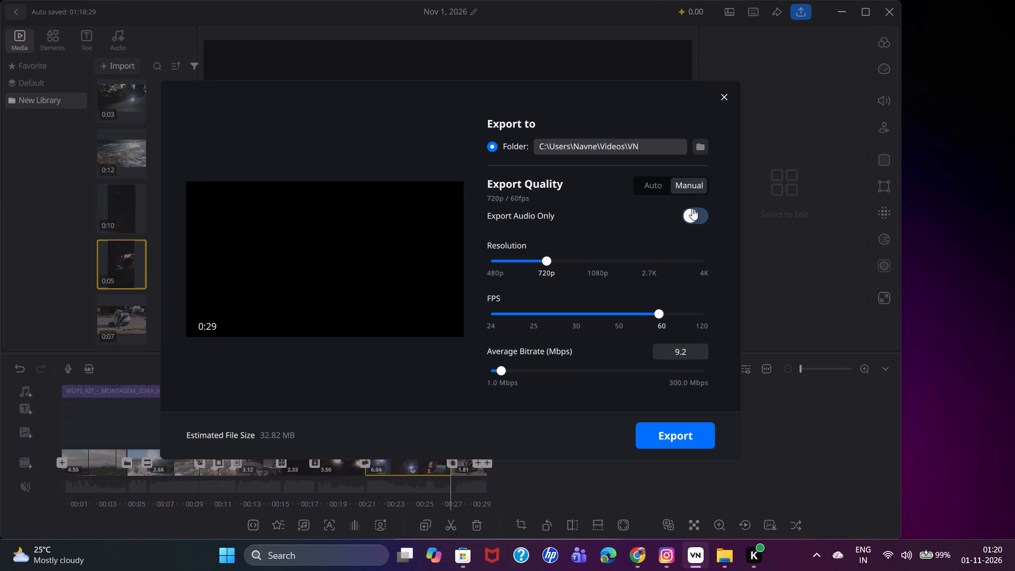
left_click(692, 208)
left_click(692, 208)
Set the export to 1080p with an average bitrate of 48.6 Mbps and try exporting the montage at 60 fps.
left_click(646, 265)
left_click(597, 269)
left_click(597, 267)
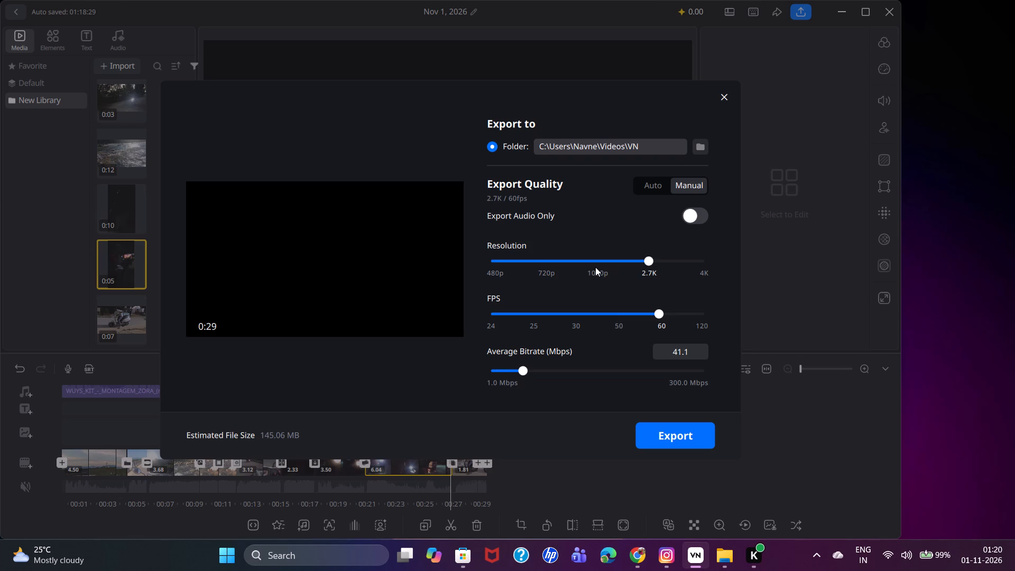
left_click(595, 259)
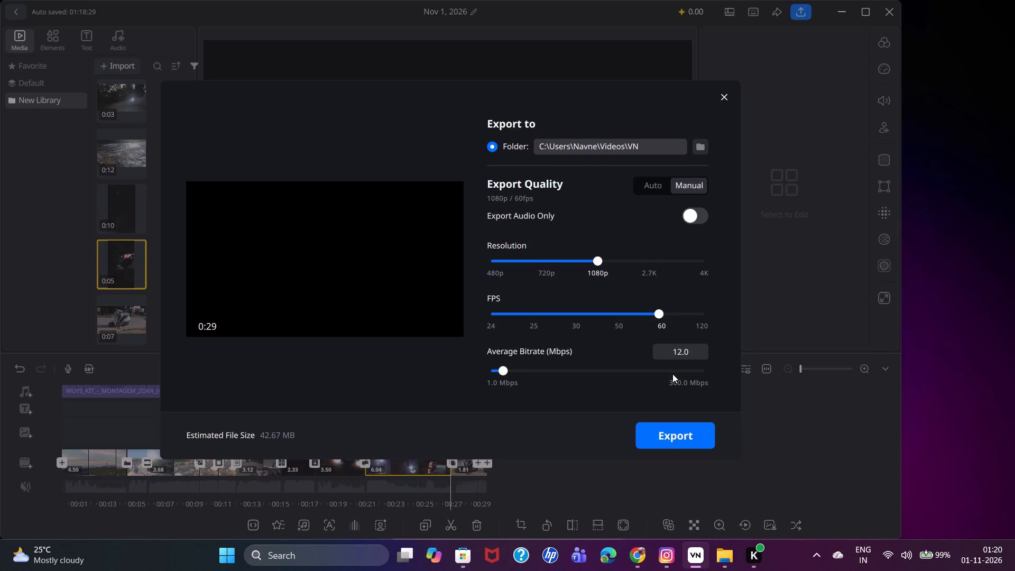
left_click(528, 370)
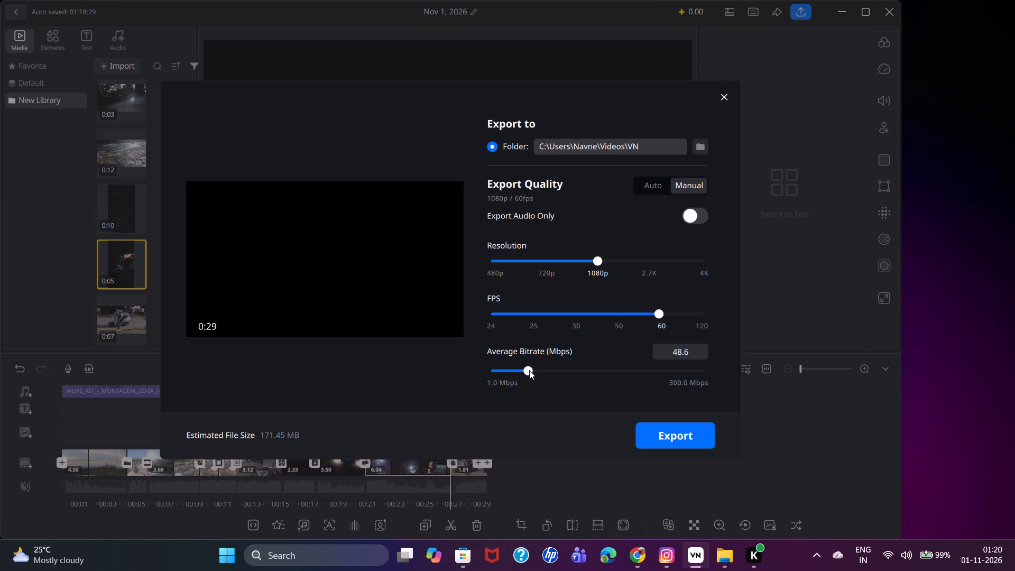
left_click(661, 431)
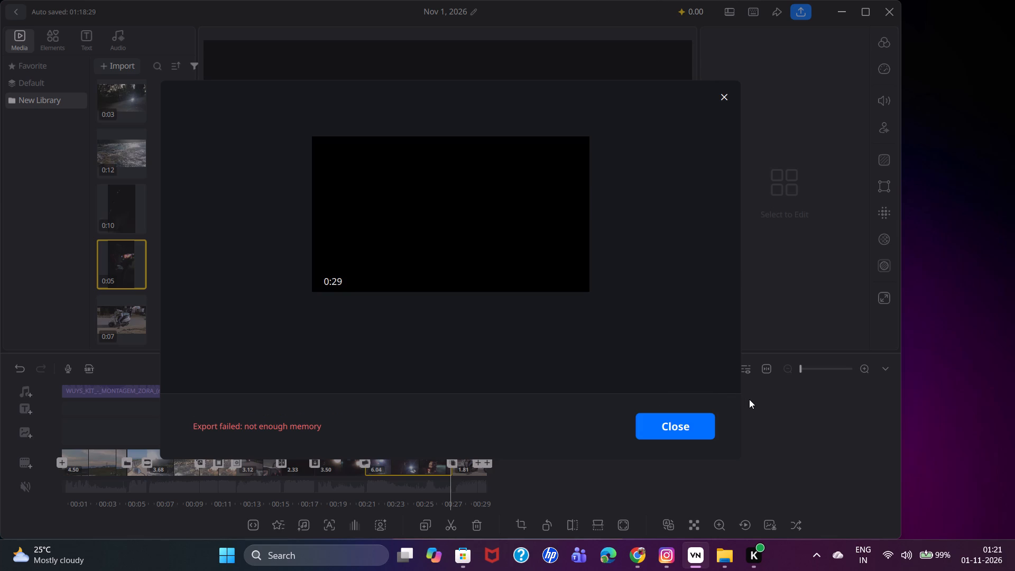
left_click(717, 421)
left_click(706, 424)
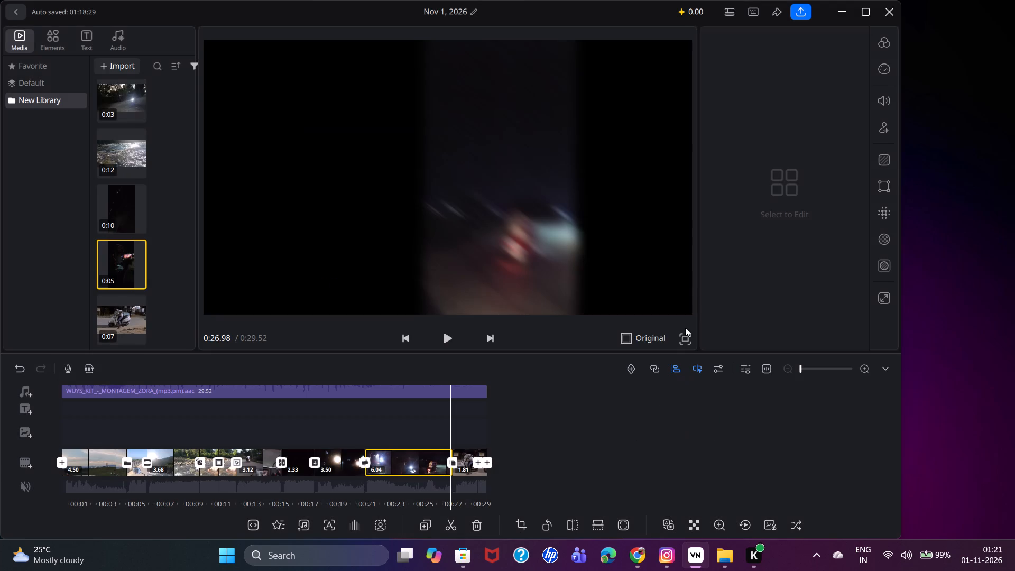
Export the montage with Auto quality at 720p, 60 fps and a 9.2 Mbps average bitrate, and finish the export.
left_click(801, 15)
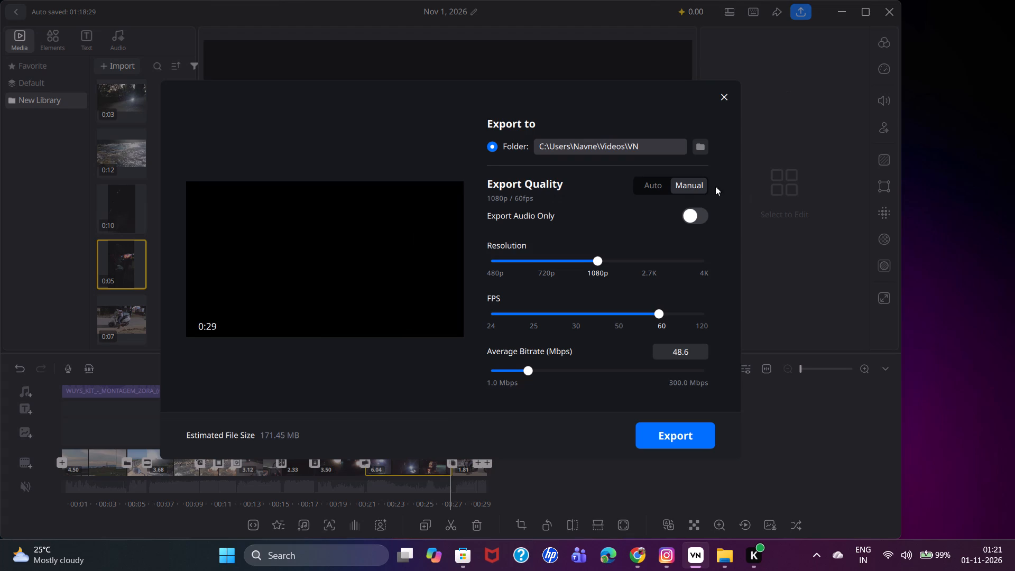
left_click(684, 186)
left_click(628, 183)
left_click(643, 181)
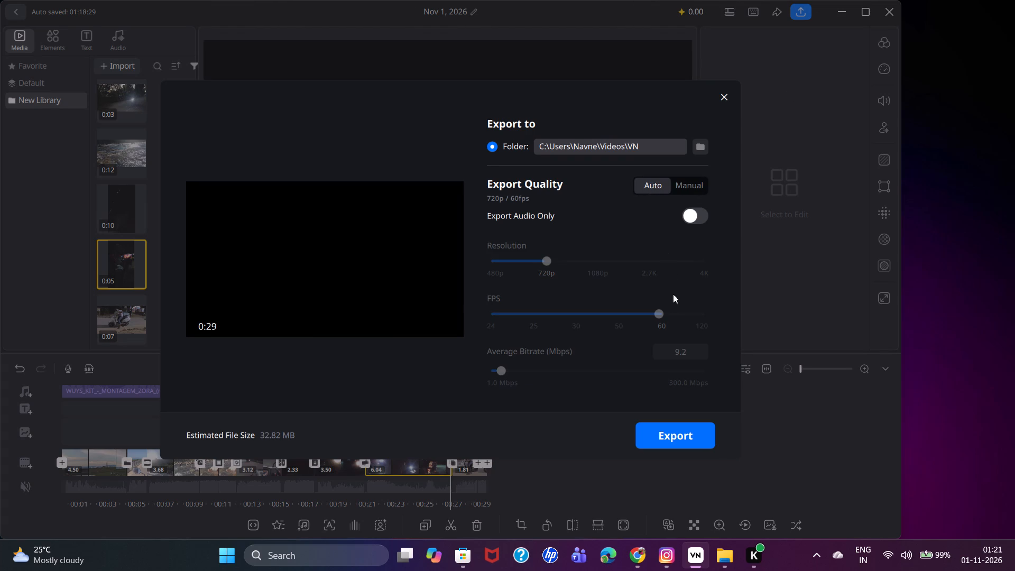
left_click(685, 435)
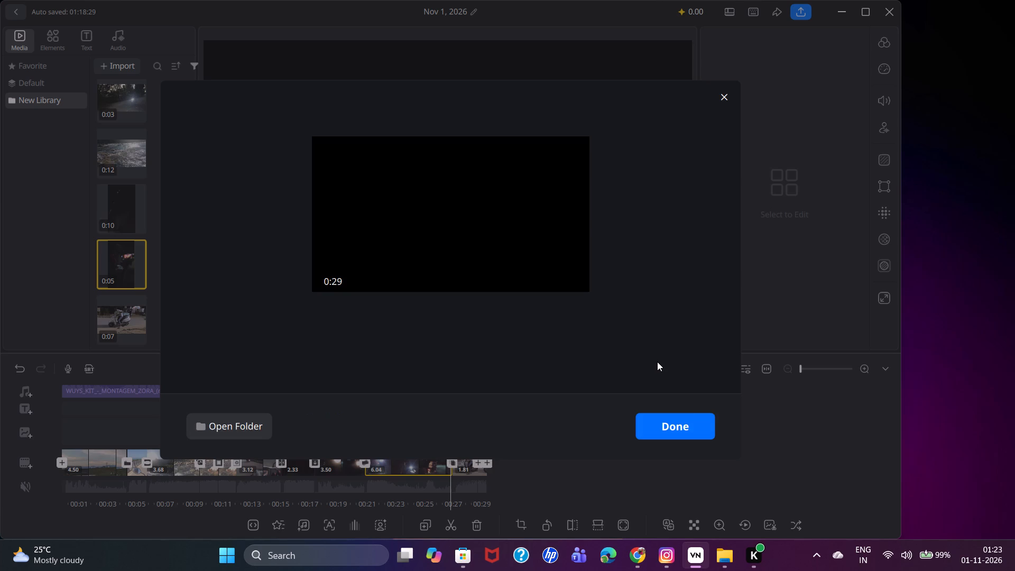
left_click(703, 428)
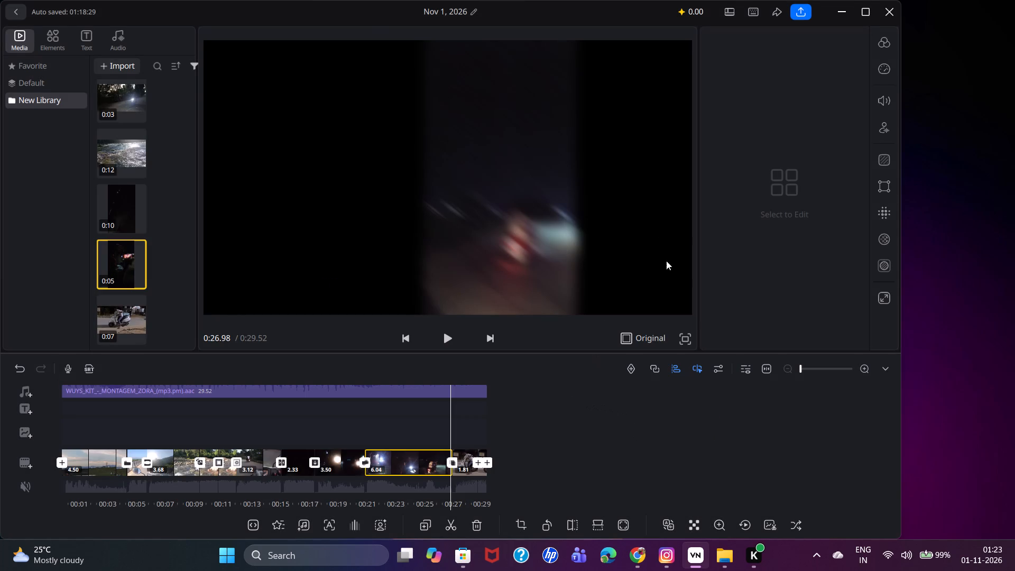
Switch to File Explorer and look through Gallery, Downloads, Desktop, Documents, Pictures and Videos for the exported montage.
left_click(710, 558)
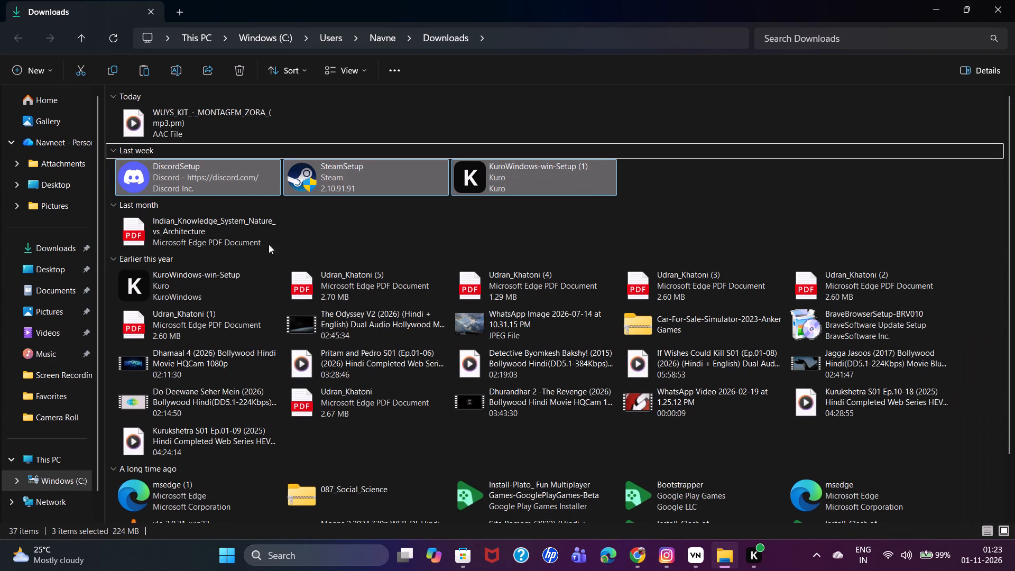
left_click(33, 121)
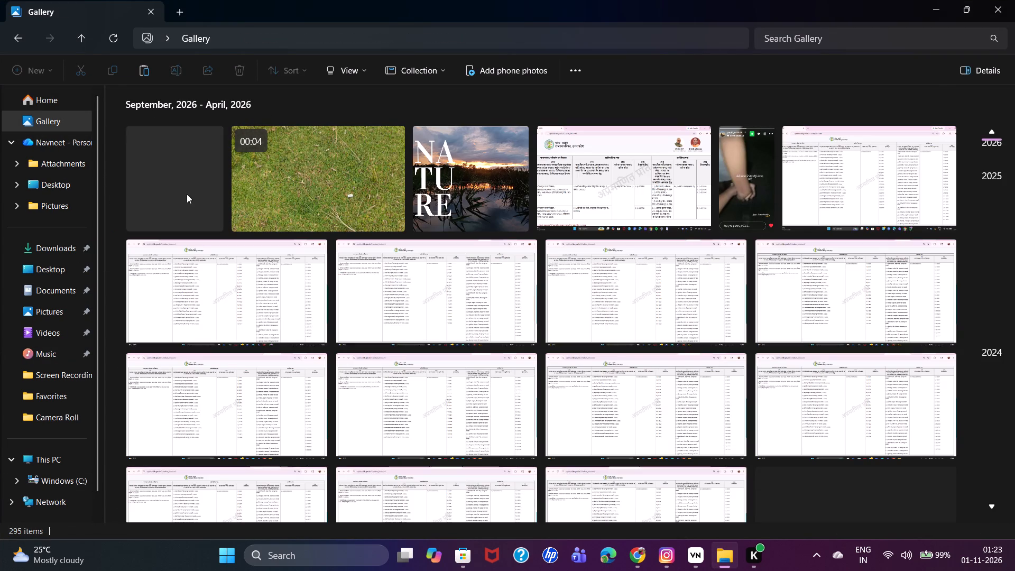
left_click(48, 254)
left_click(43, 272)
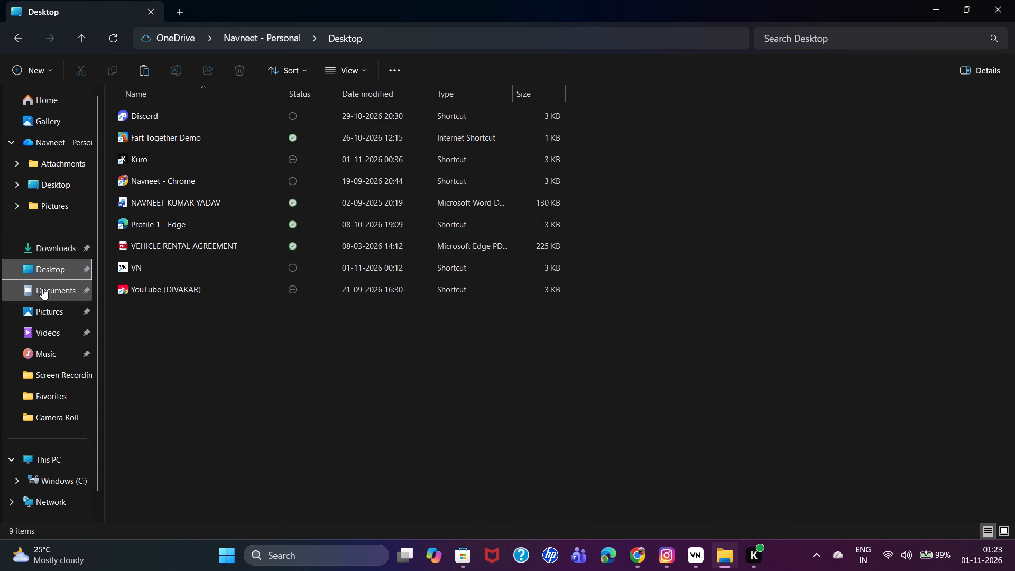
double_click(151, 273)
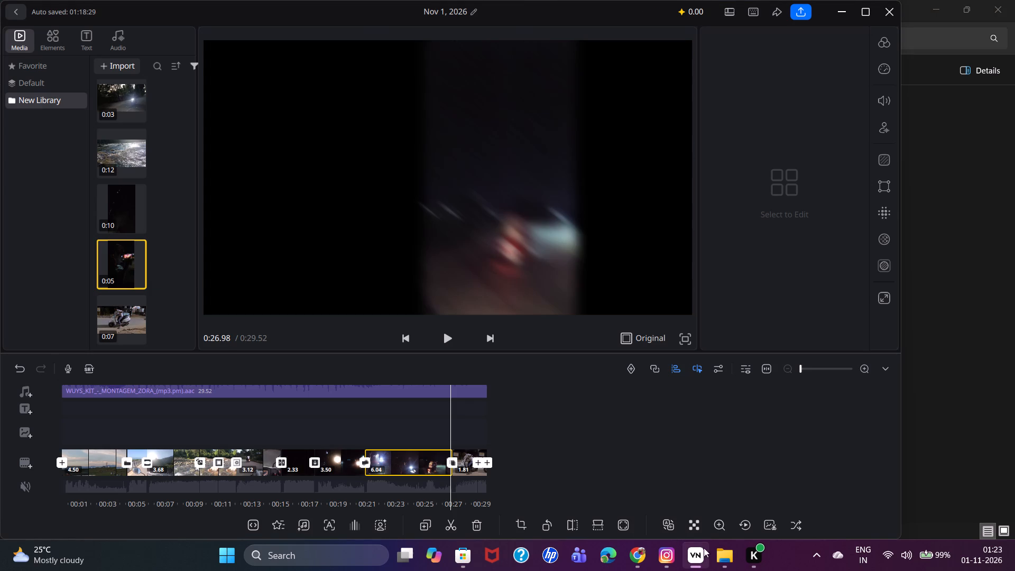
left_click(718, 555)
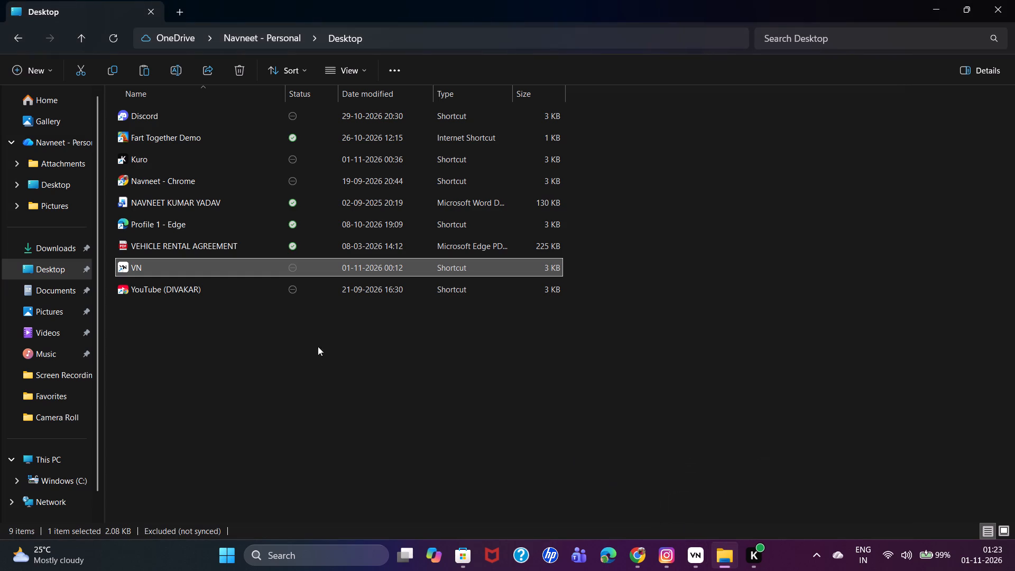
left_click(68, 285)
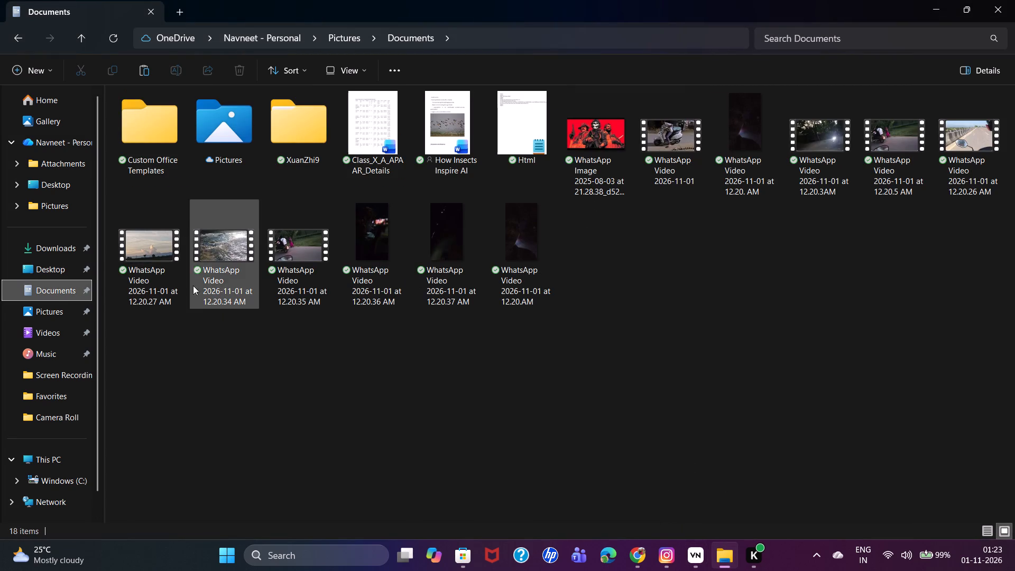
left_click(55, 311)
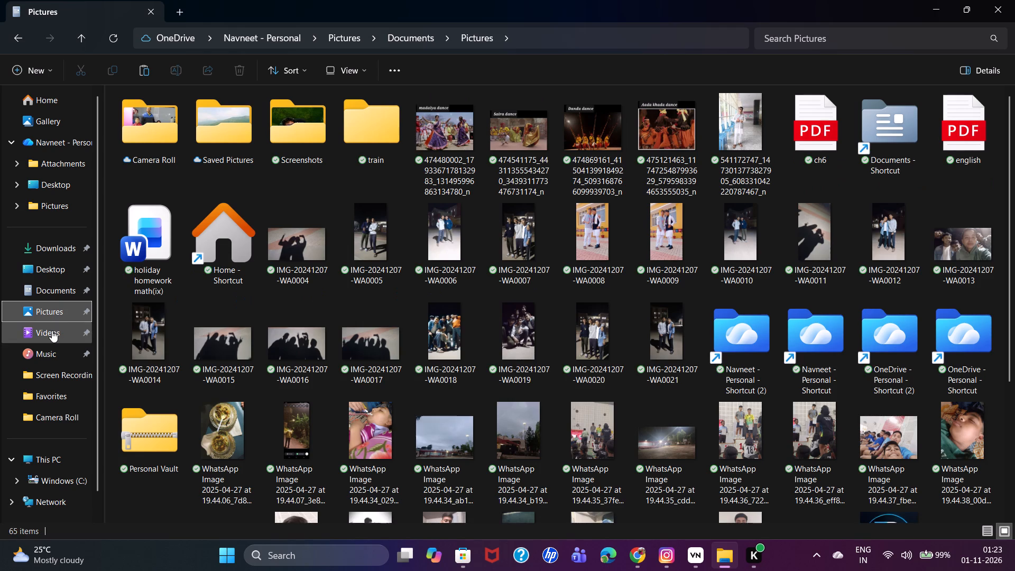
left_click(52, 330)
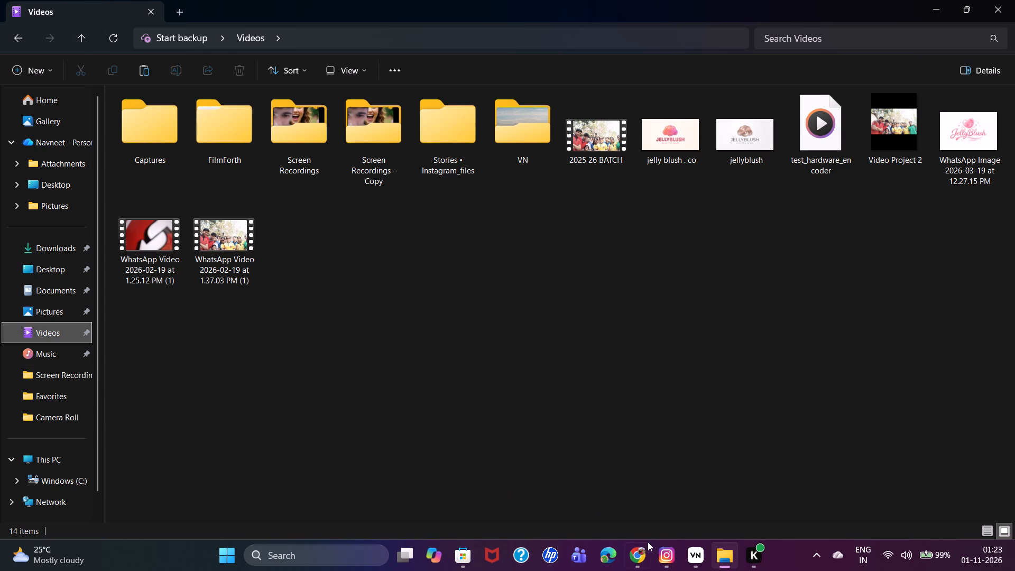
Return to VN, reopen the 11-clip Nov 1, 2026 project from the project list, and open its export settings.
left_click(701, 559)
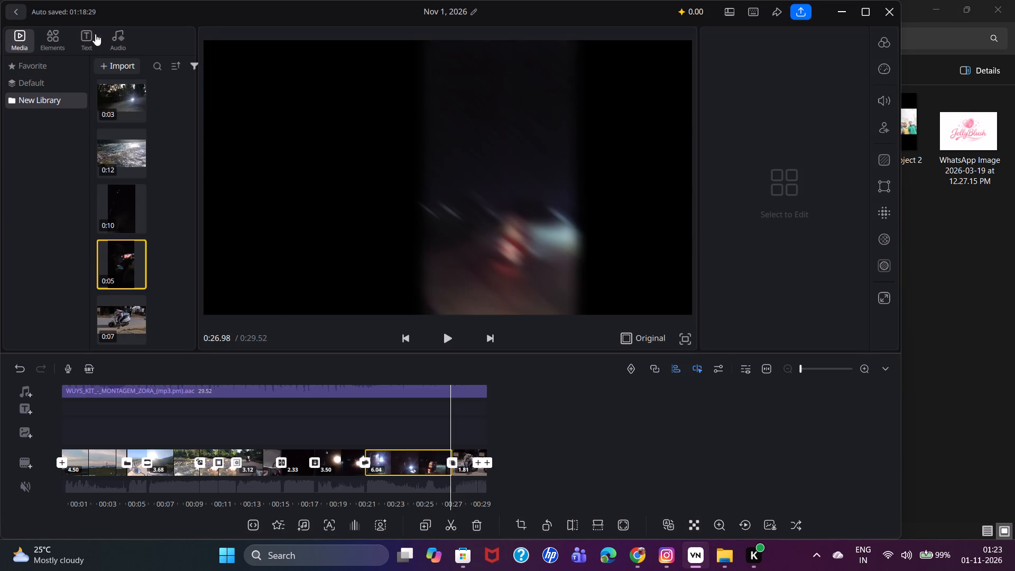
left_click(13, 8)
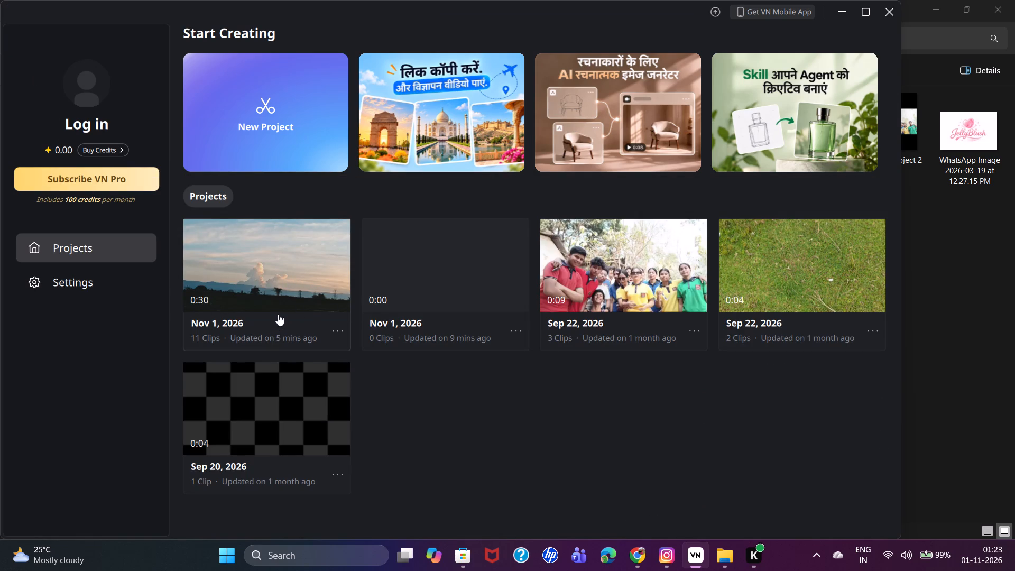
left_click(273, 272)
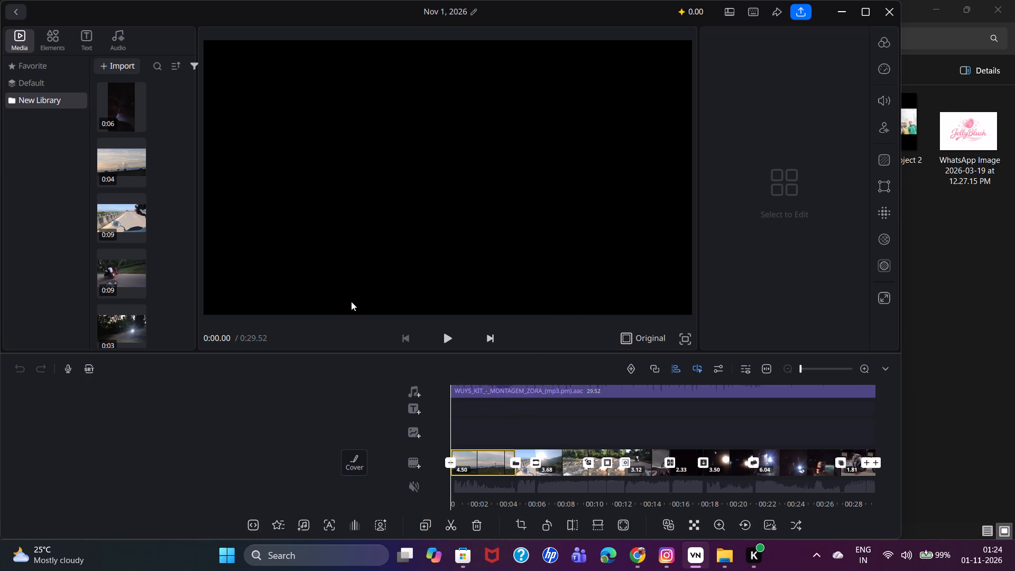
left_click(799, 9)
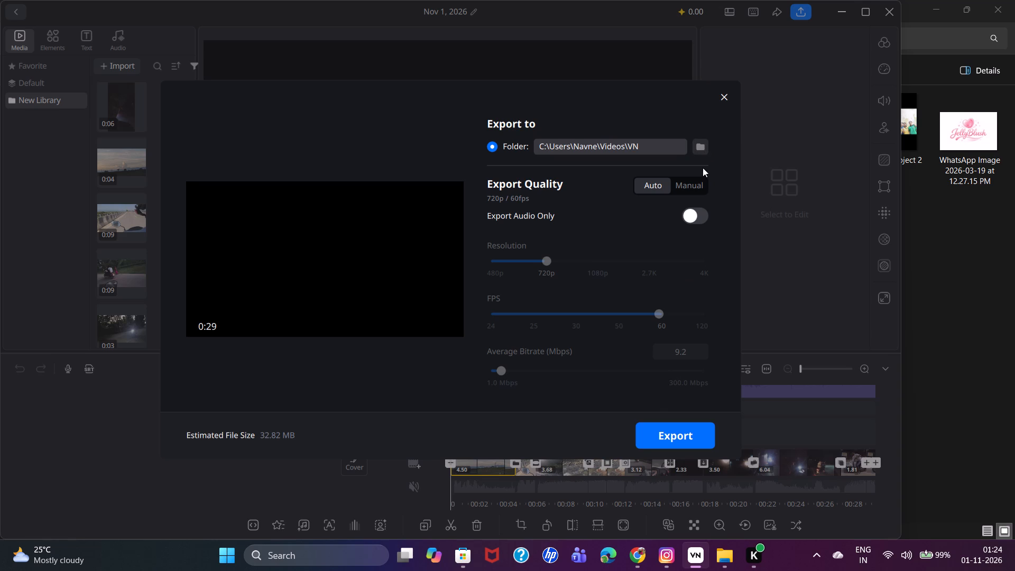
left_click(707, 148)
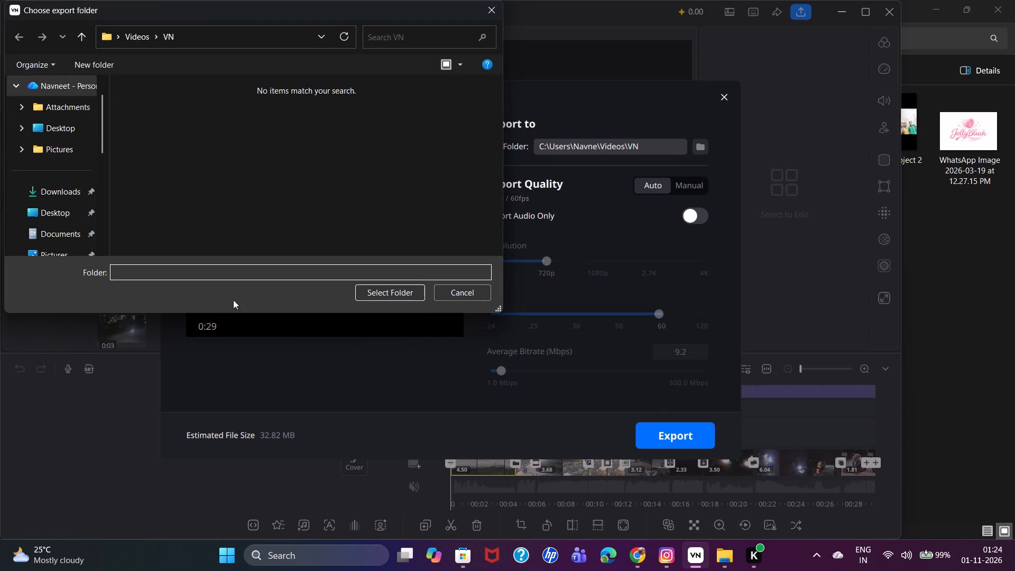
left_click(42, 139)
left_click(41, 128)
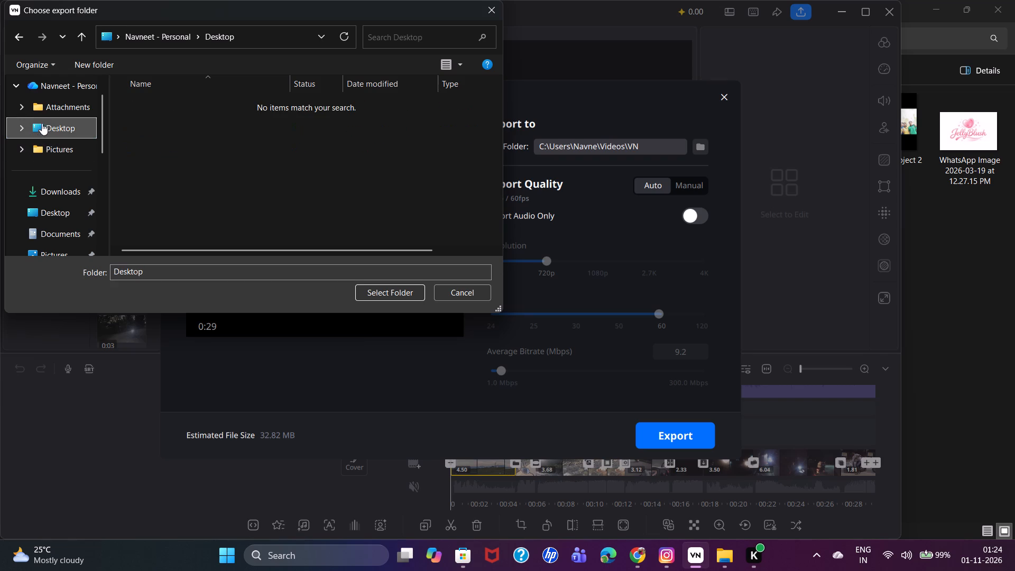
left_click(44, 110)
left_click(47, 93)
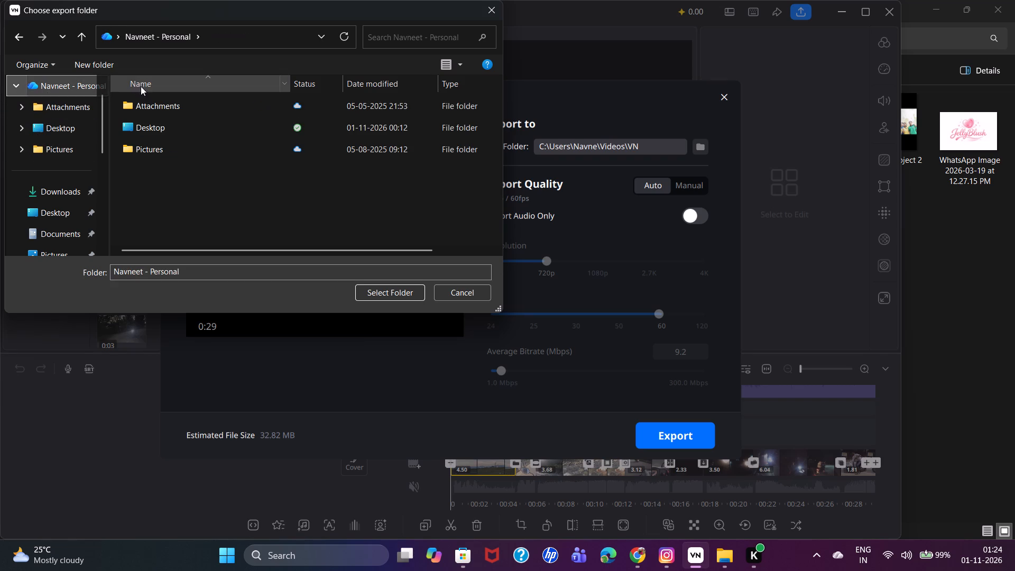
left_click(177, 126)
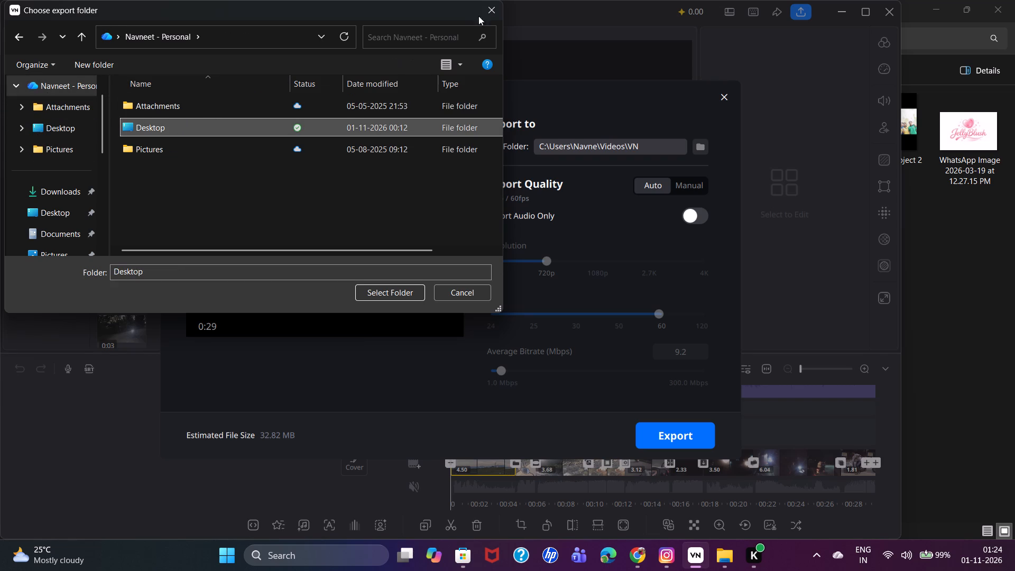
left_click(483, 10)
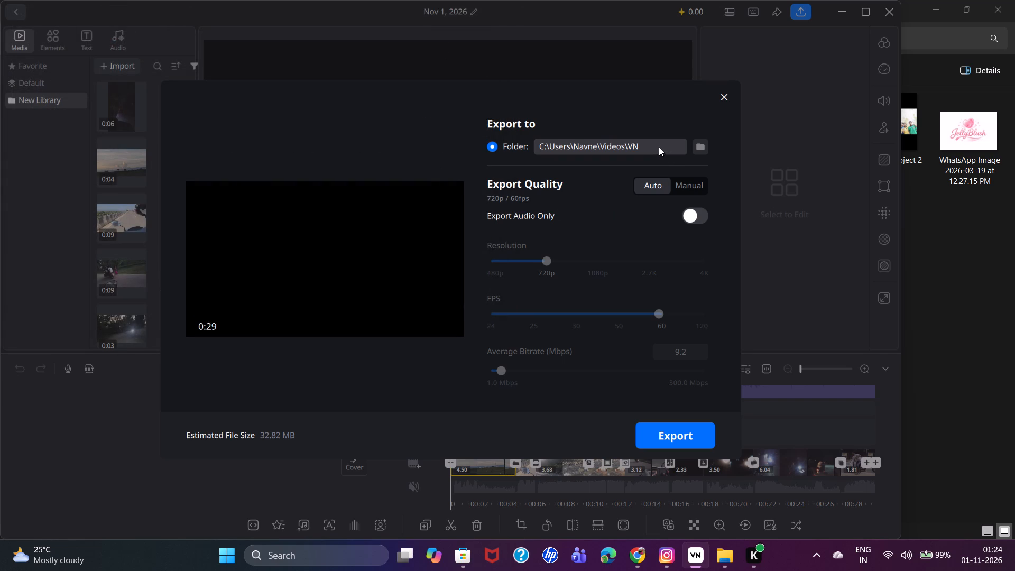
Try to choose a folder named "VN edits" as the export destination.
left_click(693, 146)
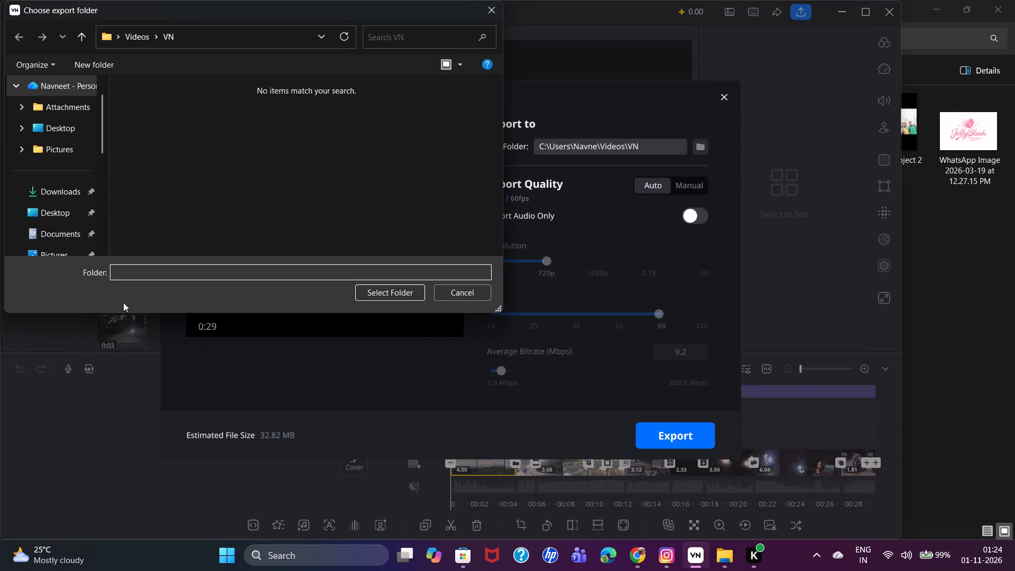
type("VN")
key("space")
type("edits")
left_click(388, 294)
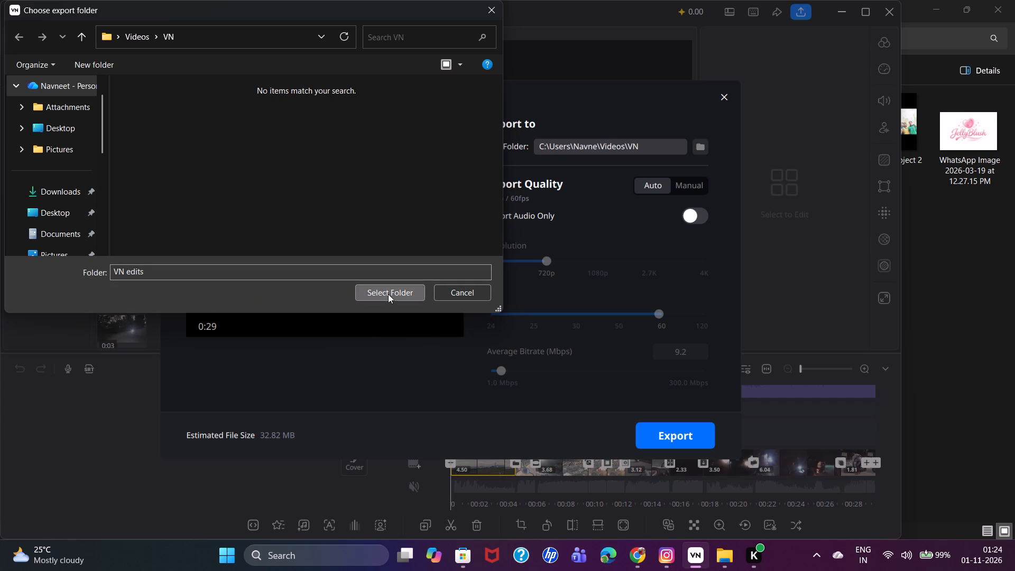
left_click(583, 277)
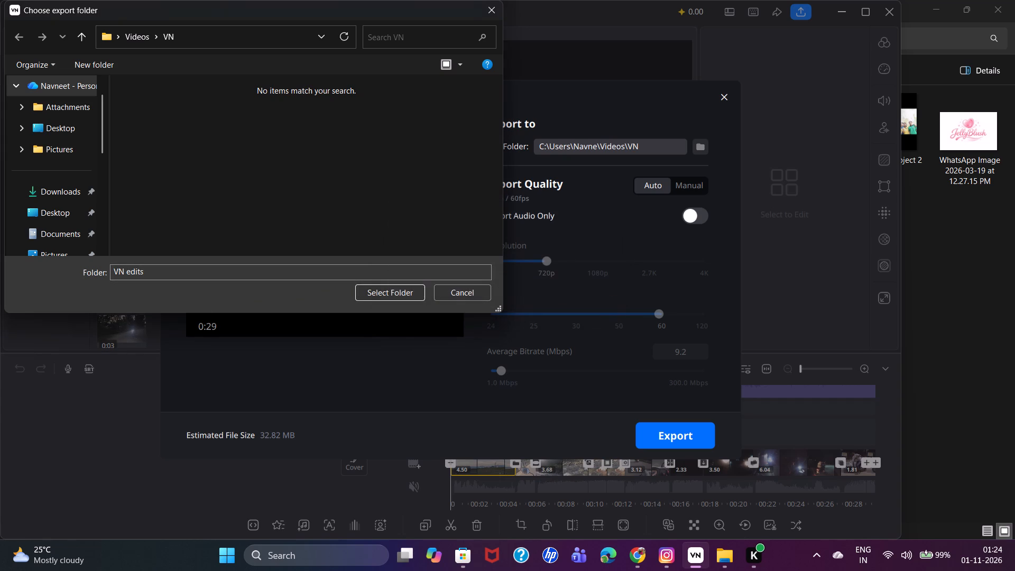
Choose the VN folder inside Videos as the export destination and start the export with Auto quality at 720p, 60 fps.
scroll(103, 143, "down", 4)
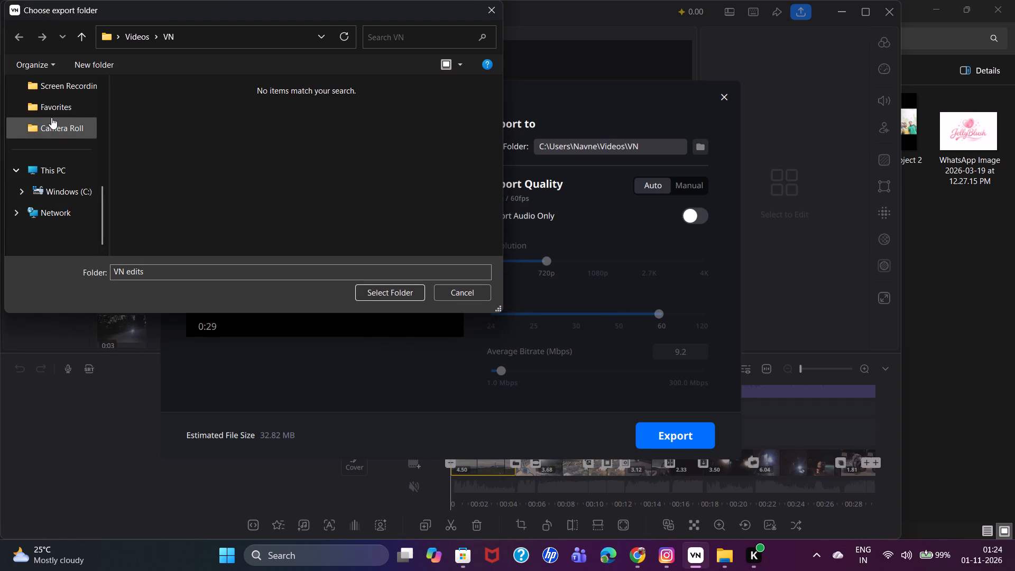
left_click(51, 117)
left_click(51, 117)
left_click(52, 105)
scroll(52, 105, "up", 1)
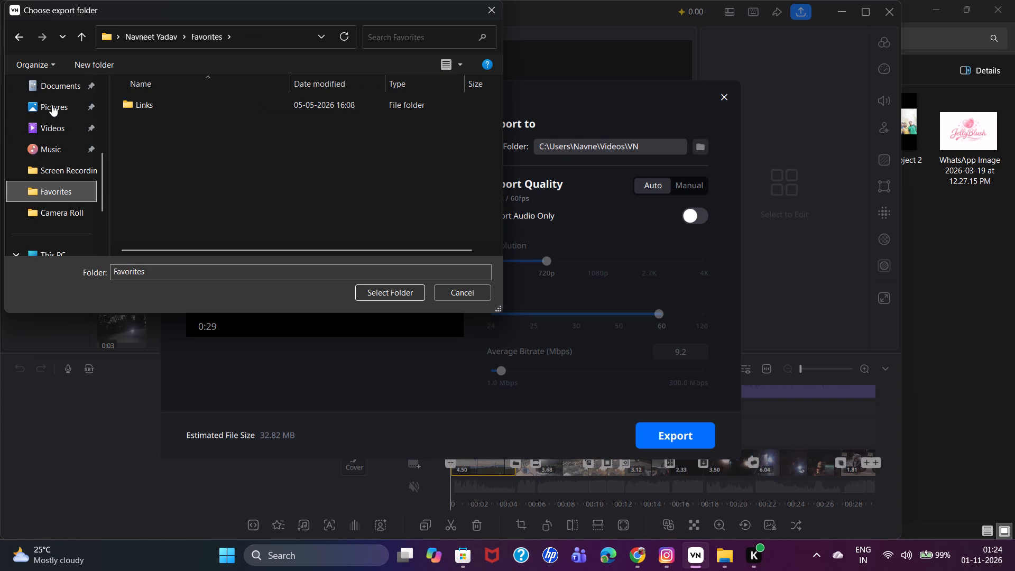
left_click(149, 106)
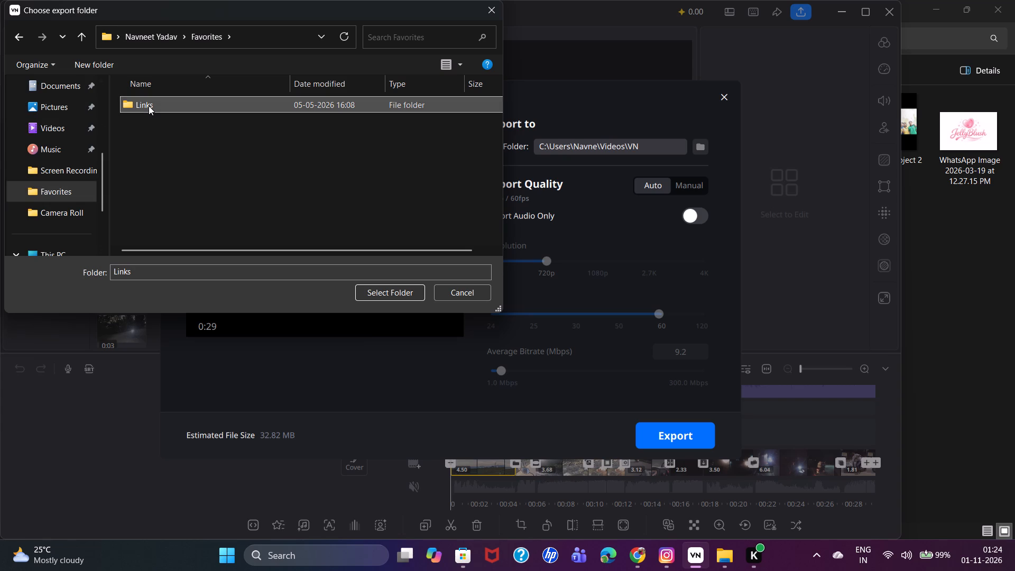
left_click(61, 165)
left_click(54, 147)
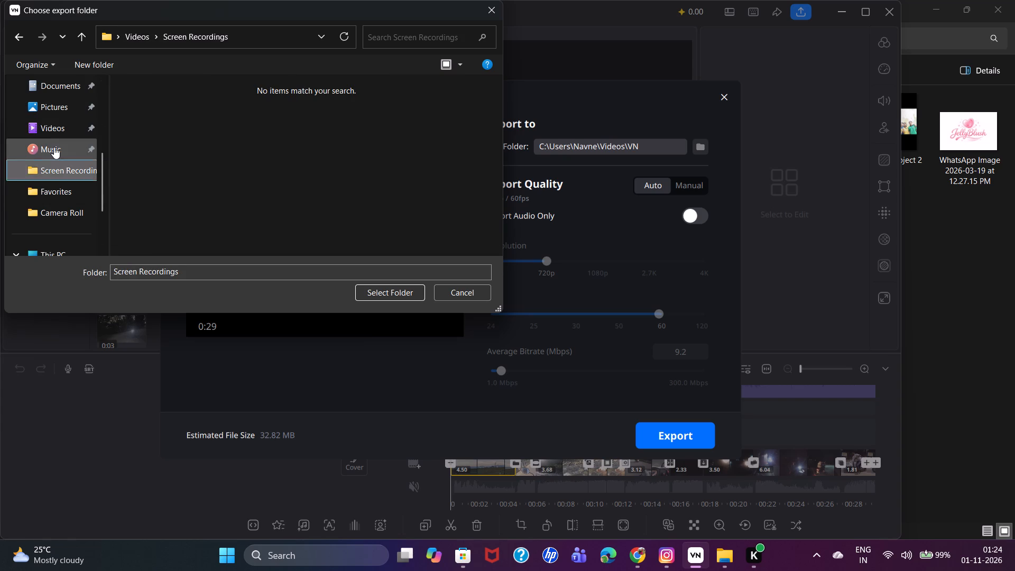
left_click(54, 134)
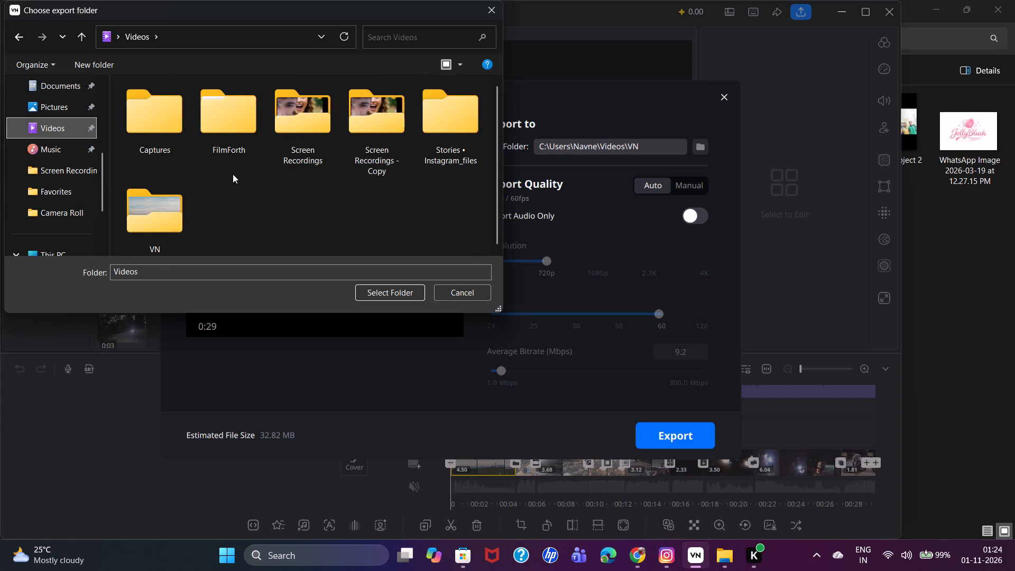
left_click(161, 188)
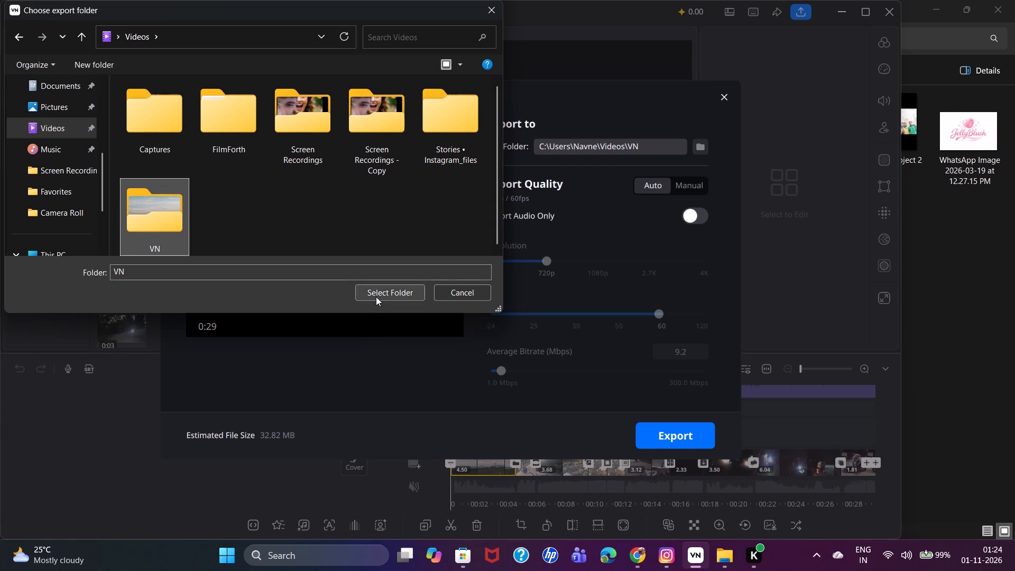
left_click(376, 297)
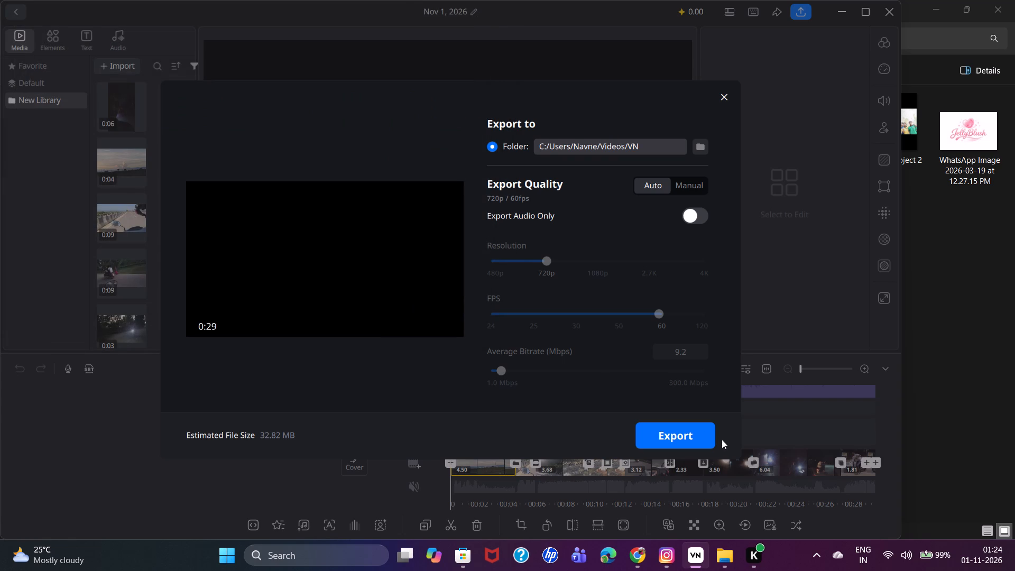
left_click(667, 430)
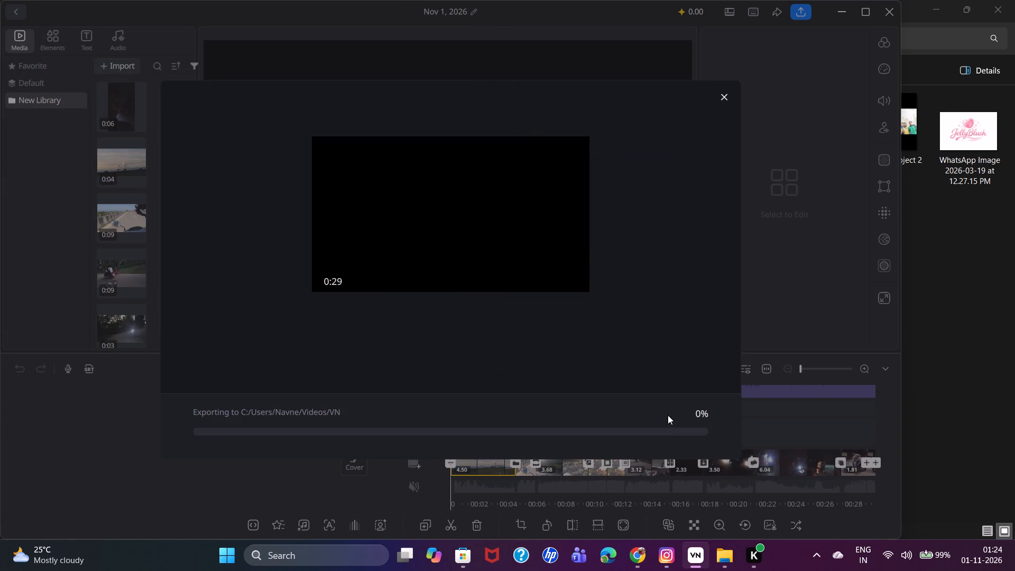
In File Explorer, go to the VN folder inside Videos and open the second exported montage video for playback.
left_click(715, 566)
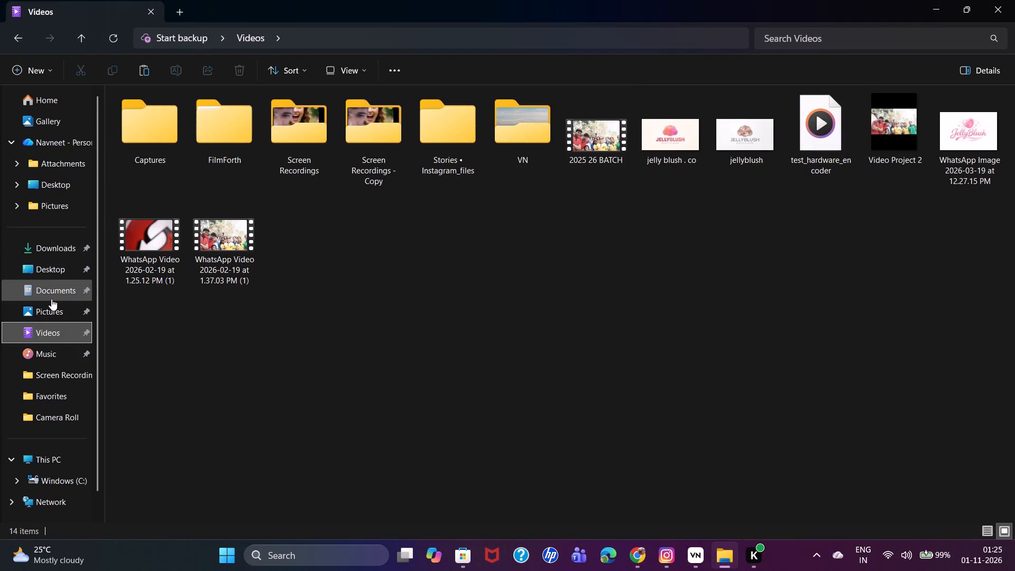
left_click(41, 379)
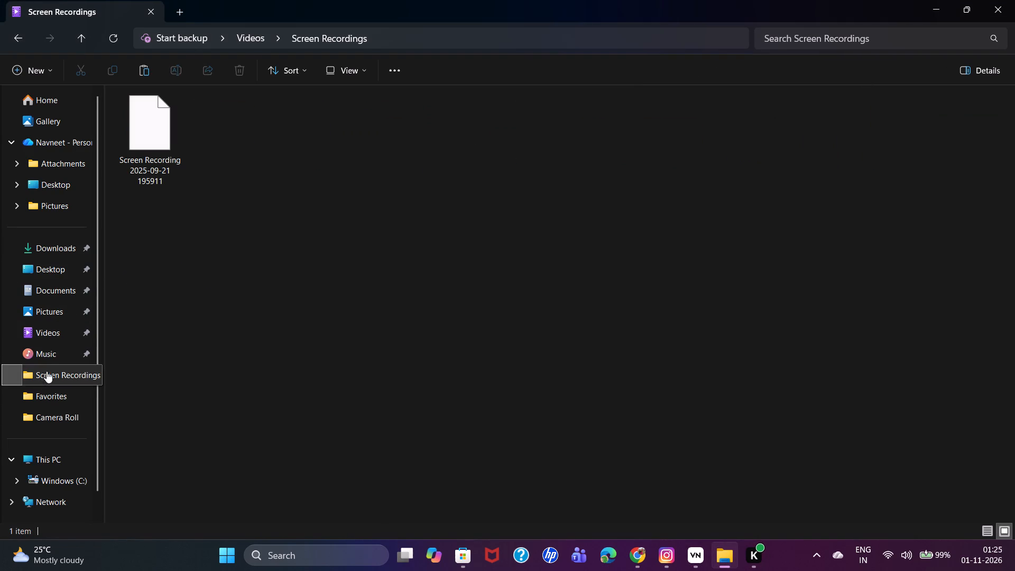
left_click(51, 360)
left_click(57, 340)
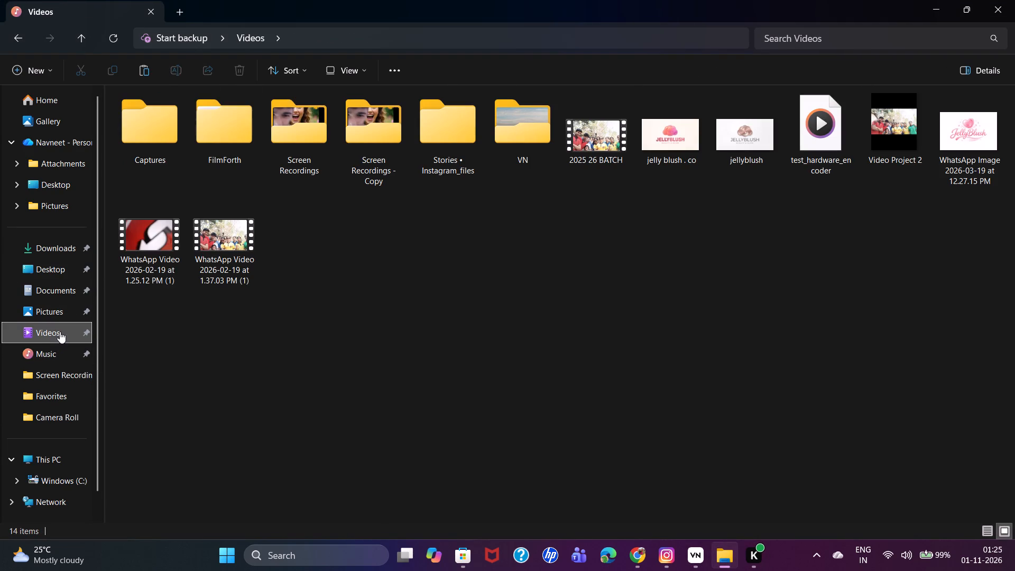
left_click(535, 133)
double_click(535, 133)
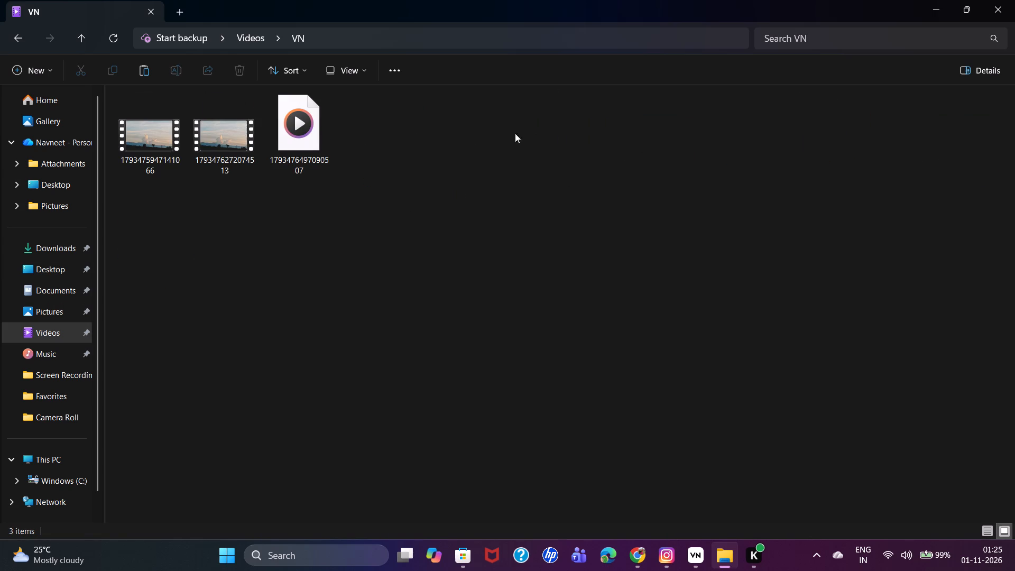
double_click(198, 138)
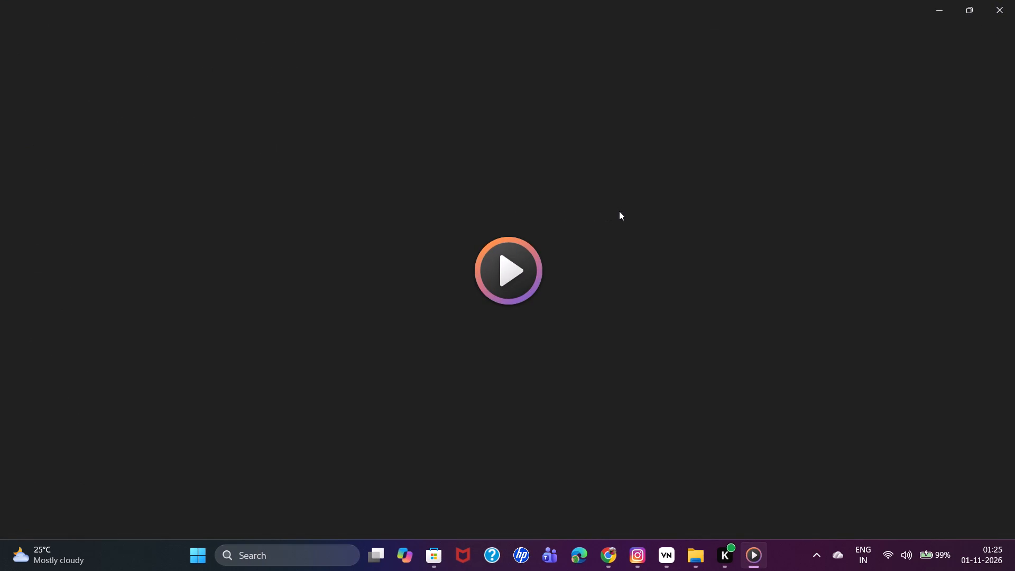
Close the media player and share the exported video 1793476272074513.mp4 from the VN folder through WhatsApp.
left_click(990, 6)
right_click(251, 133)
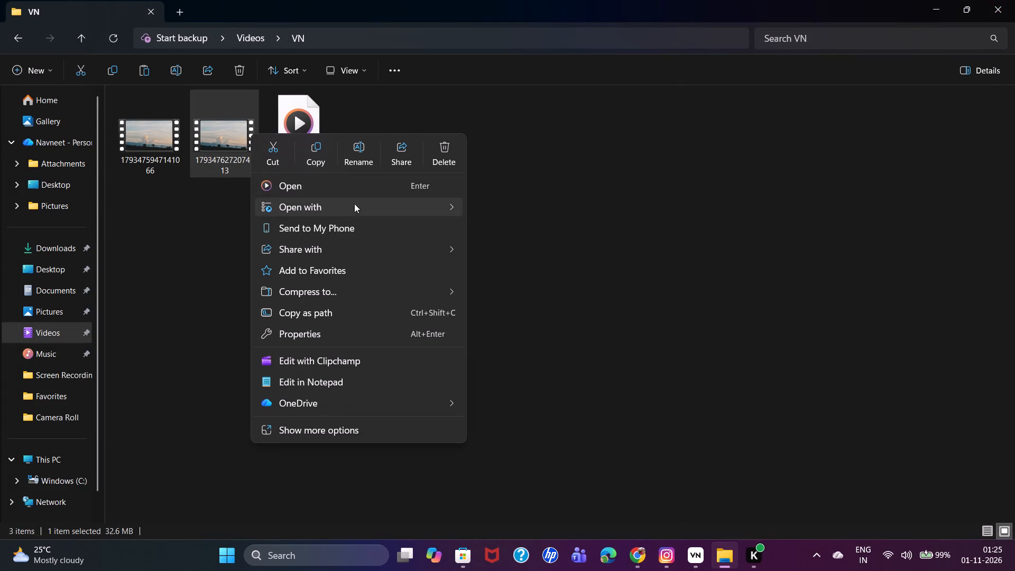
left_click(400, 161)
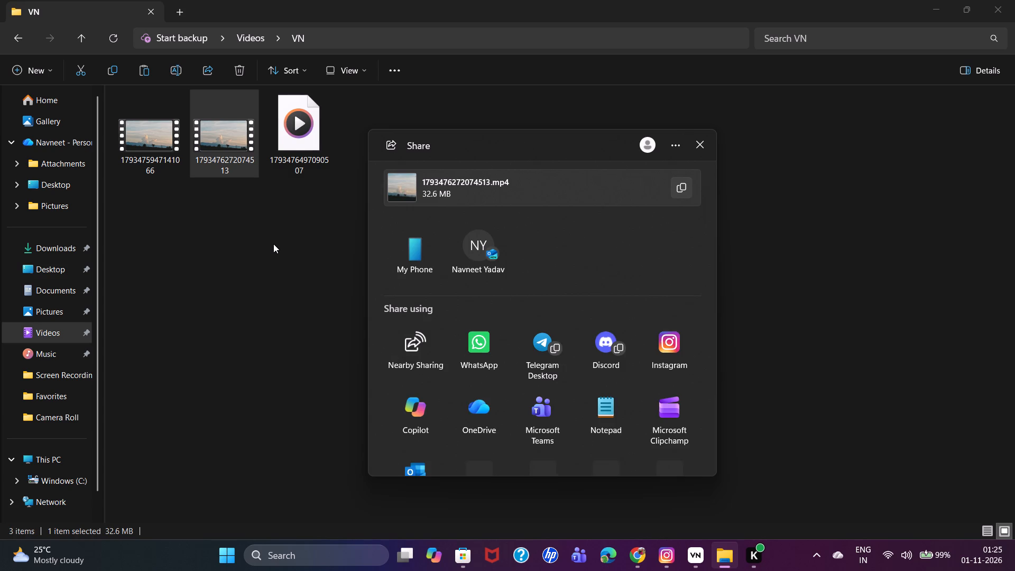
left_click(457, 352)
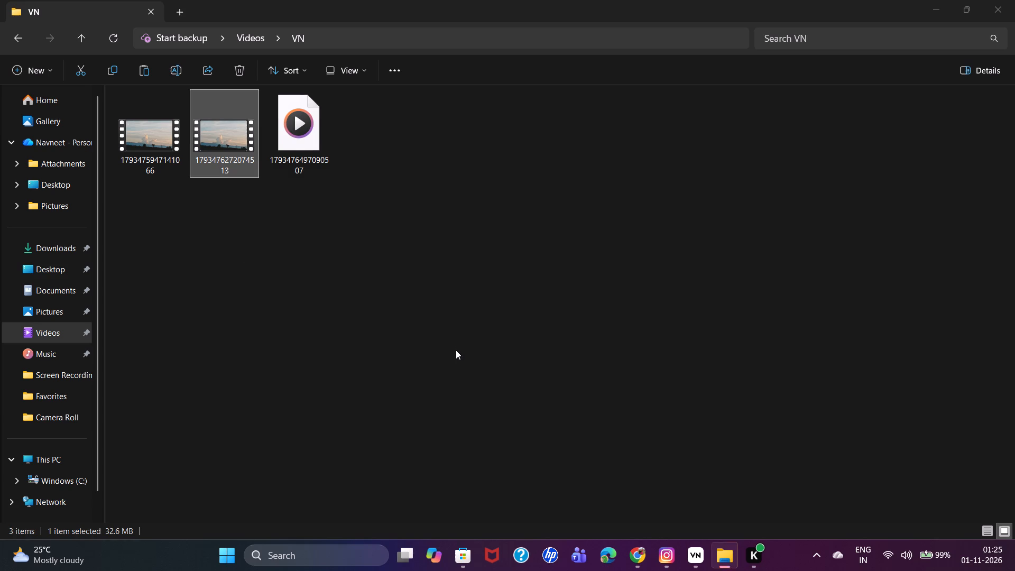
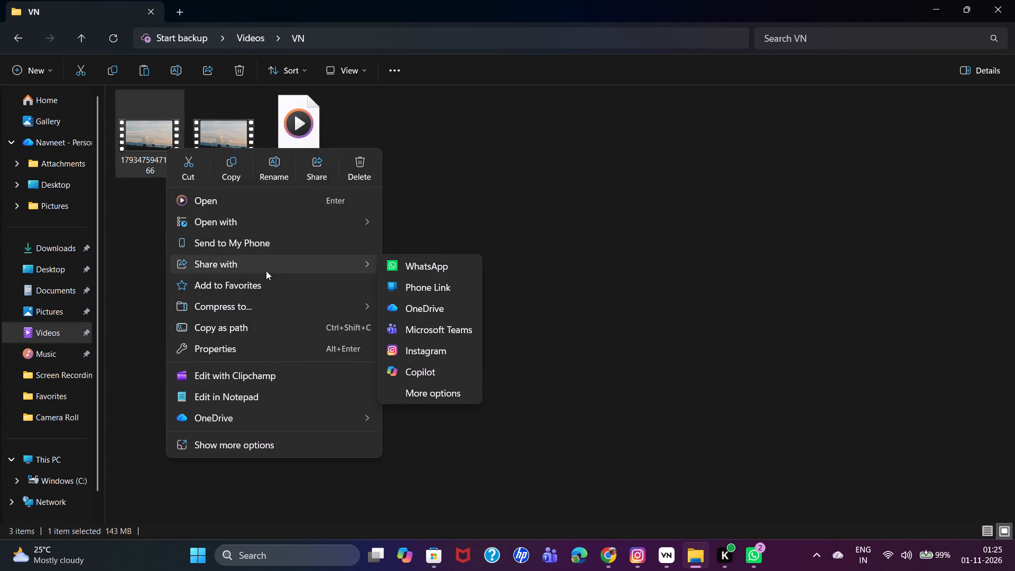
Share the selected first video file in the VN folder through WhatsApp.
left_click(429, 266)
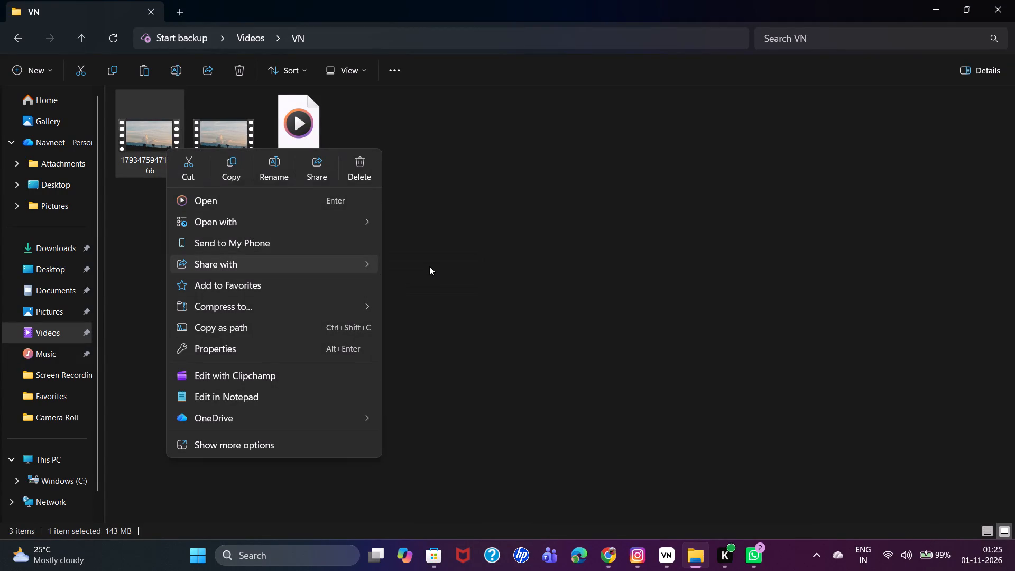
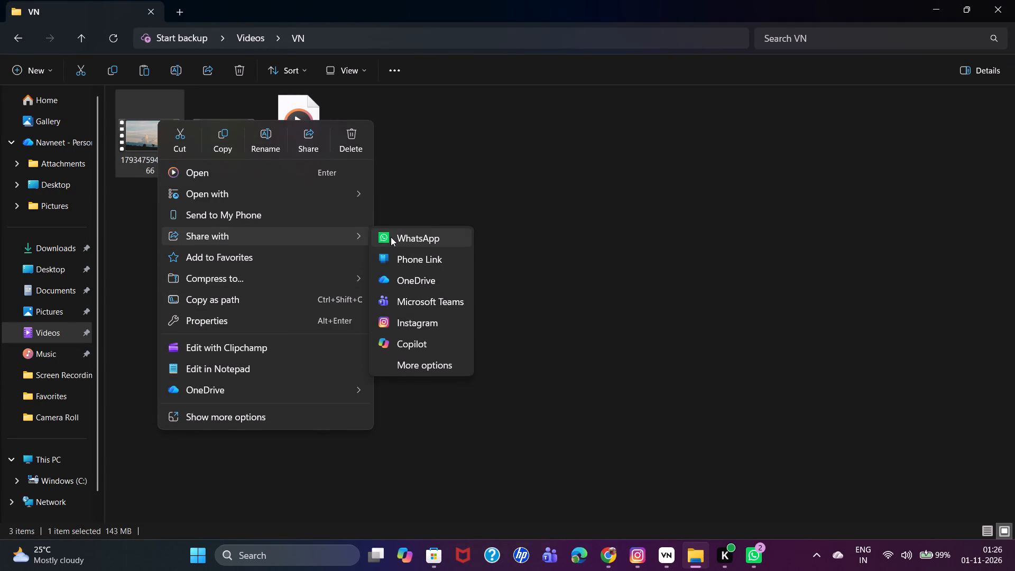
Choose WhatsApp as the sharing destination for the selected first video file in the VN folder.
left_click(391, 237)
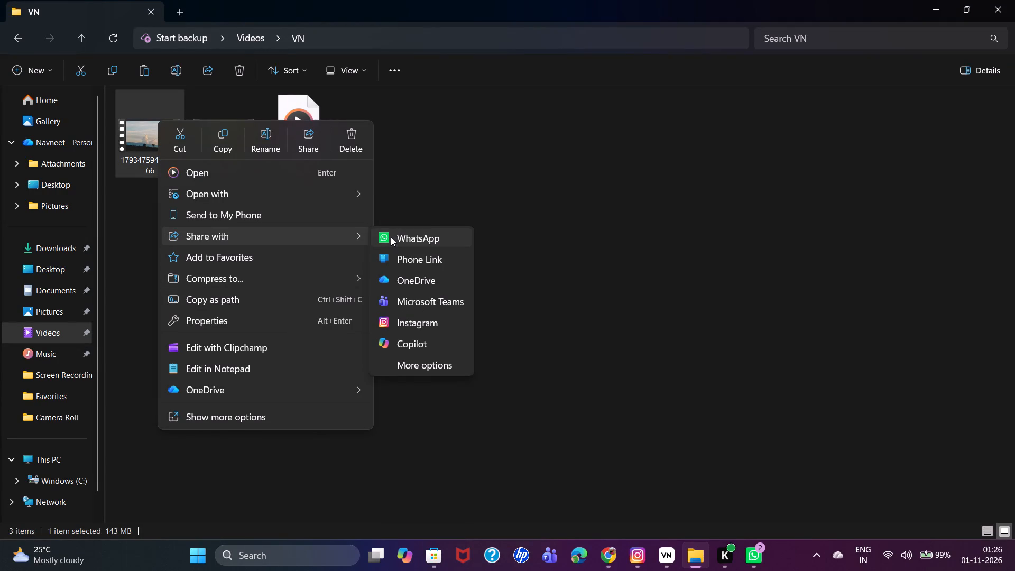
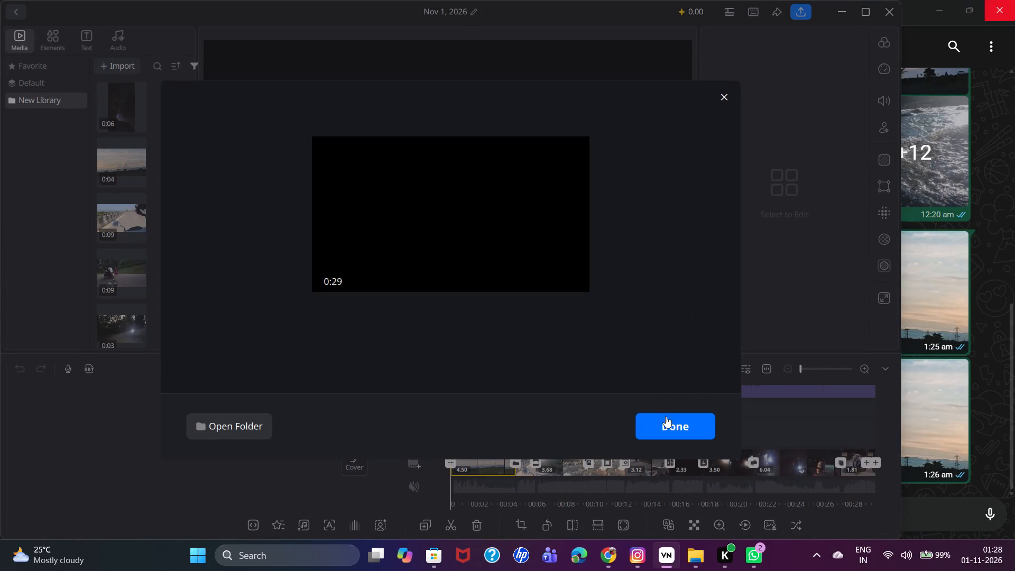
Close the completed export of the 0:29 video and return to the timeline.
left_click(671, 431)
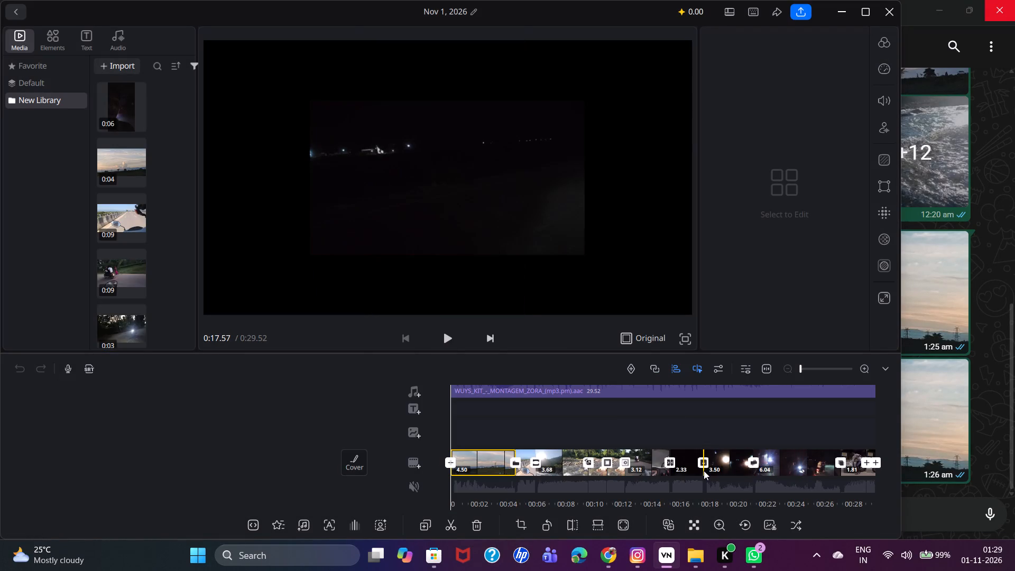
Enlarge the dark 2.33-second night clip until it fills the preview frame, and play it back briefly.
left_click(682, 467)
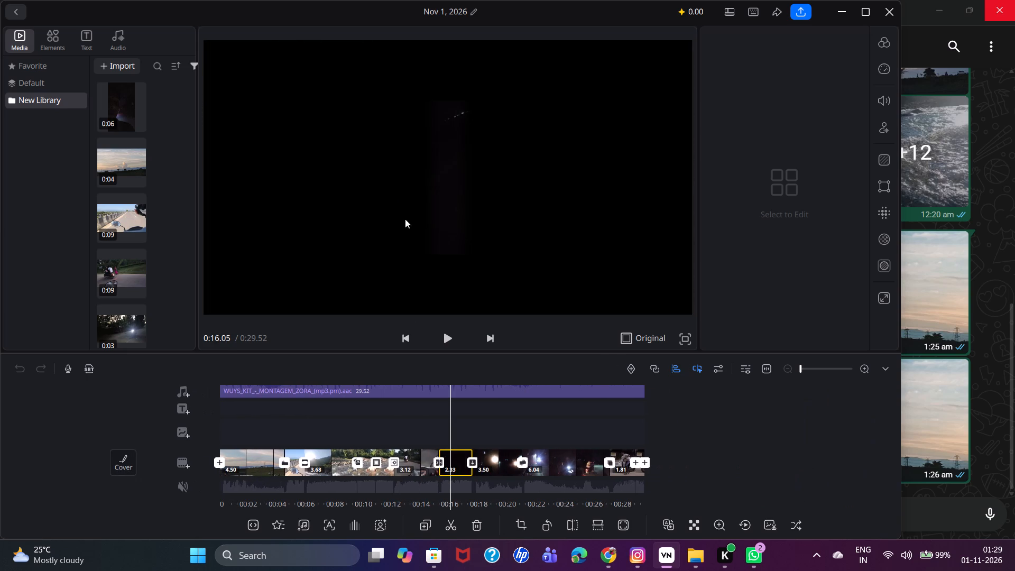
left_click(427, 194)
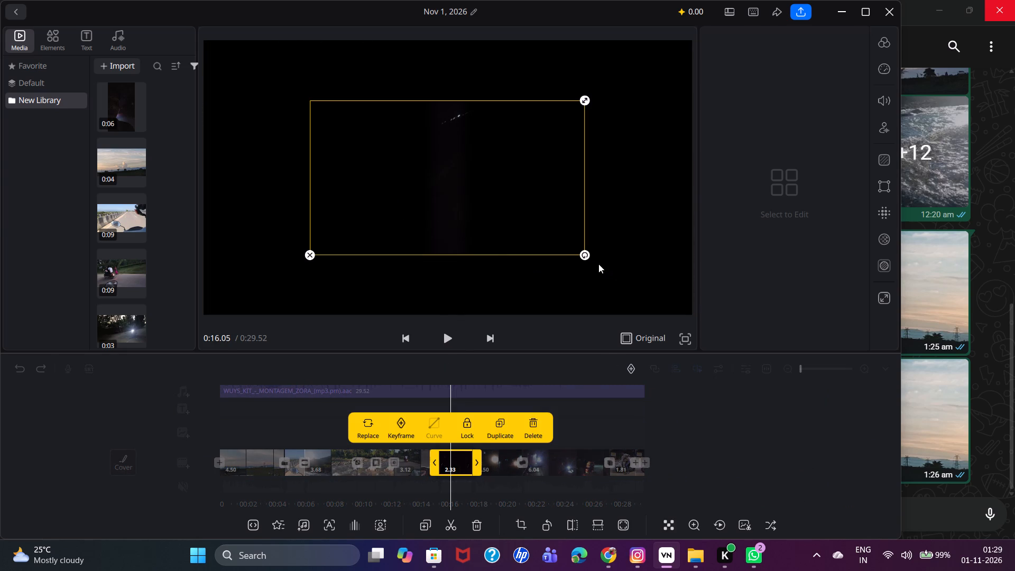
left_click_drag(587, 256, 602, 263)
left_click(638, 345)
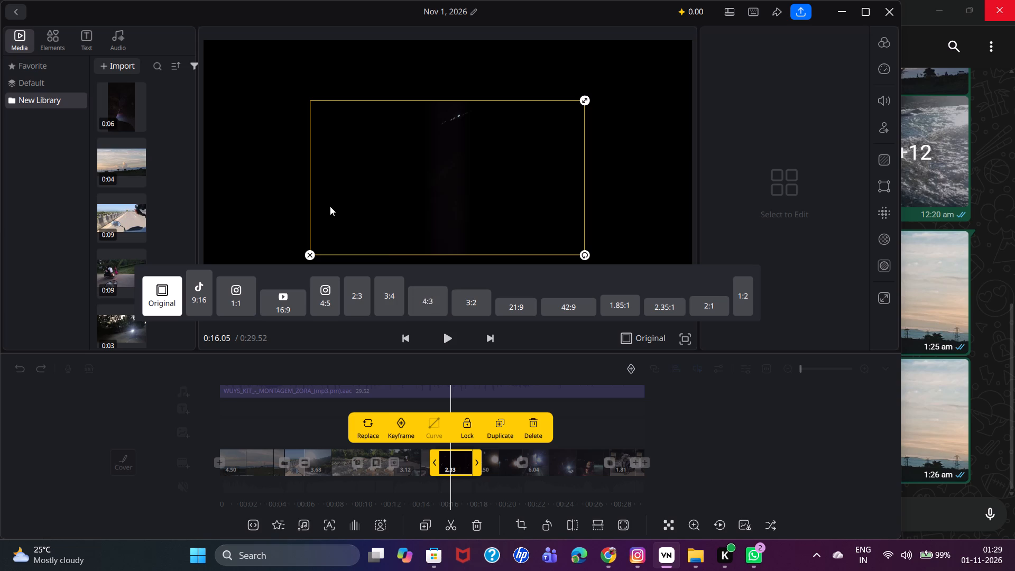
left_click_drag(582, 93, 599, 85)
left_click_drag(582, 99, 623, 84)
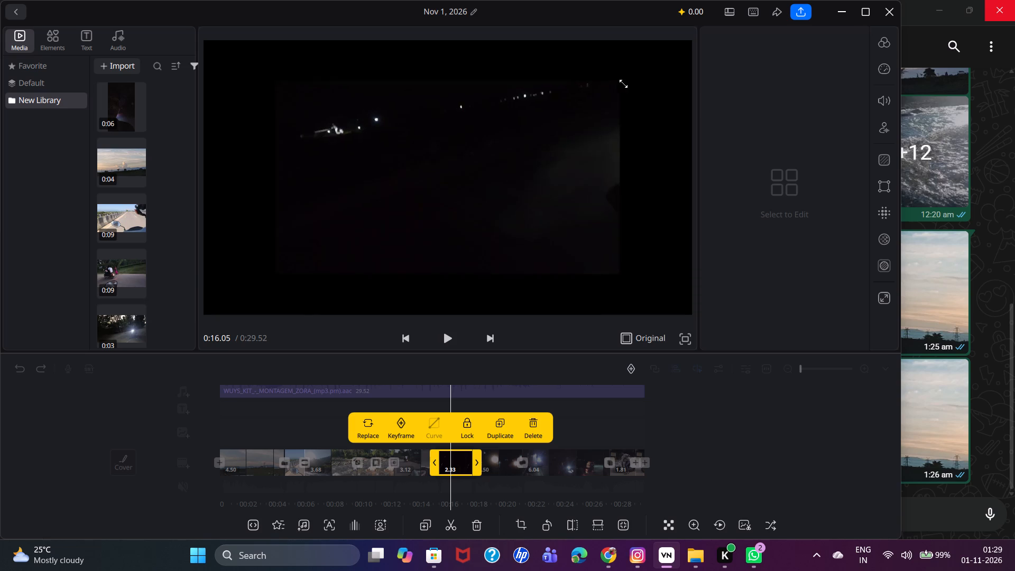
left_click_drag(623, 84, 702, 72)
left_click(449, 333)
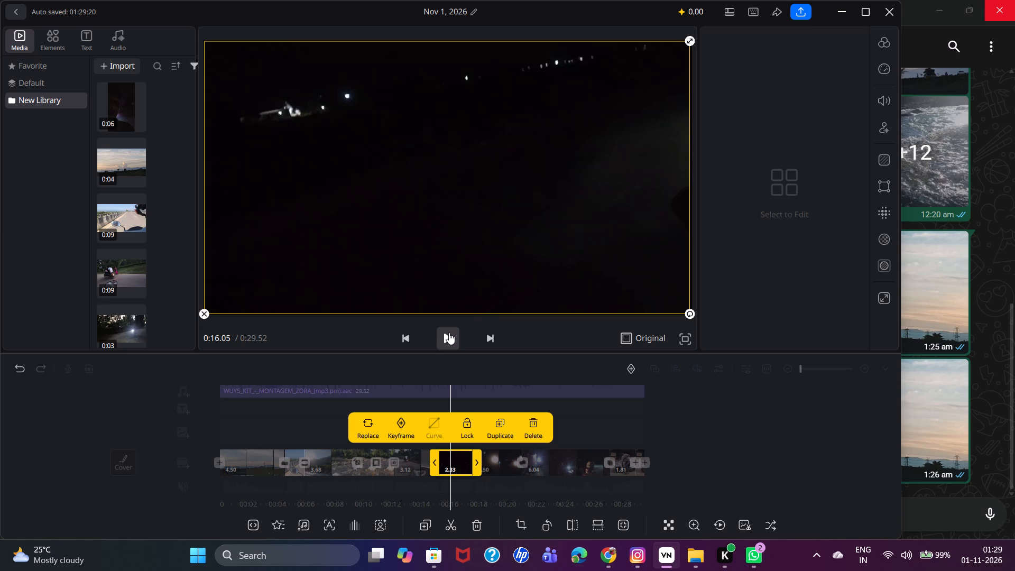
left_click(449, 333)
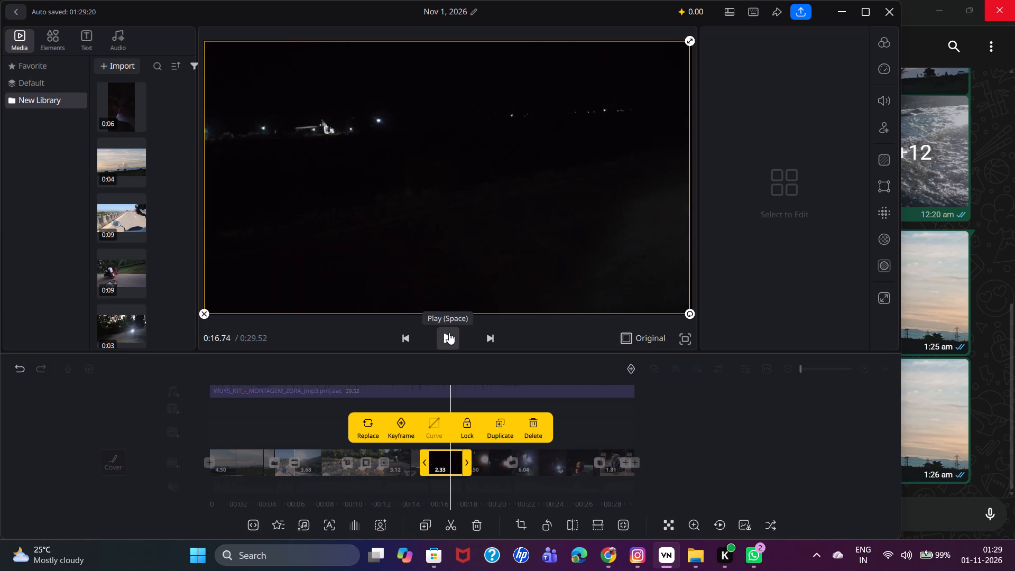
Toggle Bluetooth for the Airdopes 161 in the system quick settings and return to the video project.
left_click(926, 558)
left_click(879, 314)
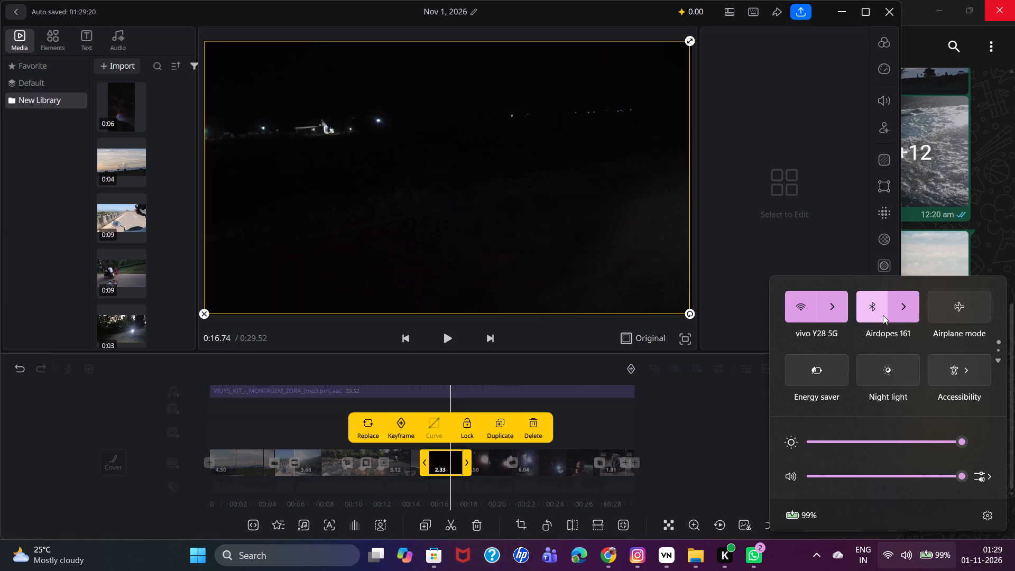
left_click_drag(570, 420, 634, 418)
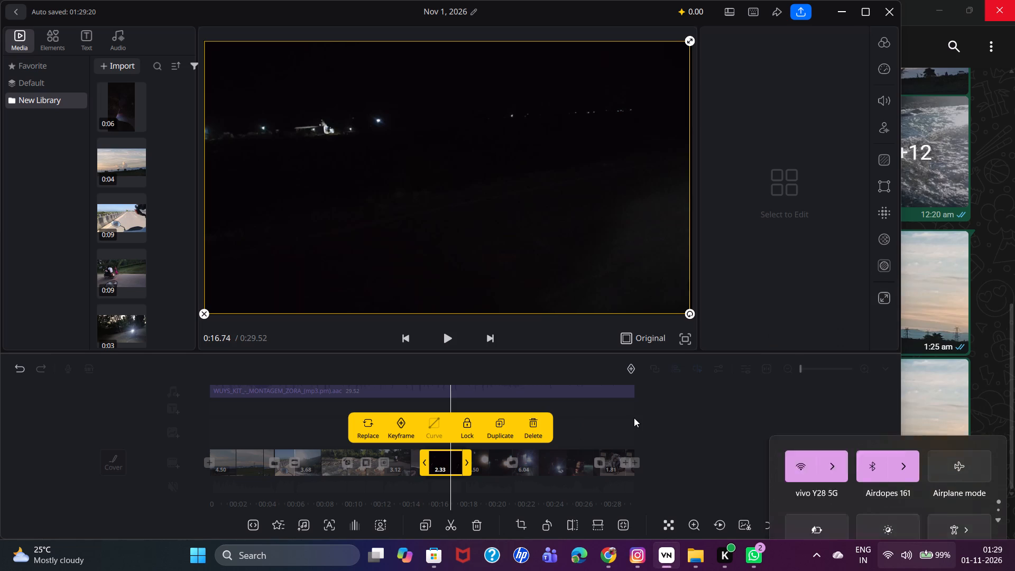
left_click_drag(634, 418, 634, 418)
Play through to the vertical 3.50-second night-ride clip and enlarge it slightly beyond the frame height.
left_click(449, 337)
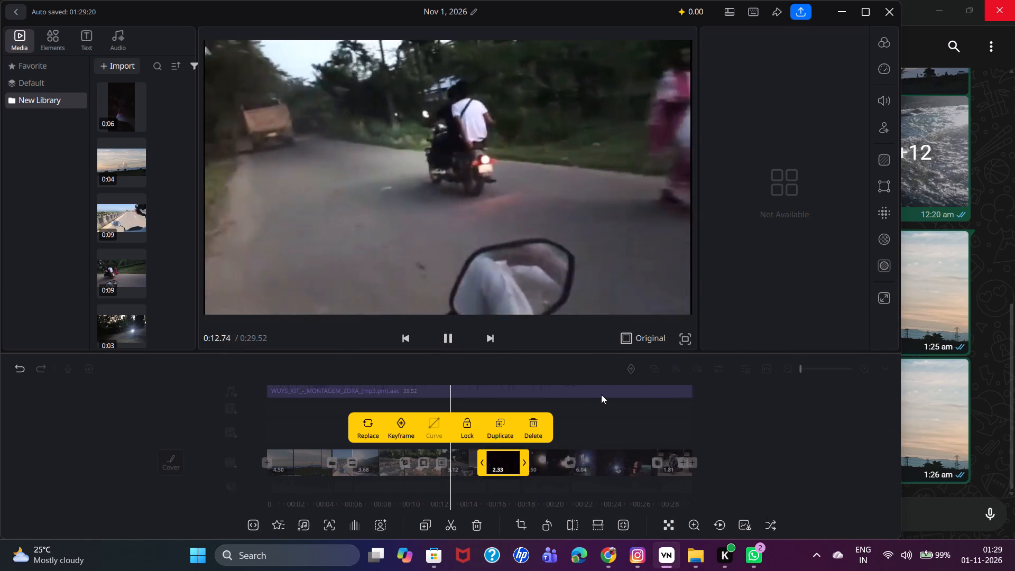
left_click_drag(542, 378, 547, 378)
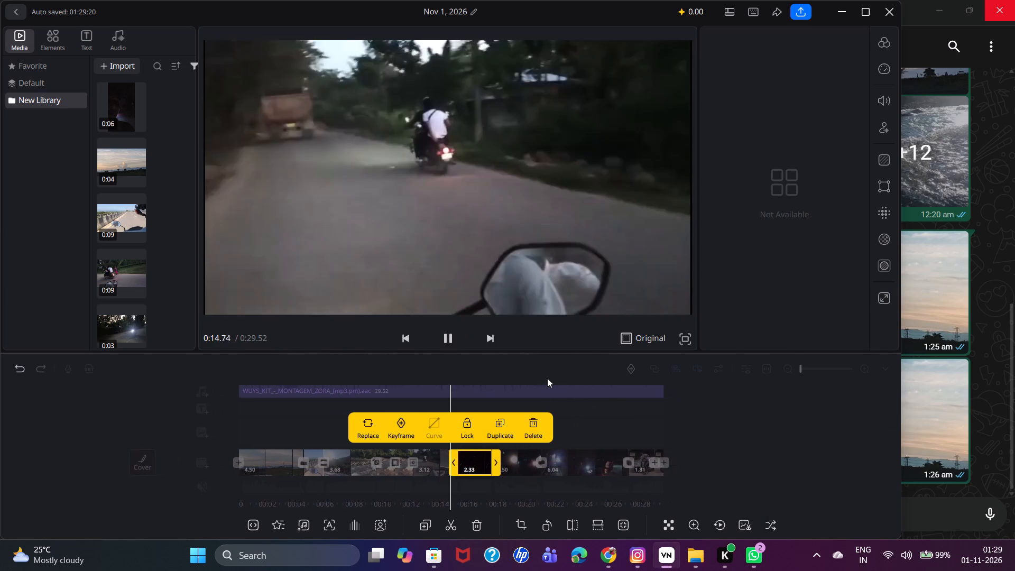
left_click_drag(547, 378, 565, 379)
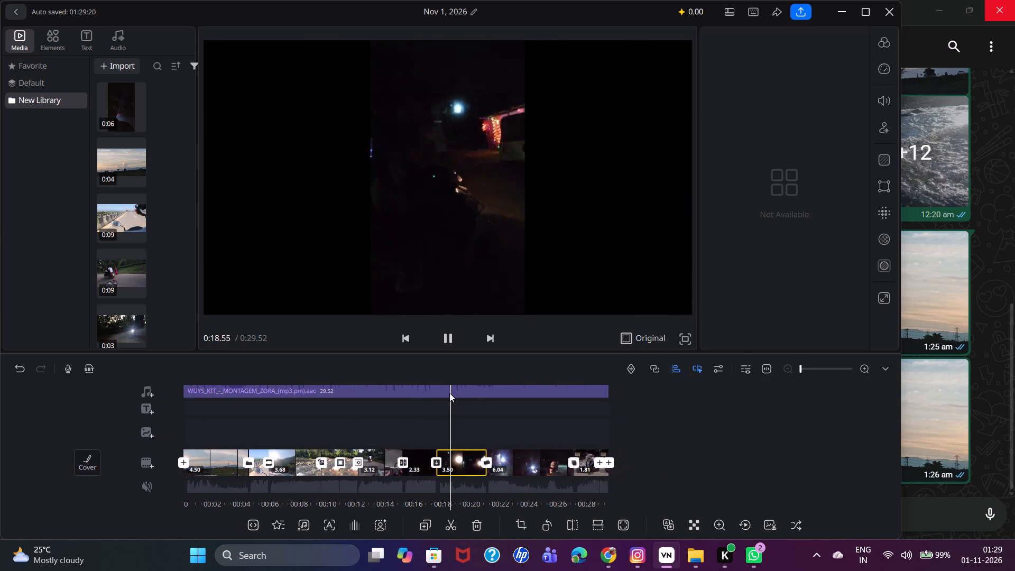
left_click(450, 227)
left_click(444, 319)
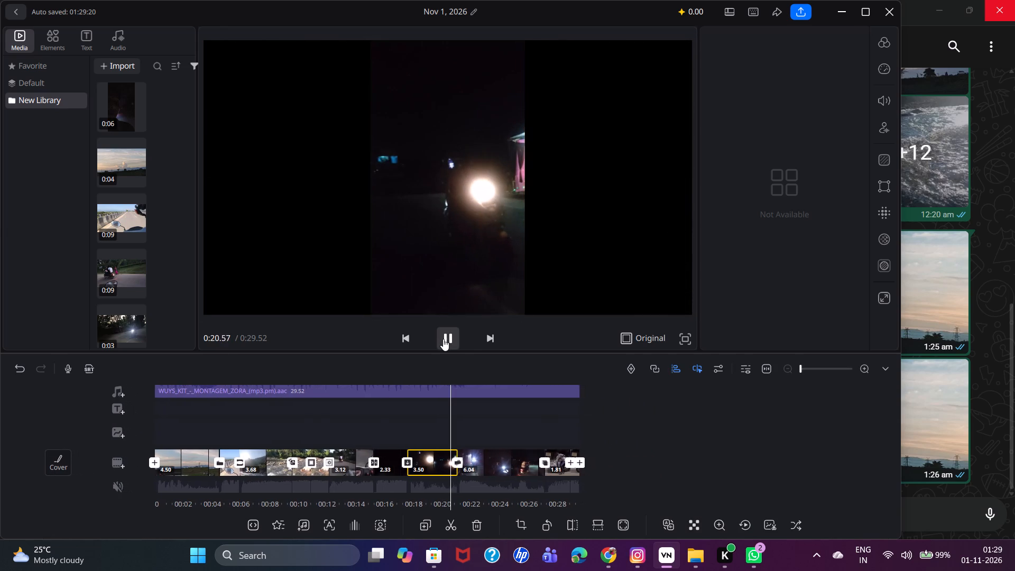
left_click(443, 339)
left_click_drag(417, 390, 455, 393)
left_click(436, 250)
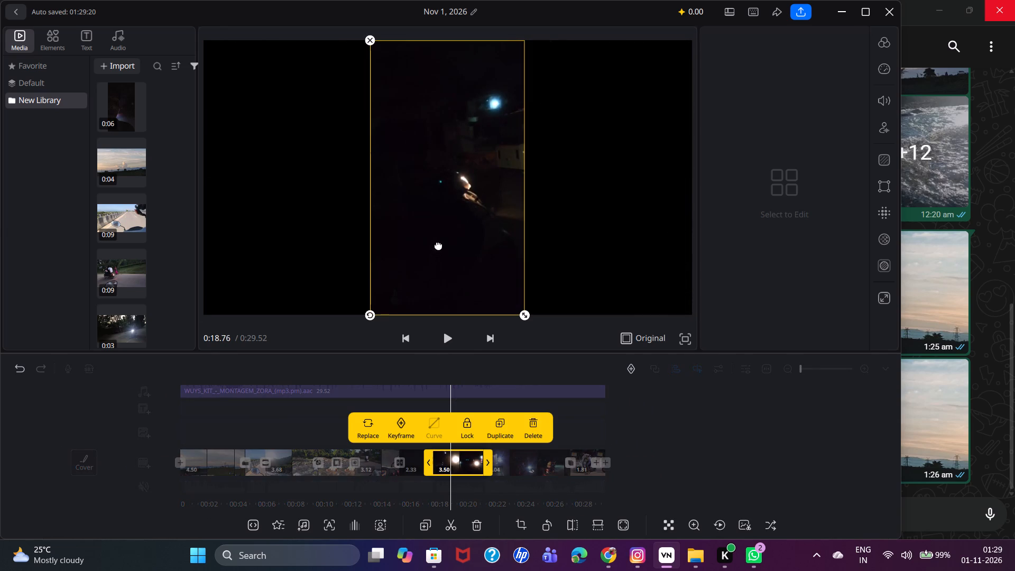
left_click_drag(528, 314, 529, 316)
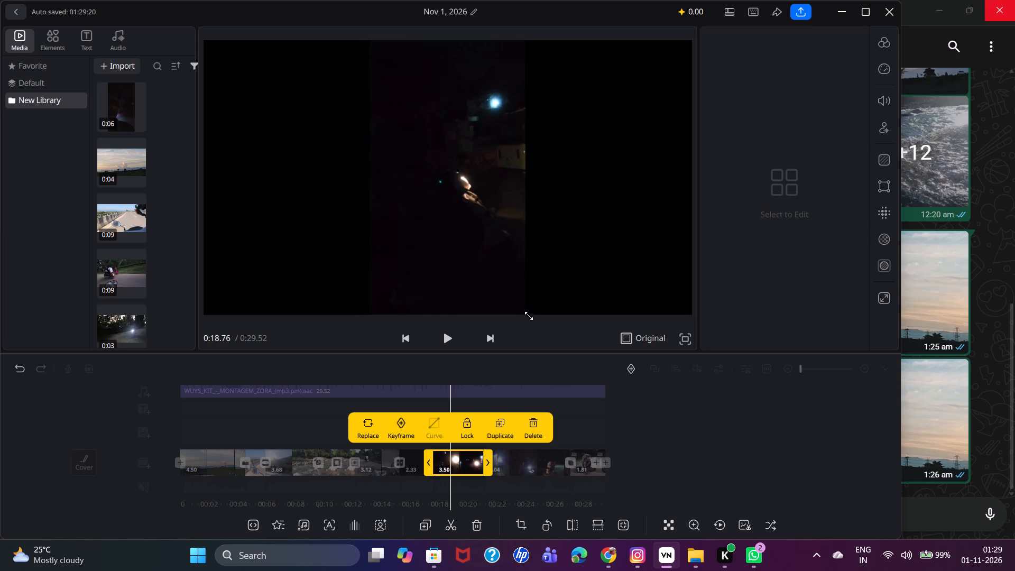
left_click_drag(529, 316, 540, 334)
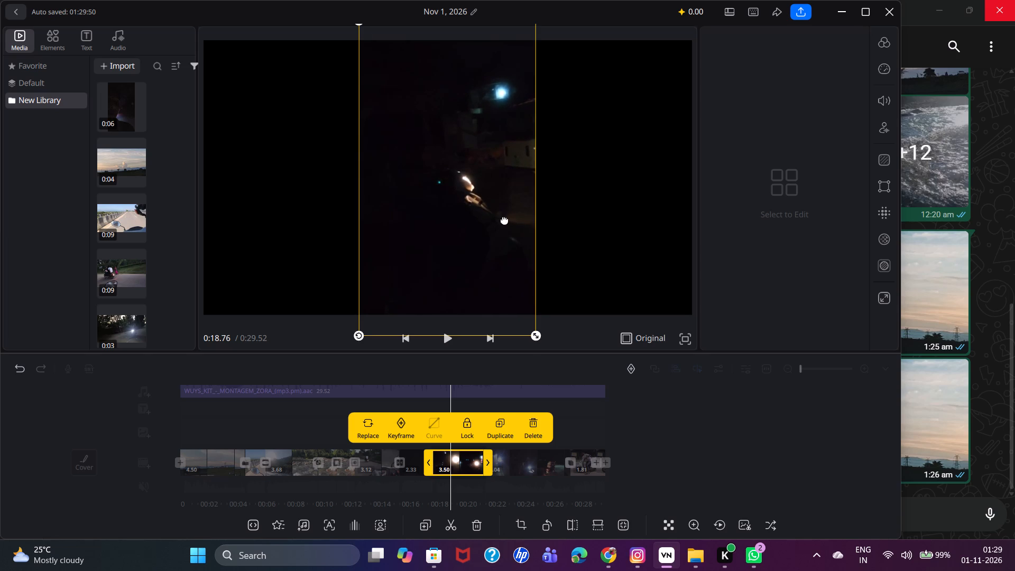
Play the montage from the beginning to review the resized clips, and return the playhead to the start.
left_click_drag(575, 406, 599, 410)
left_click_drag(599, 410, 794, 420)
left_click_drag(592, 413, 616, 420)
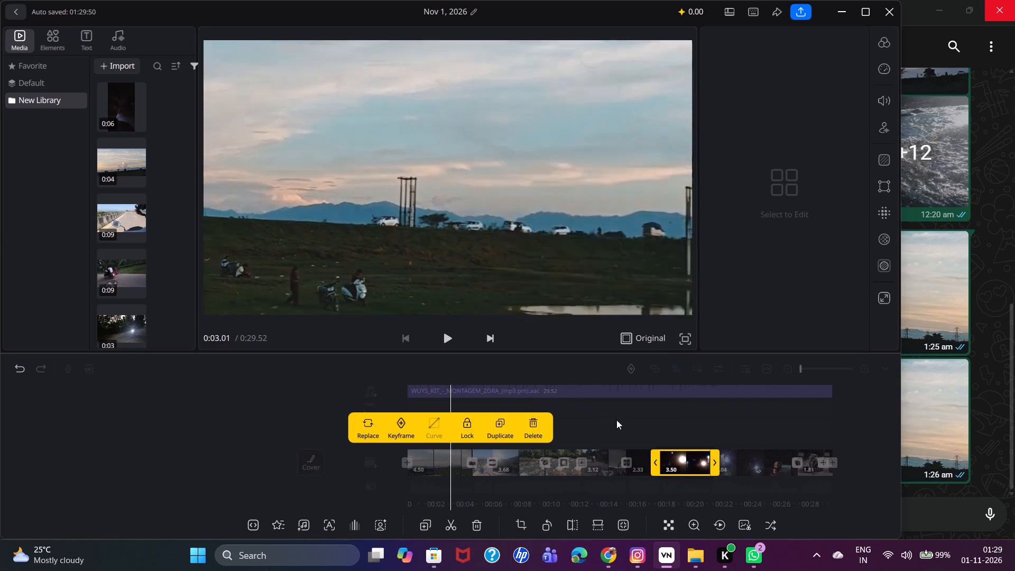
left_click_drag(616, 420, 678, 422)
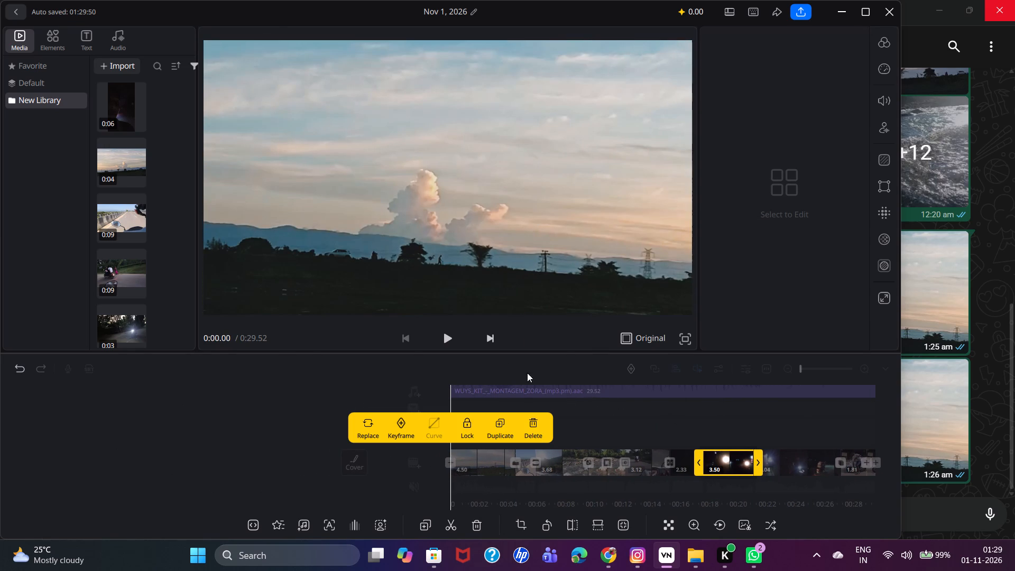
left_click(448, 344)
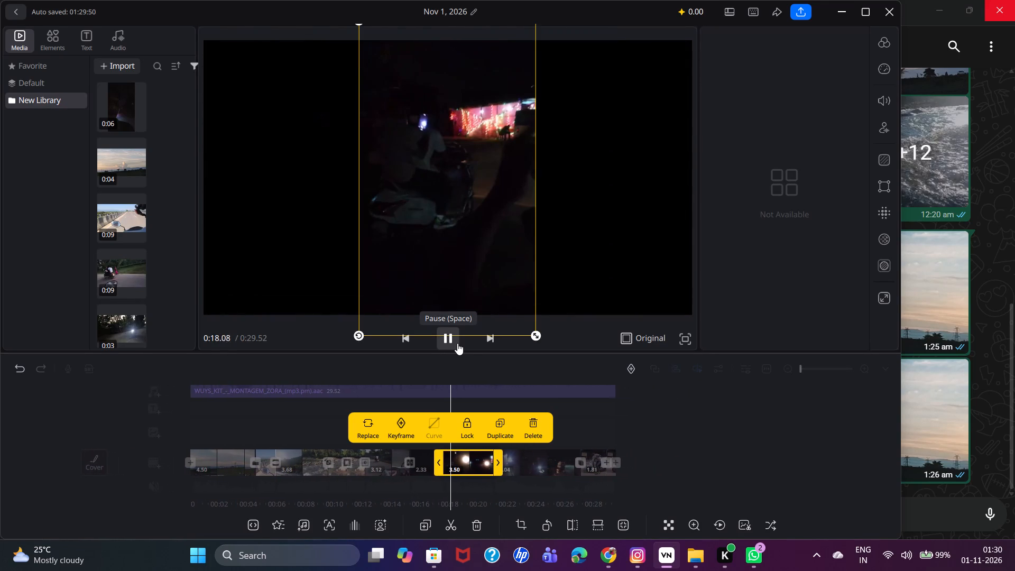
left_click(665, 419)
left_click_drag(509, 409, 882, 441)
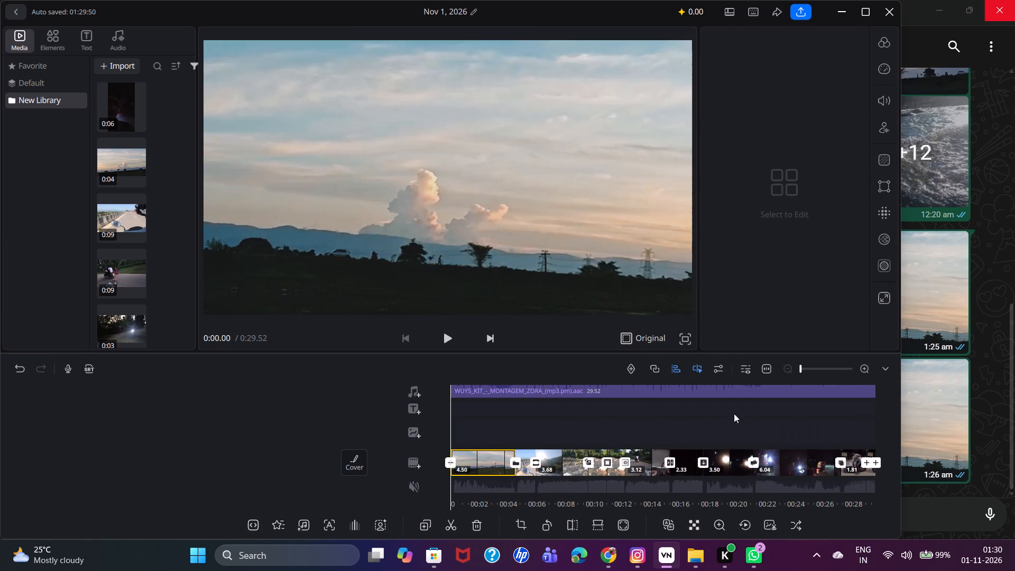
double_click(496, 451)
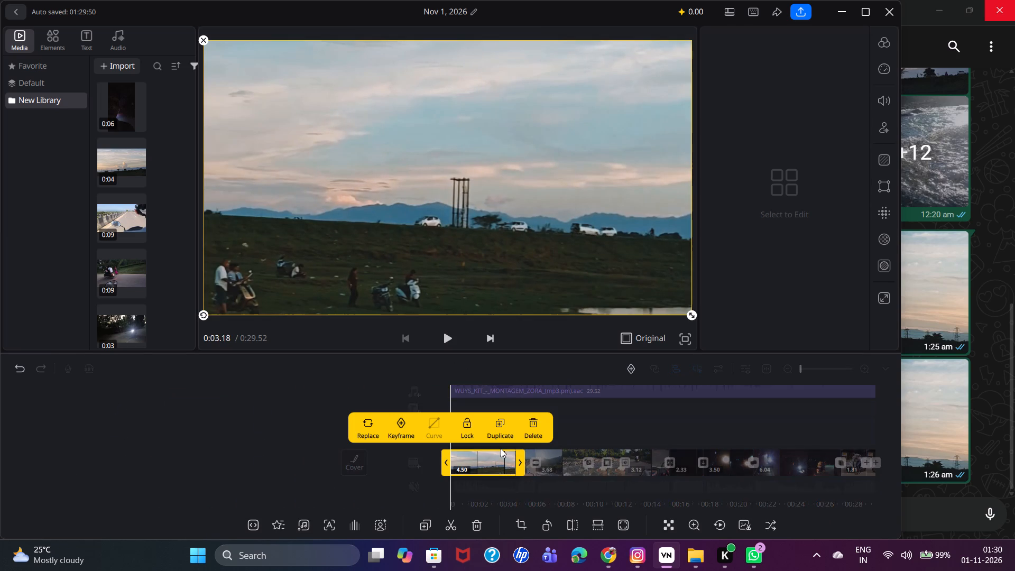
left_click(445, 397)
left_click_drag(427, 420, 520, 424)
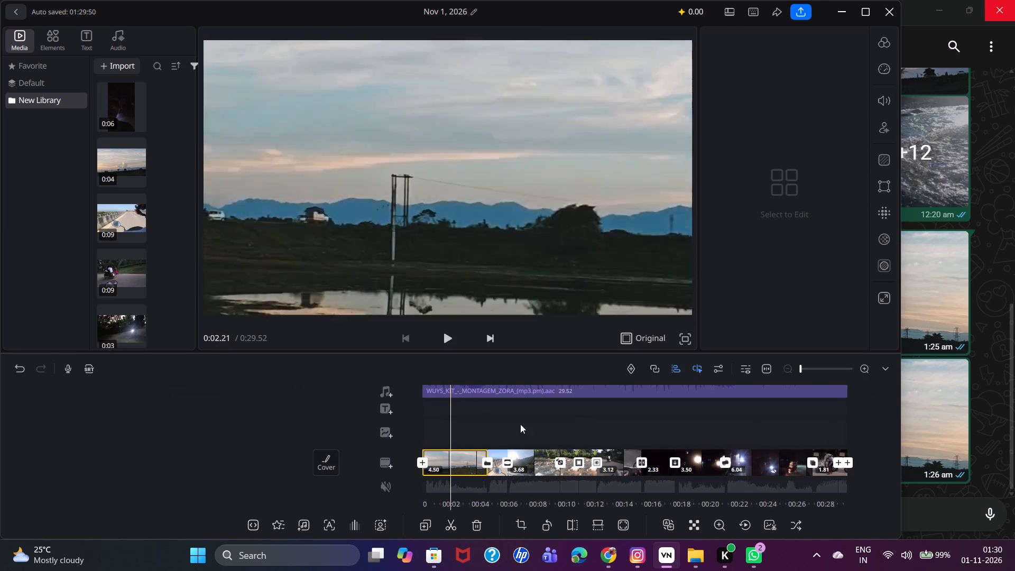
left_click_drag(520, 424, 743, 439)
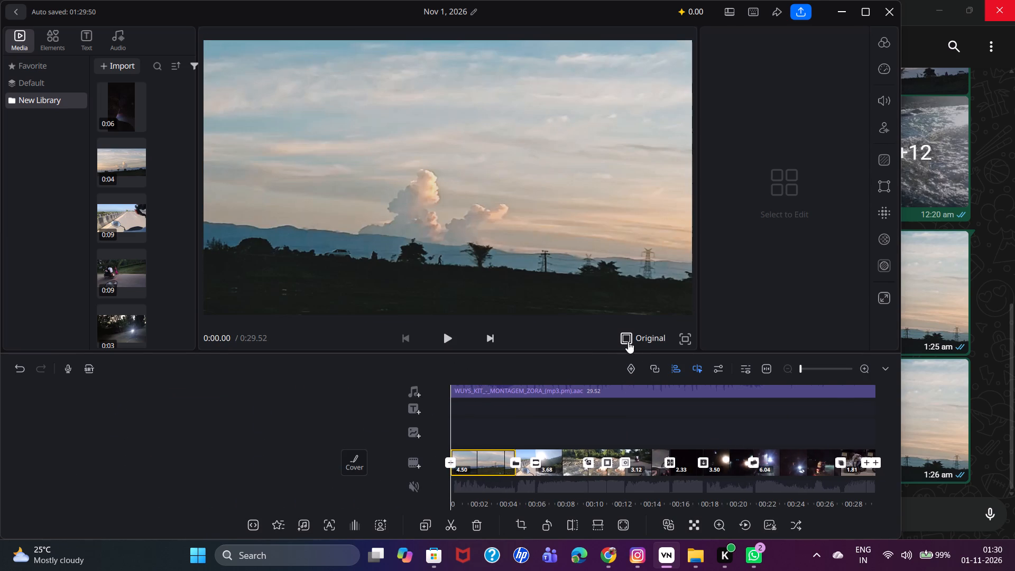
Try a 2:1 canvas for the montage and settle on the 4:5 aspect ratio.
left_click(628, 342)
left_click(708, 305)
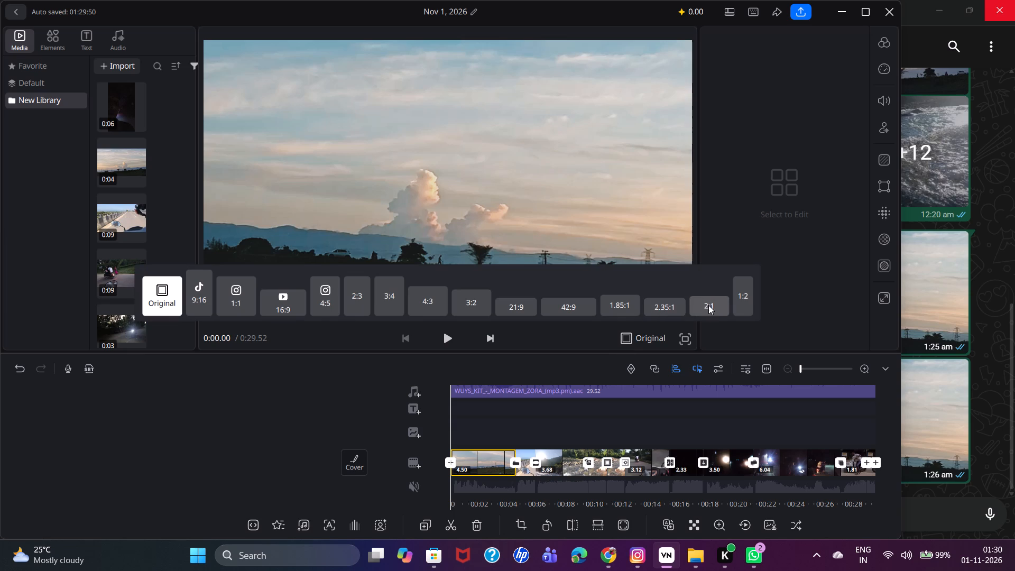
left_click(659, 339)
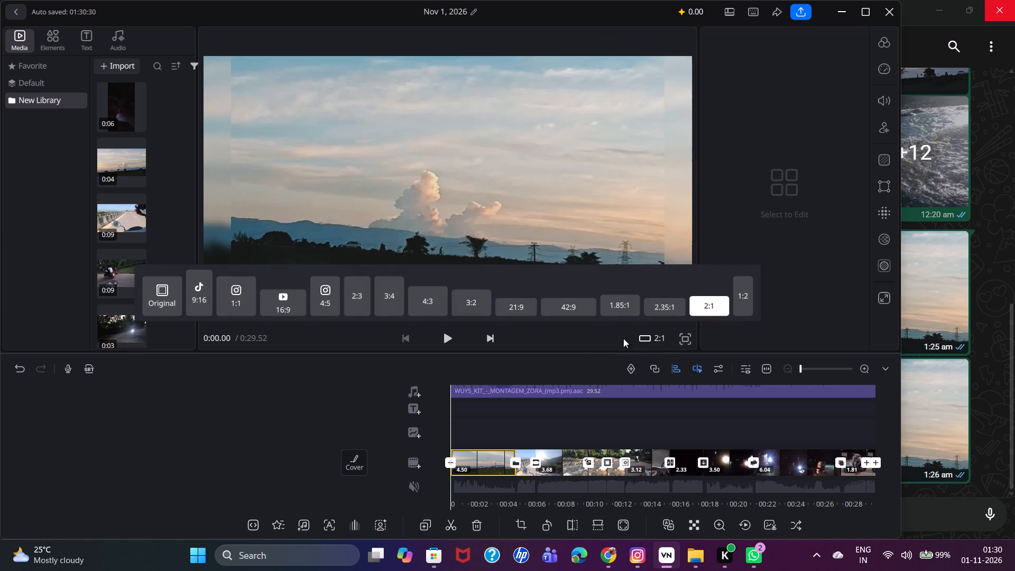
left_click(315, 299)
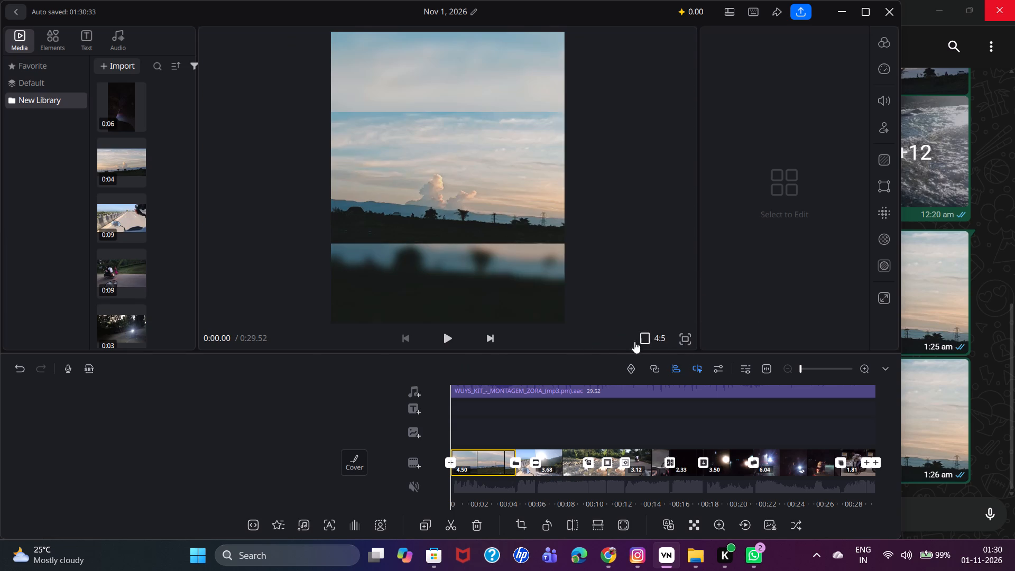
Play the 4:5 montage from the beginning through to the end to review the new framing.
left_click(453, 334)
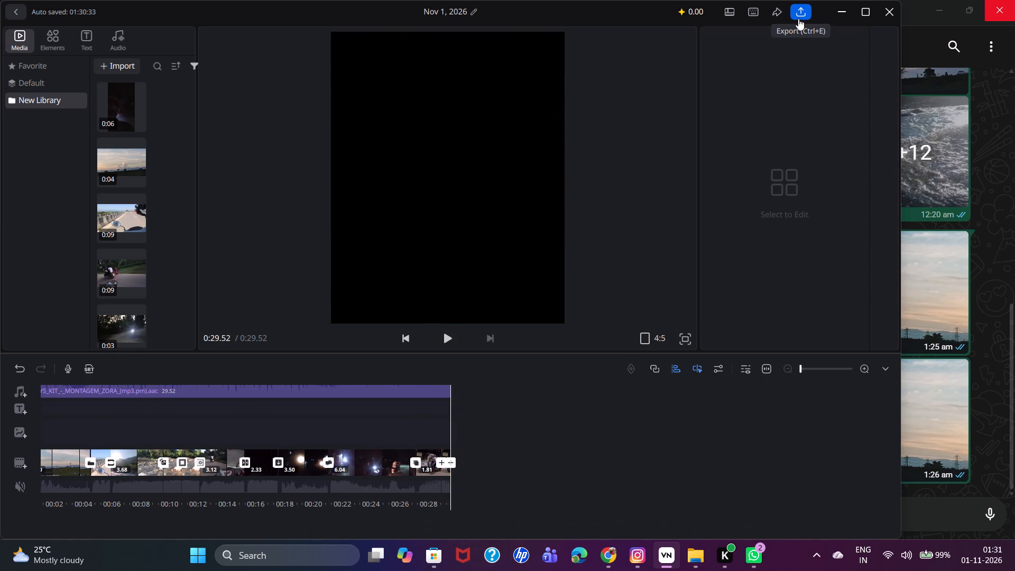
Export the montage as video to the Videos/VN folder with manual quality at 1080p and 60 fps, and finish the export.
left_click(798, 19)
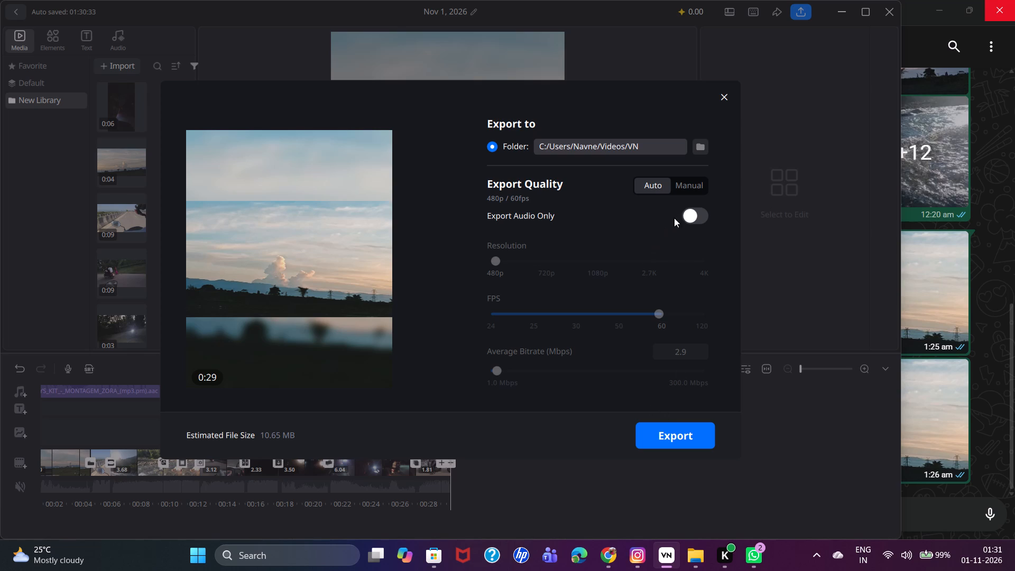
left_click(689, 213)
left_click(689, 213)
left_click(688, 183)
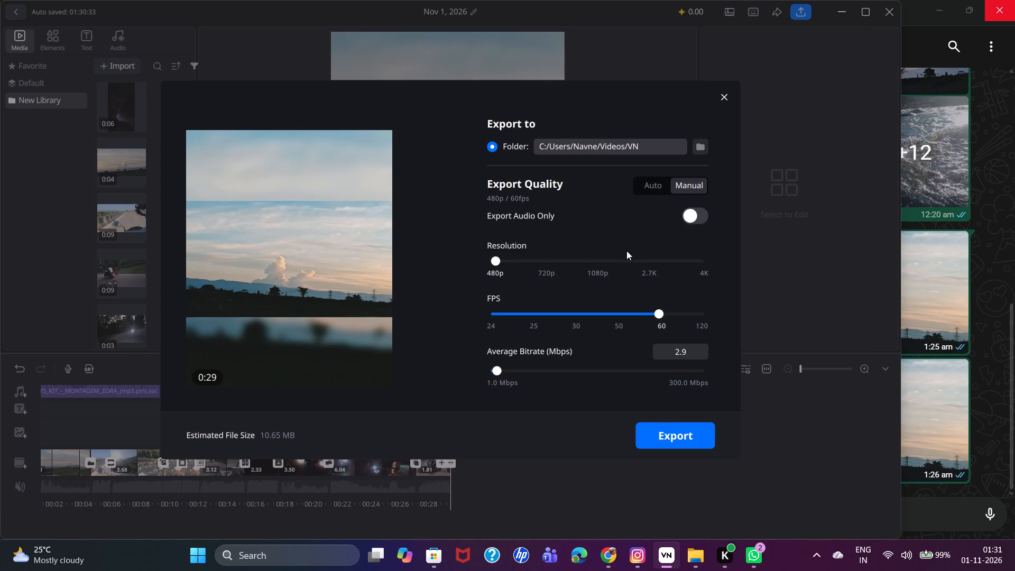
left_click(593, 264)
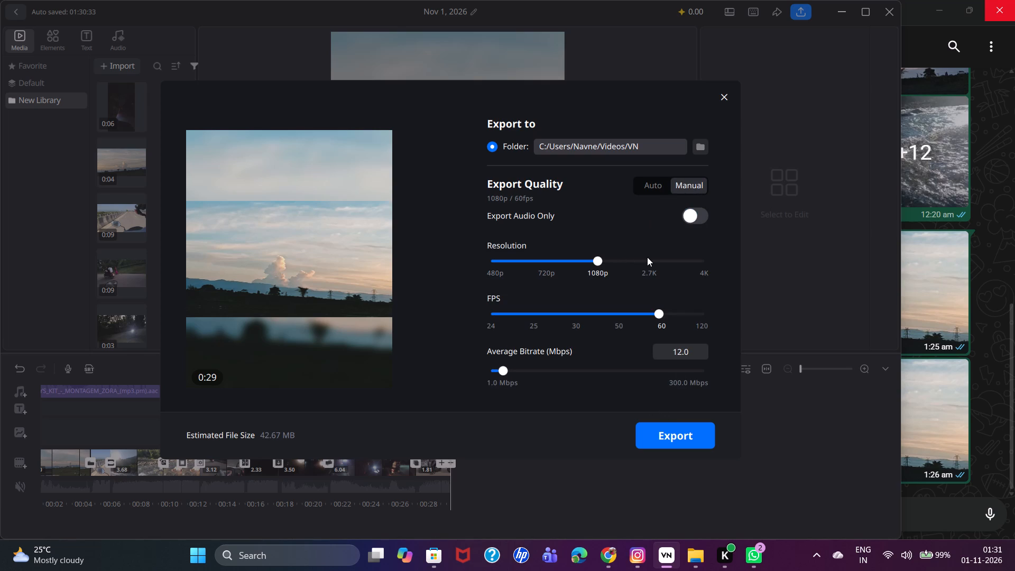
left_click(671, 439)
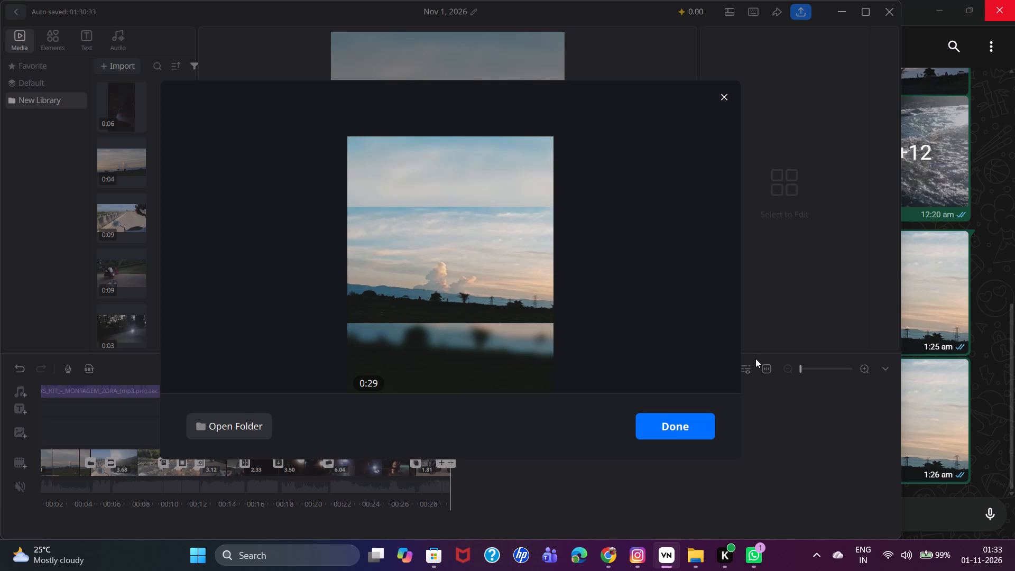
left_click(689, 422)
Switch to the VN folder in File Explorer and open the file options for the first video.
left_click(697, 569)
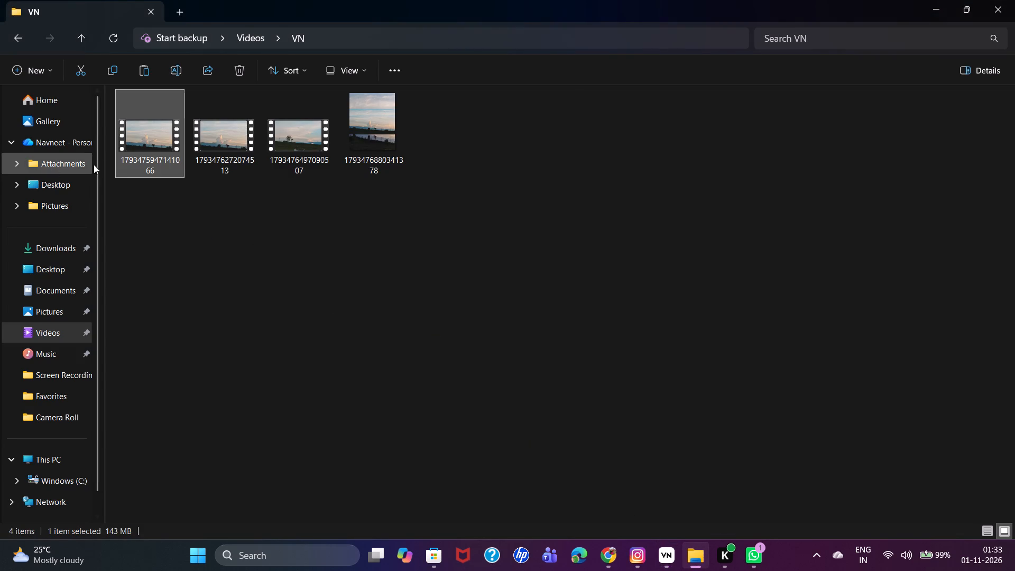
right_click(139, 143)
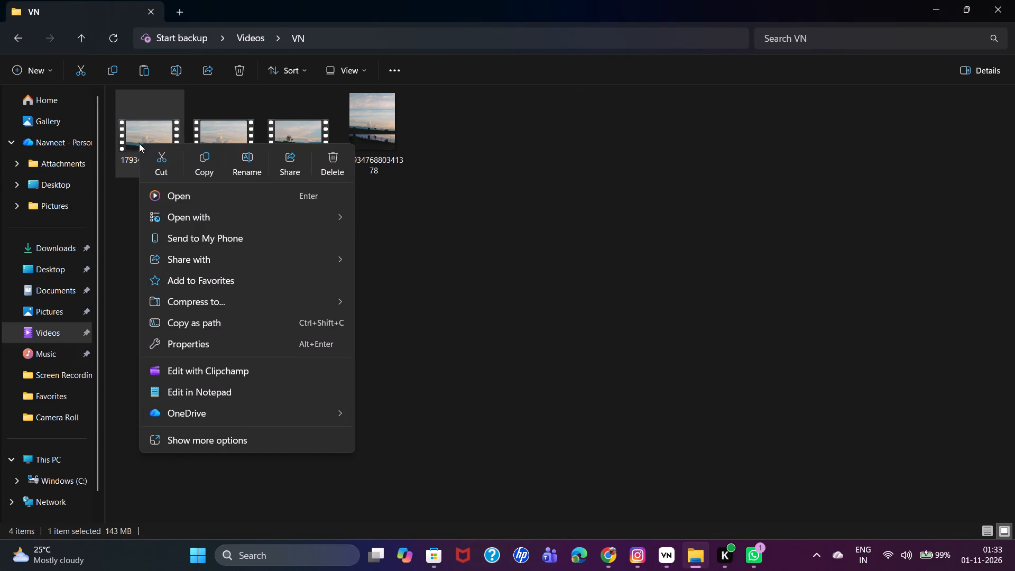
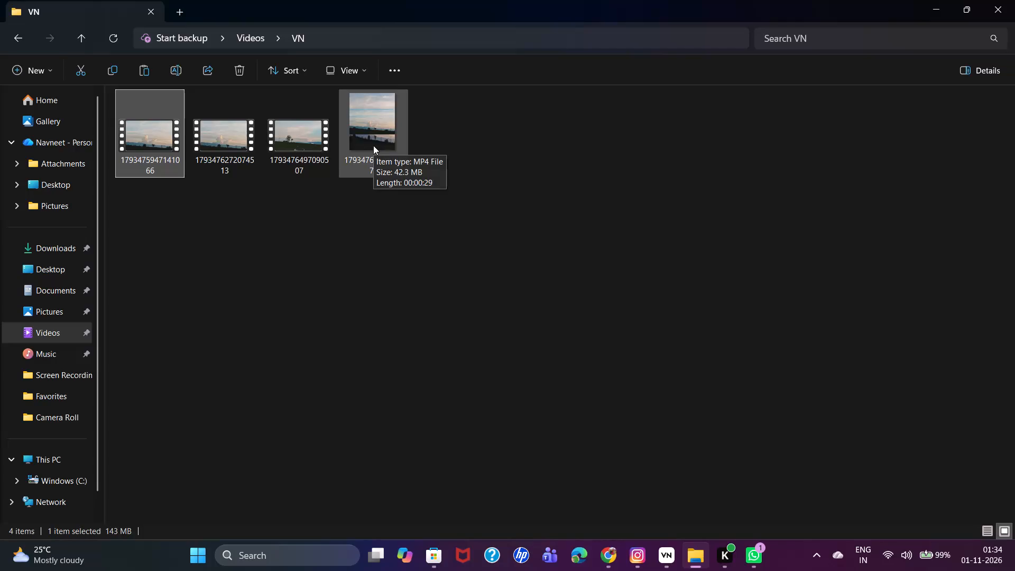
Open the file options for the newly exported 4:5 video, the fourth file in the VN folder.
right_click(373, 145)
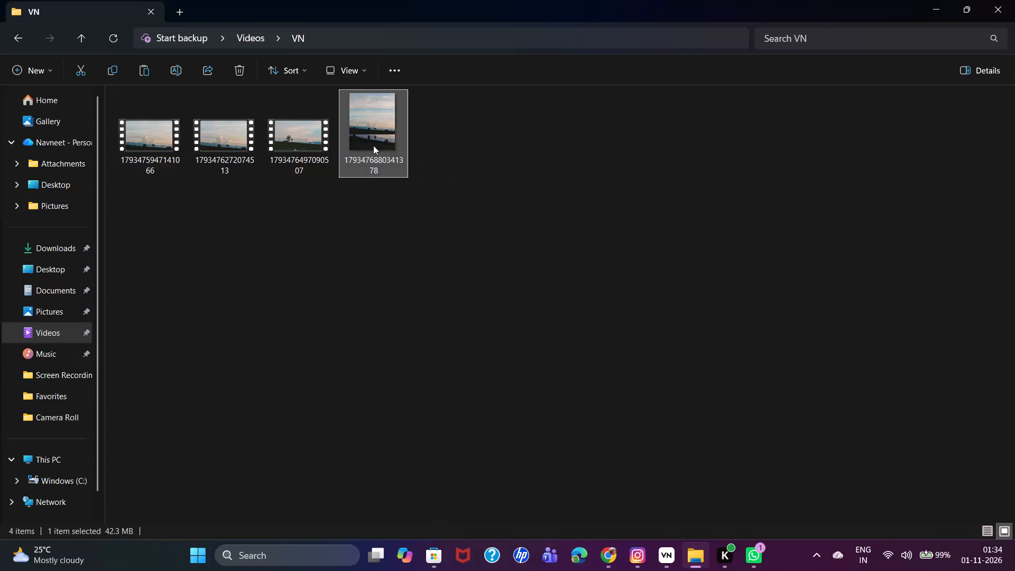
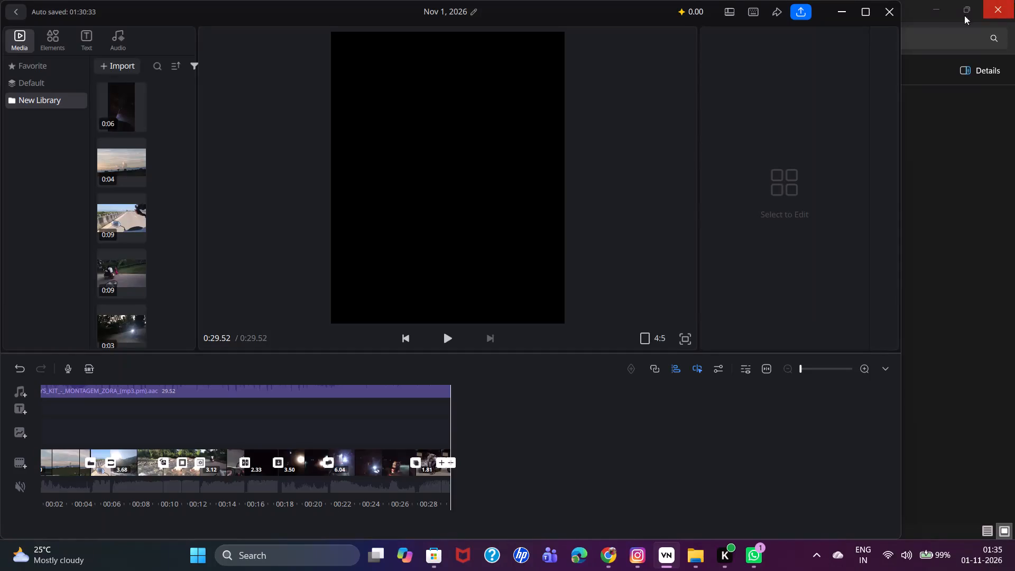
Close the VN video editor and the File Explorer window to return to WhatsApp.
left_click(878, 19)
left_click(1003, 7)
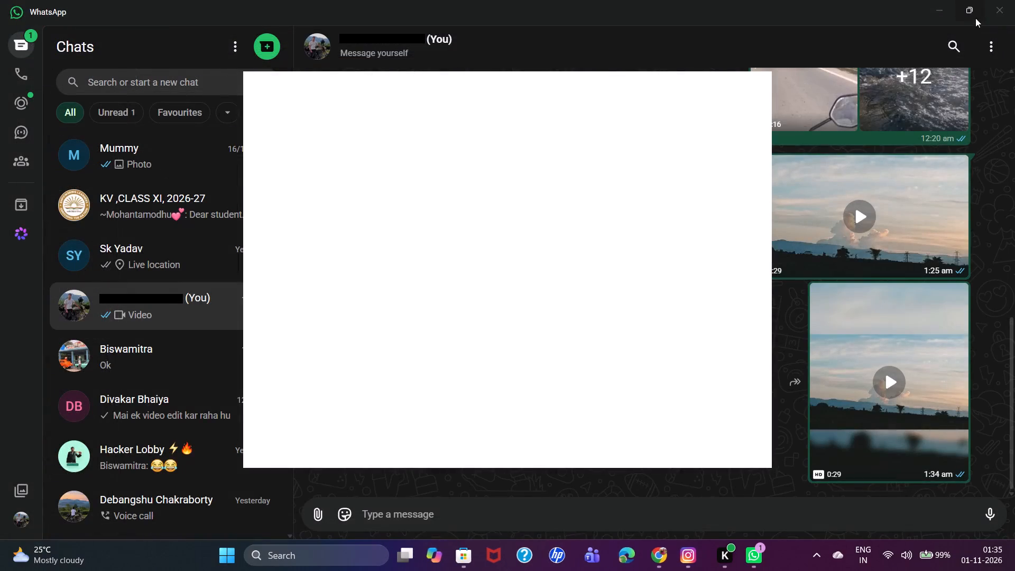